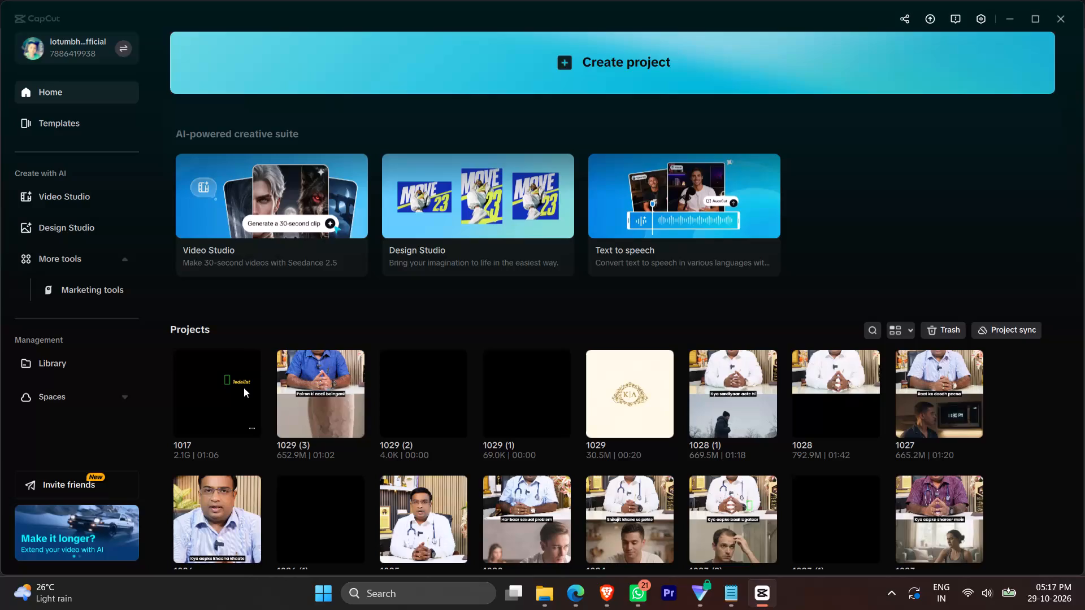
Open project 1017 and look through its timeline start and imported media.
left_click(241, 387)
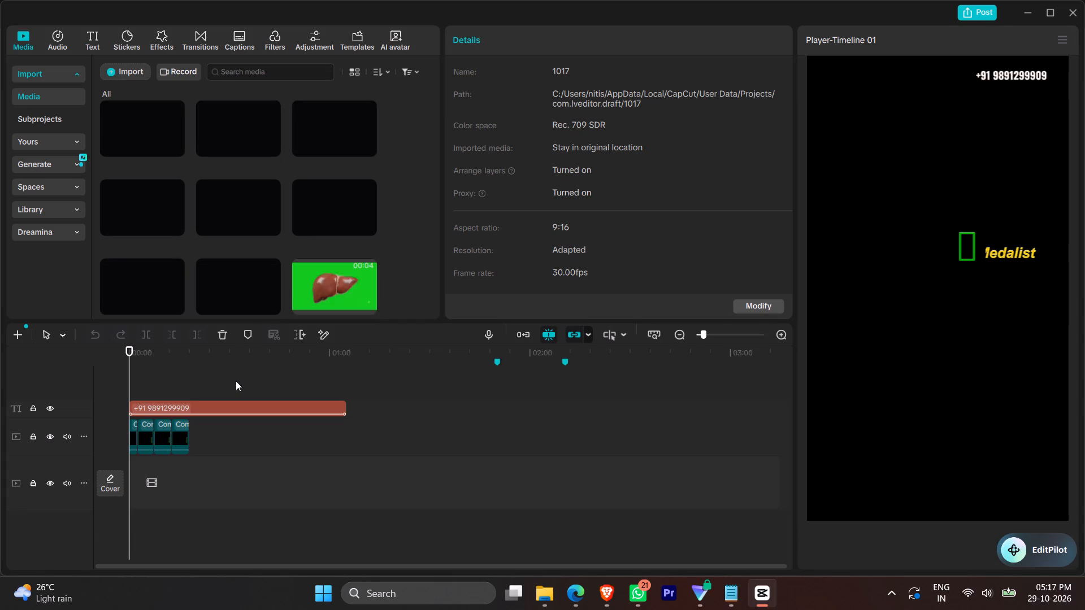
left_click(715, 422)
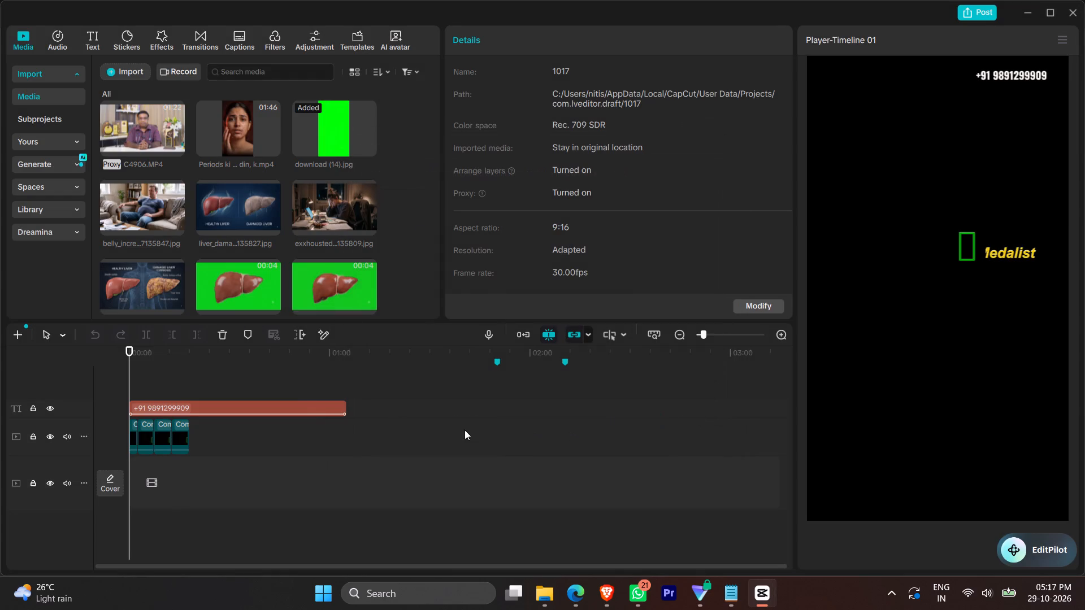
left_click(130, 356)
left_click(142, 363)
scroll(187, 272, "down", 12)
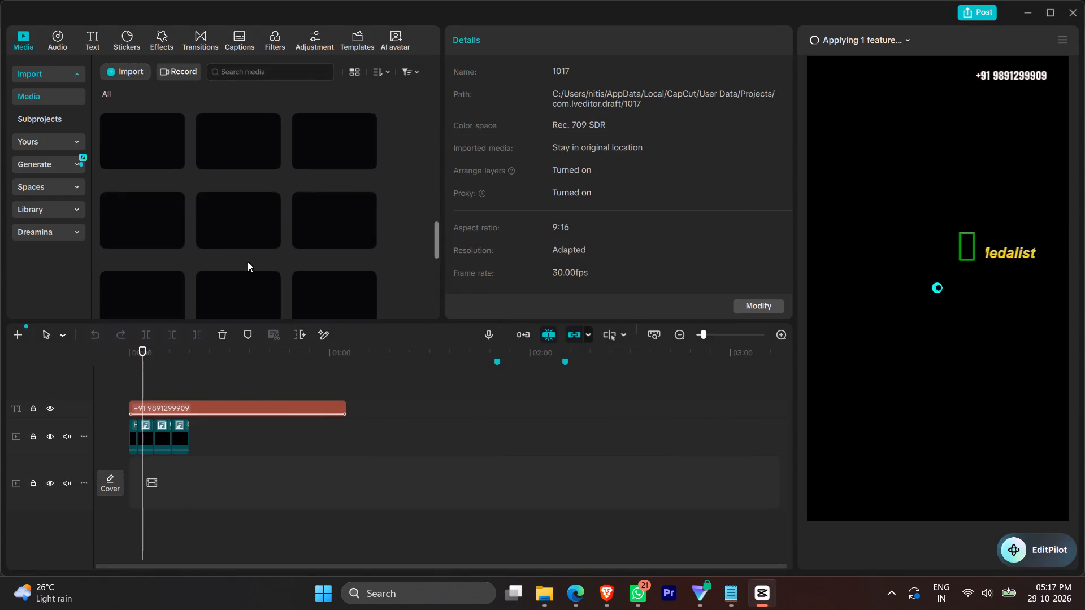
scroll(248, 262, "down", 15)
Check which loop animation and speed are applied to the phone-number text clip on the timeline.
scroll(210, 402, "up", 13, "ctrl")
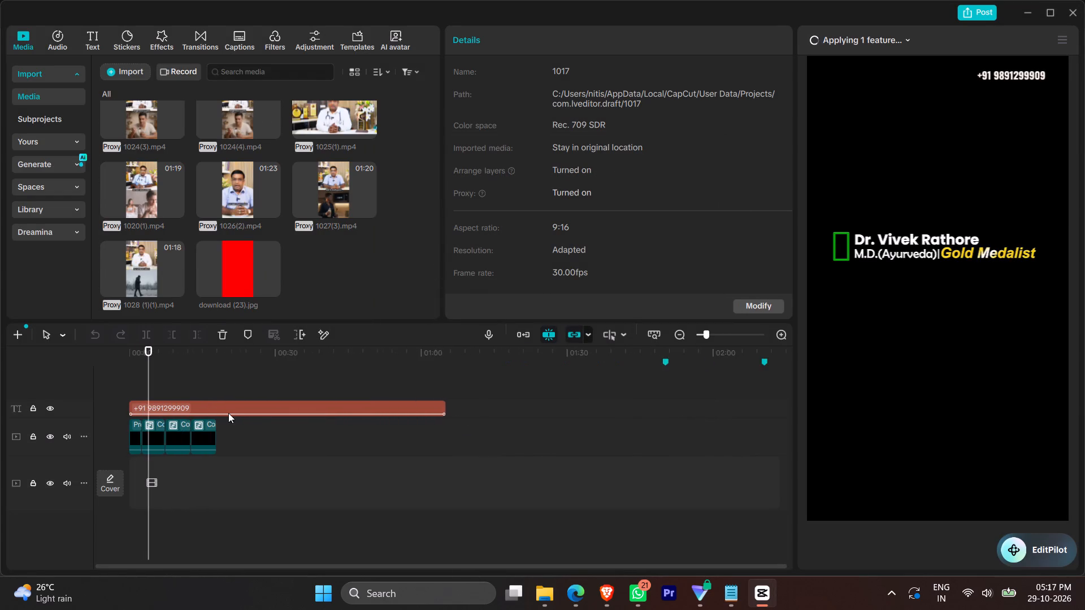
scroll(228, 413, "up", 3, "ctrl")
left_click(309, 410)
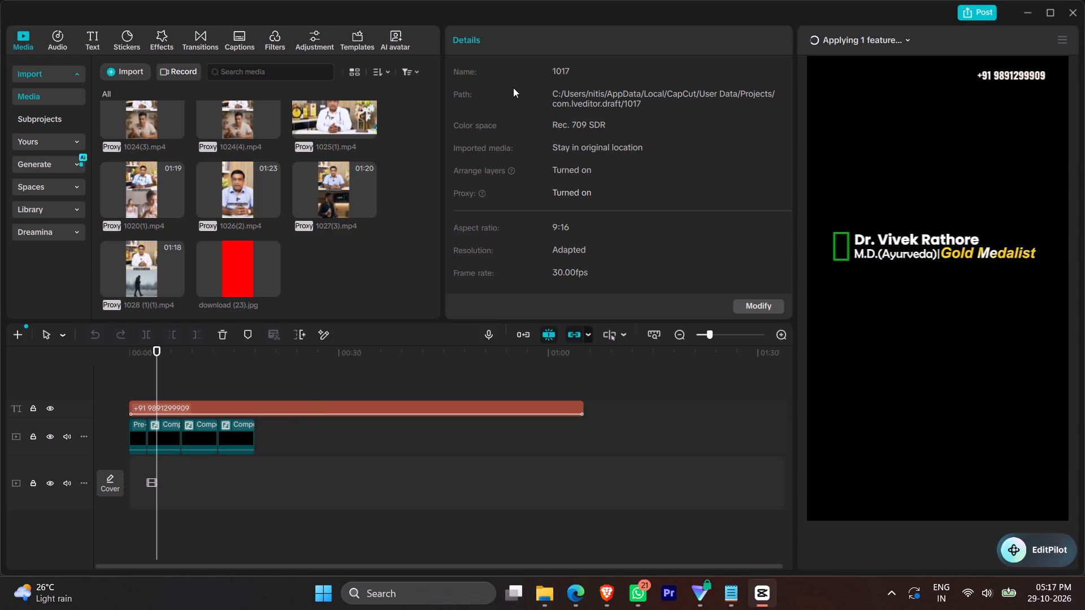
left_click(505, 34)
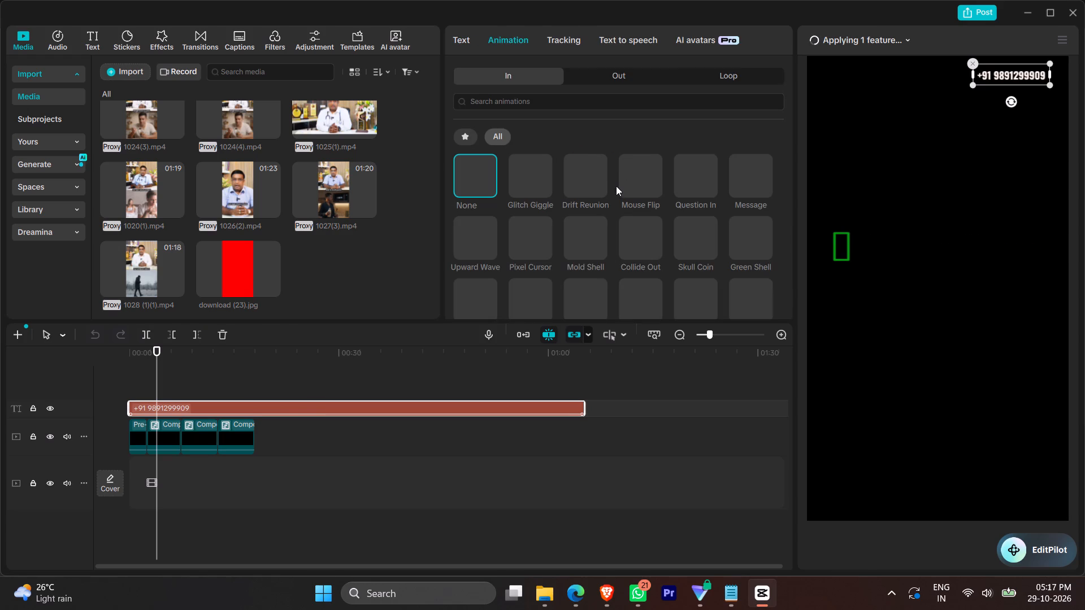
left_click(702, 77)
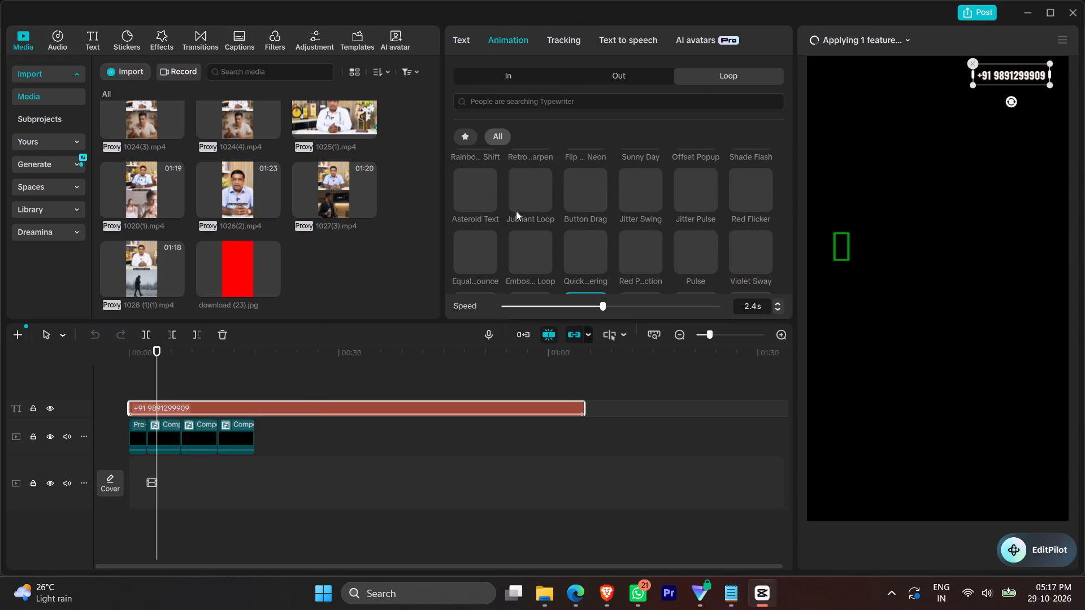
scroll(515, 216, "up", 9)
scroll(515, 219, "down", 11)
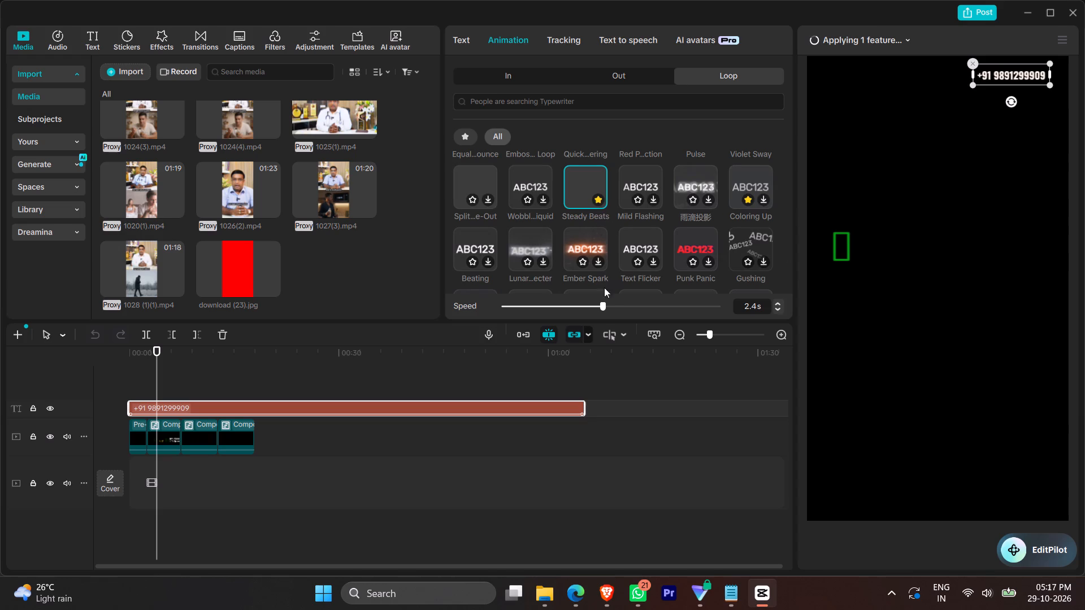
Close project 1017 and open project 1029 (3).
left_click(1073, 15)
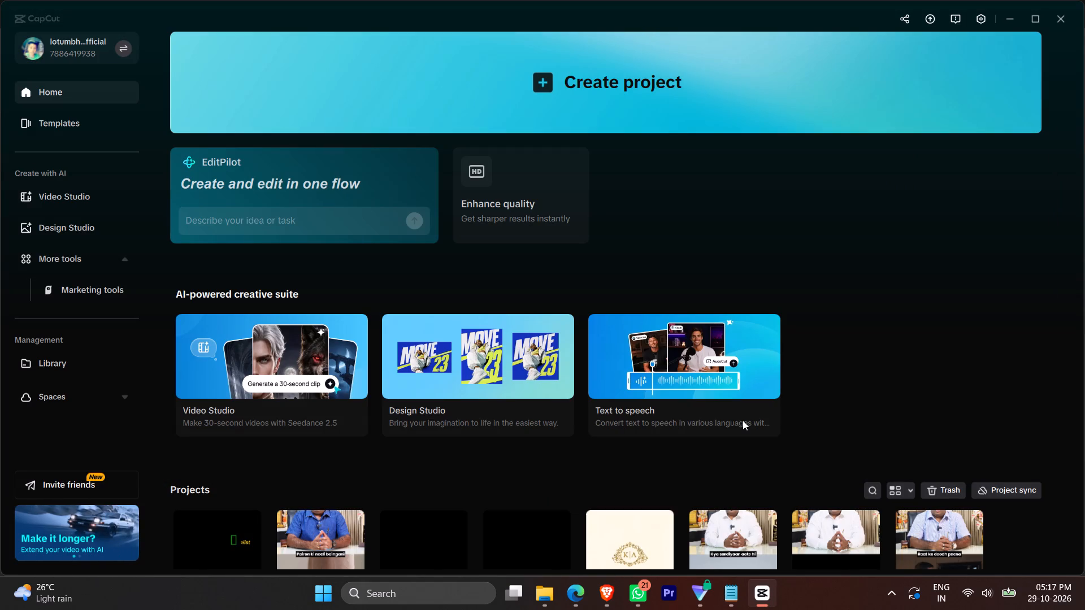
left_click(319, 535)
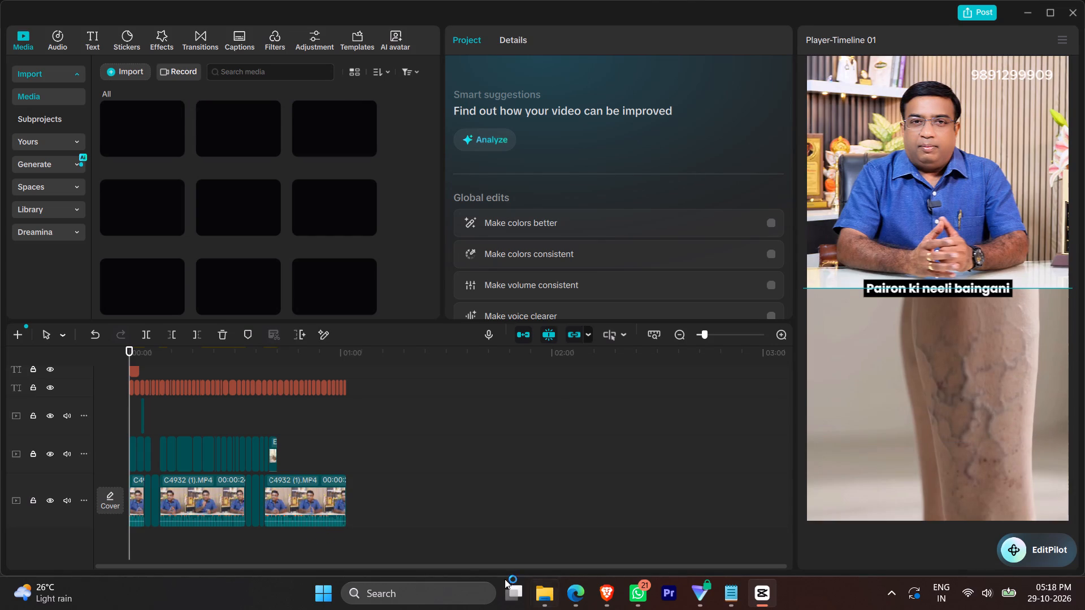
Play the opening seconds of the timeline to review the speaker footage, captions and leg clips.
scroll(353, 446, "up", 20, "ctrl")
scroll(353, 446, "up", 2, "ctrl")
scroll(737, 448, "up", 10, "ctrl")
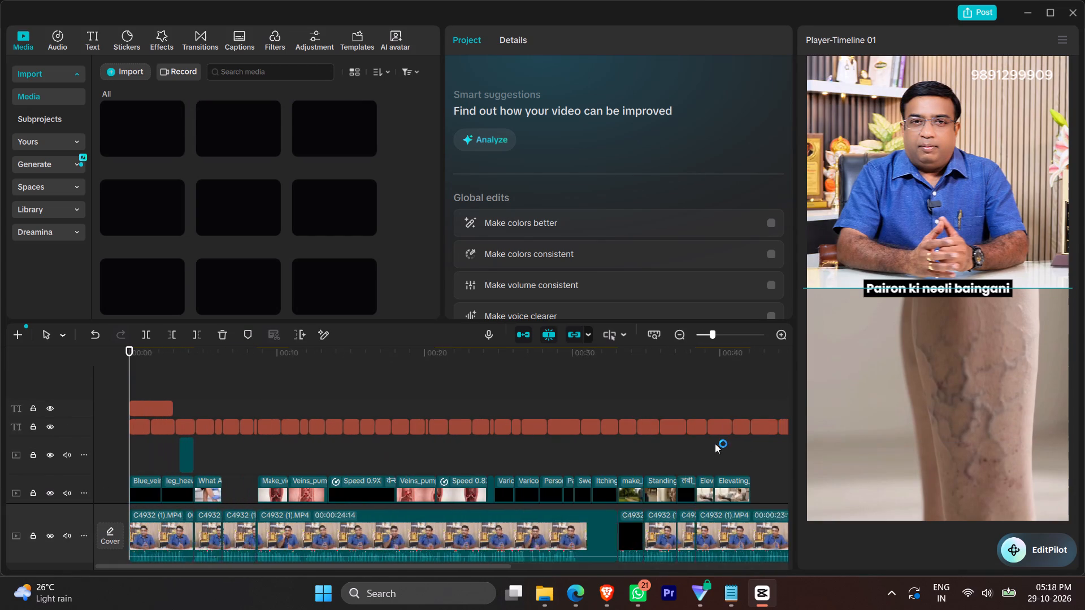
scroll(715, 446, "down", 3, "ctrl")
left_click(679, 372)
key("0")
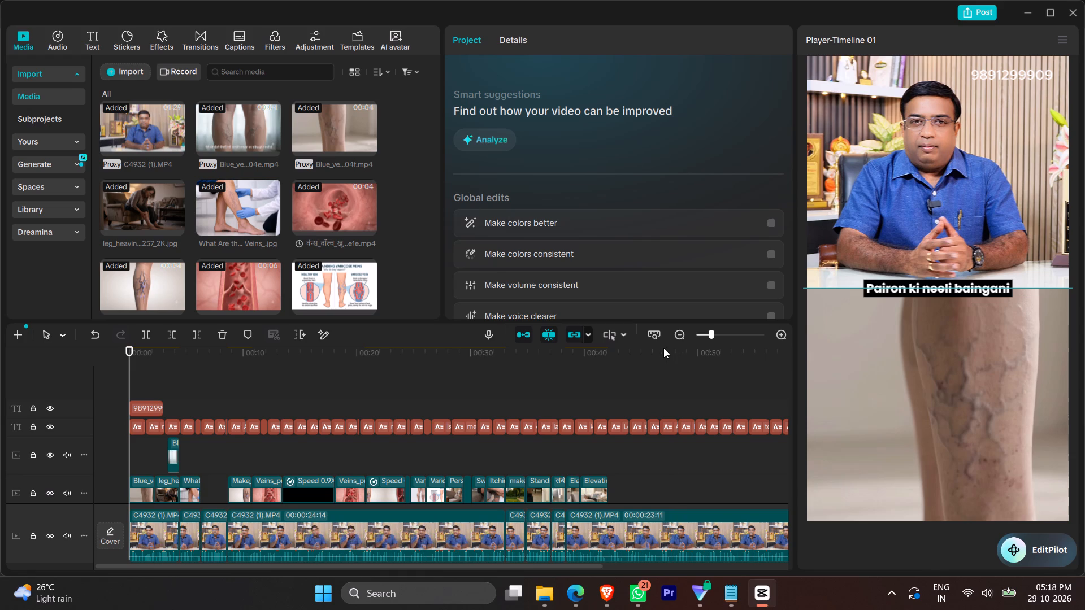
key("space")
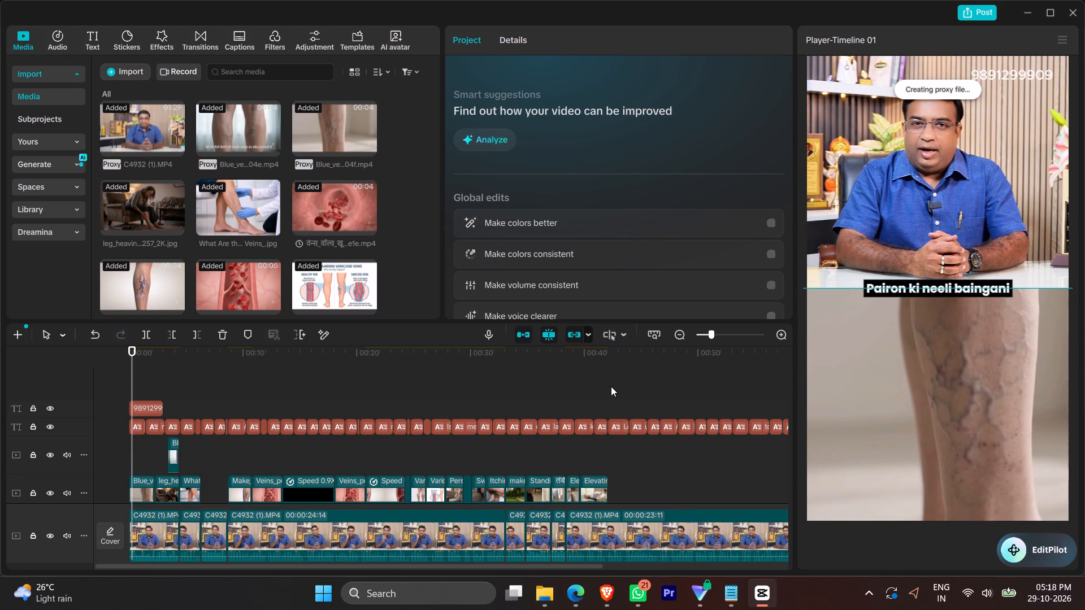
key("space")
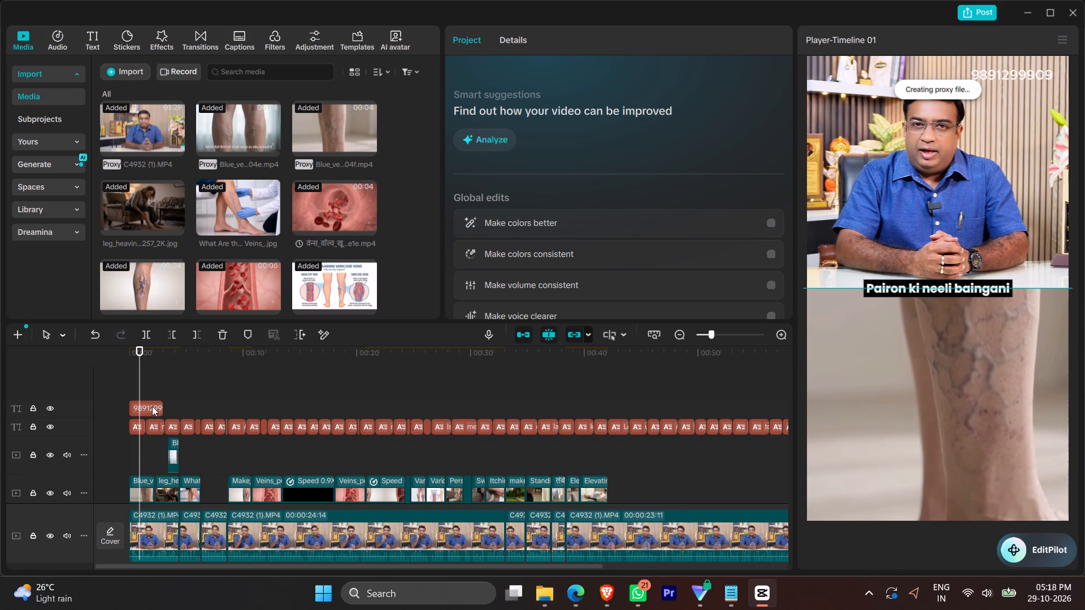
scroll(173, 406, "down", 6)
scroll(176, 412, "up", 4)
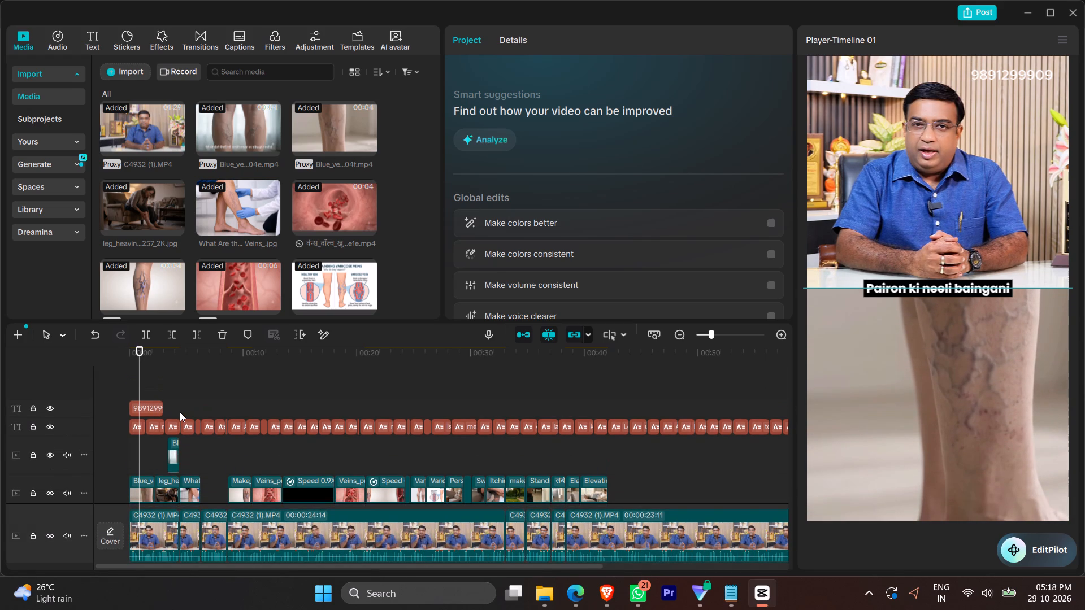
key("space")
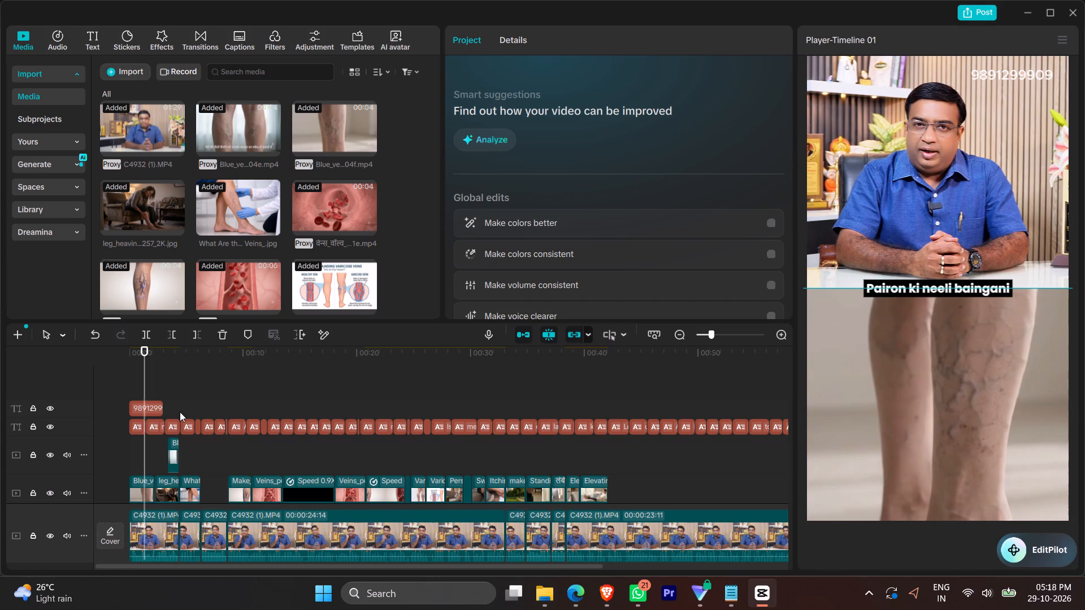
key("space")
Delete the phone-number text clip at the start of the timeline.
left_click(145, 407)
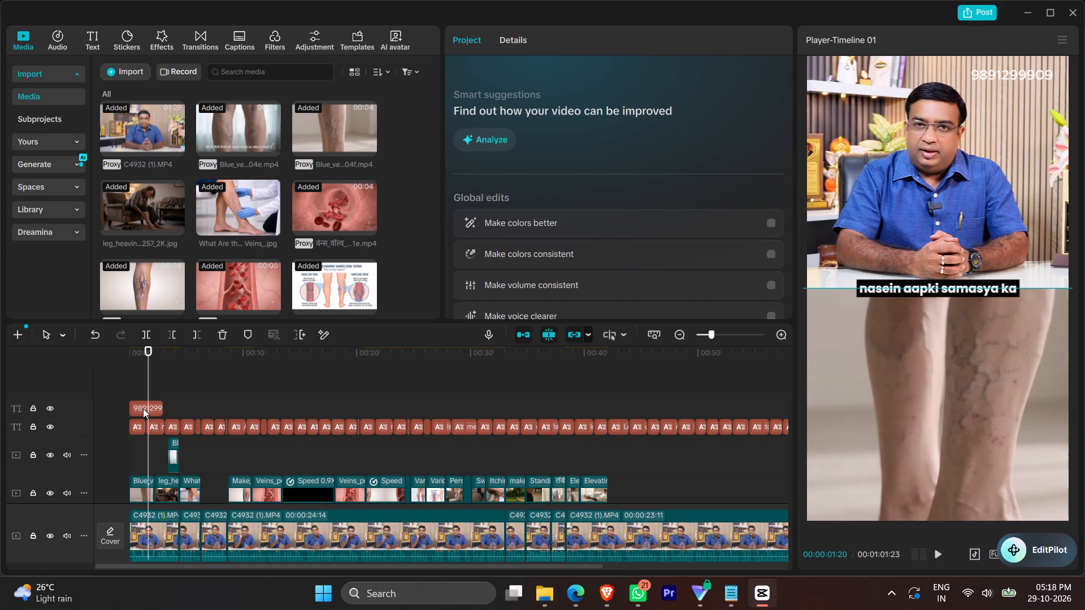
key("1")
Import the Pain_or_swelling_in_foot and Protruding_vein_versus_varicose videos from Downloads for the uncovered section after the Elevating_feet clip.
scroll(365, 426, "down", 3, "ctrl")
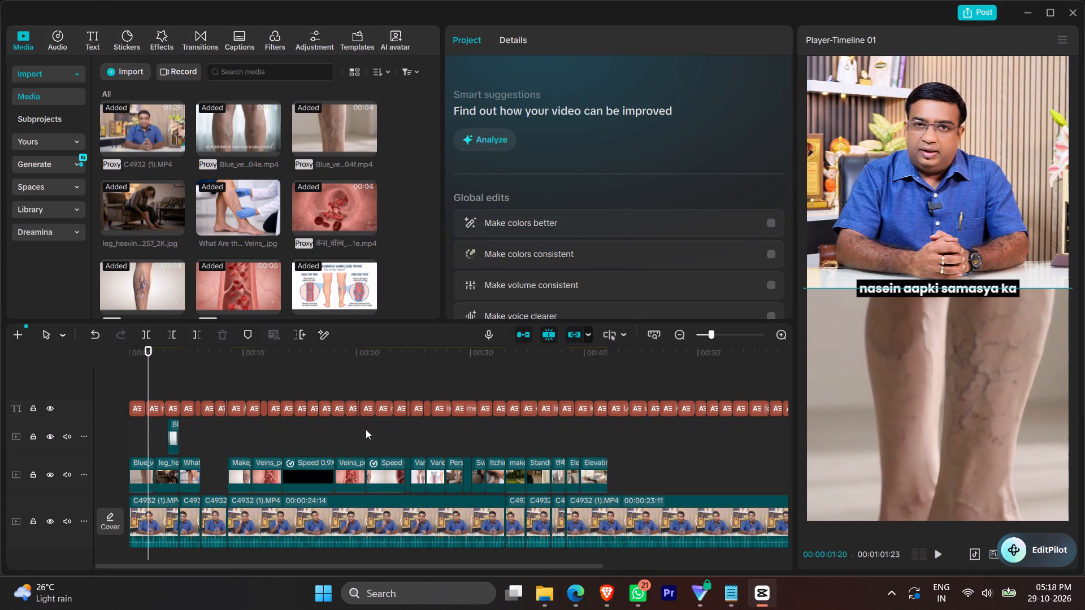
scroll(366, 429, "down", 8, "ctrl")
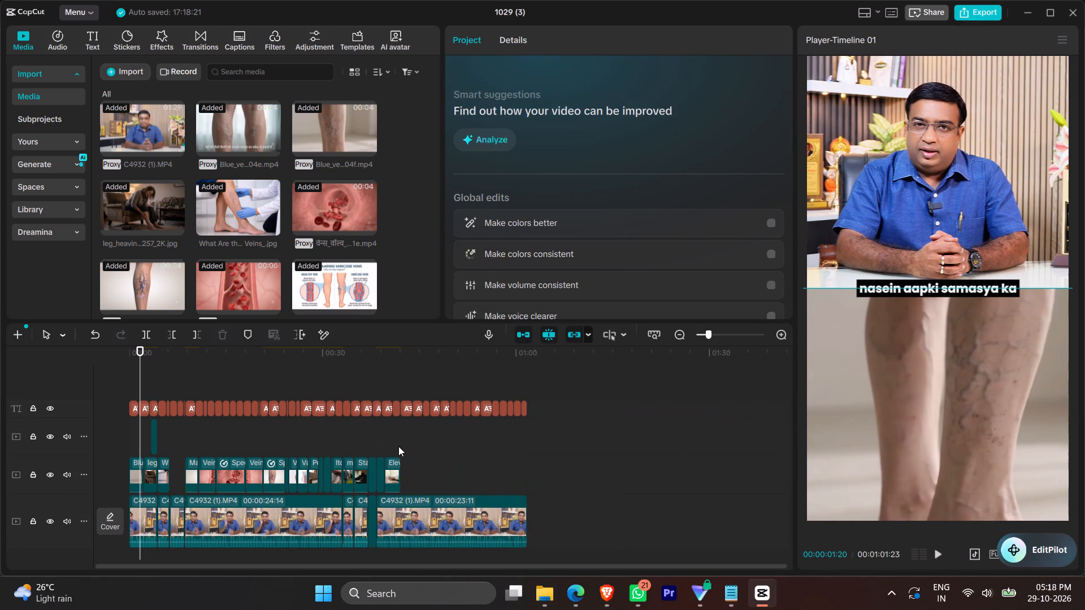
left_click(398, 446)
key("space")
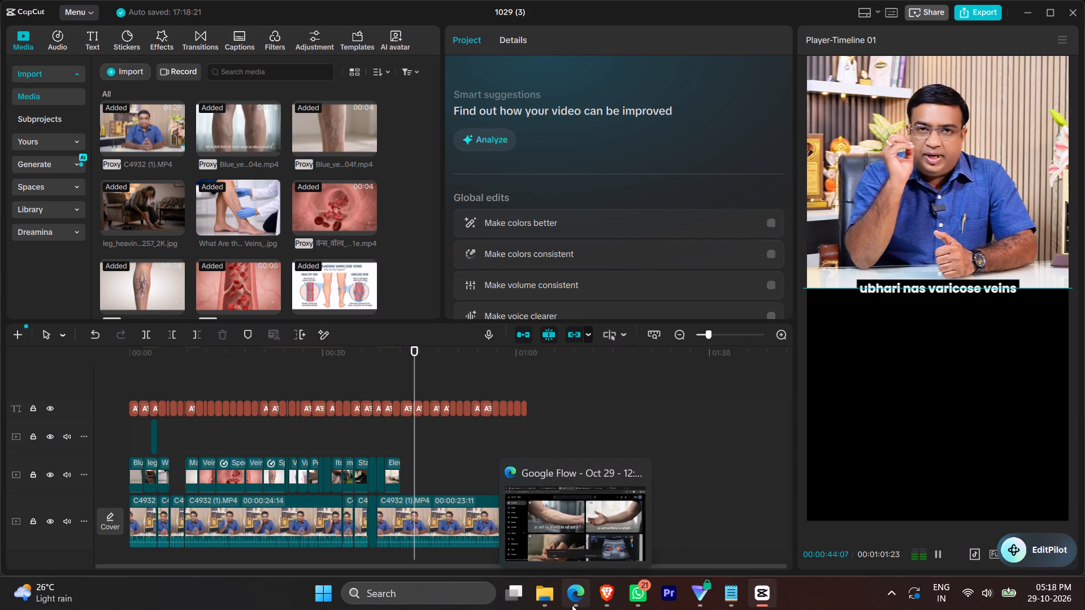
key("space")
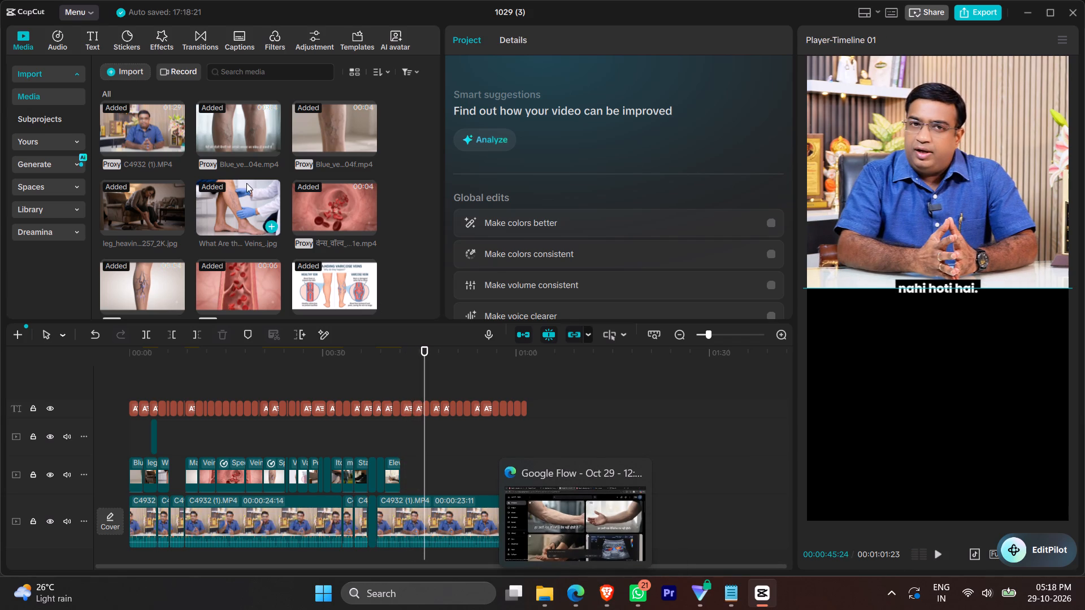
left_click(114, 69)
left_click(136, 93)
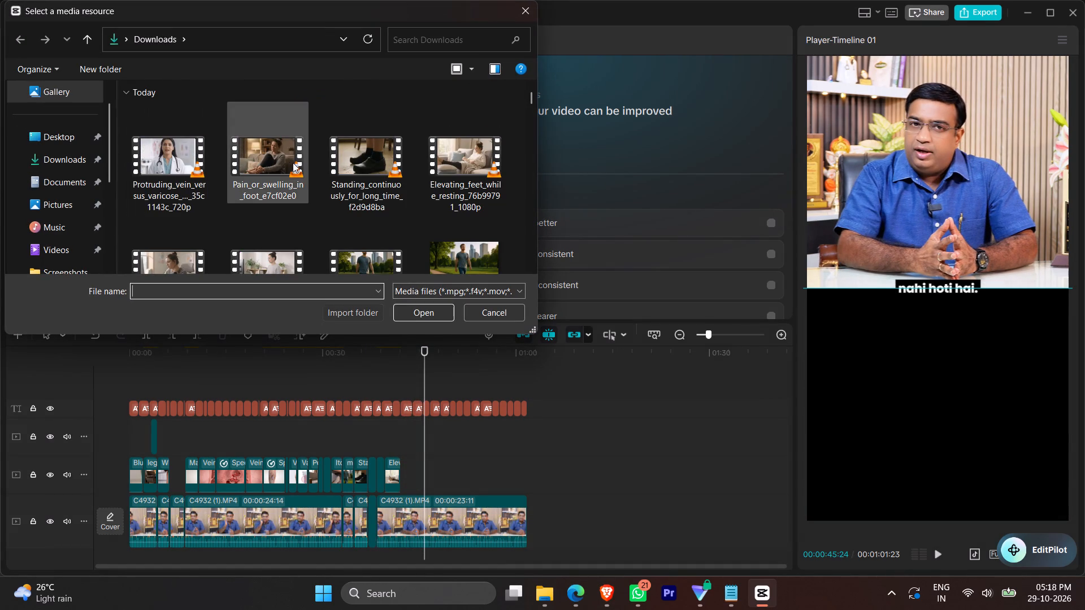
double_click(269, 165)
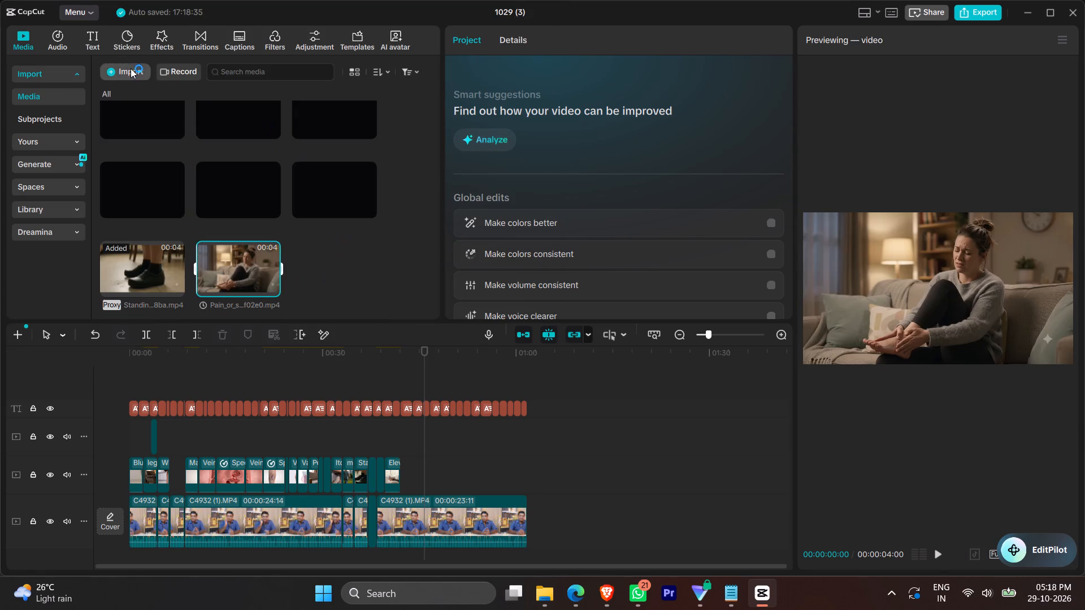
left_click(131, 68)
left_click(157, 94)
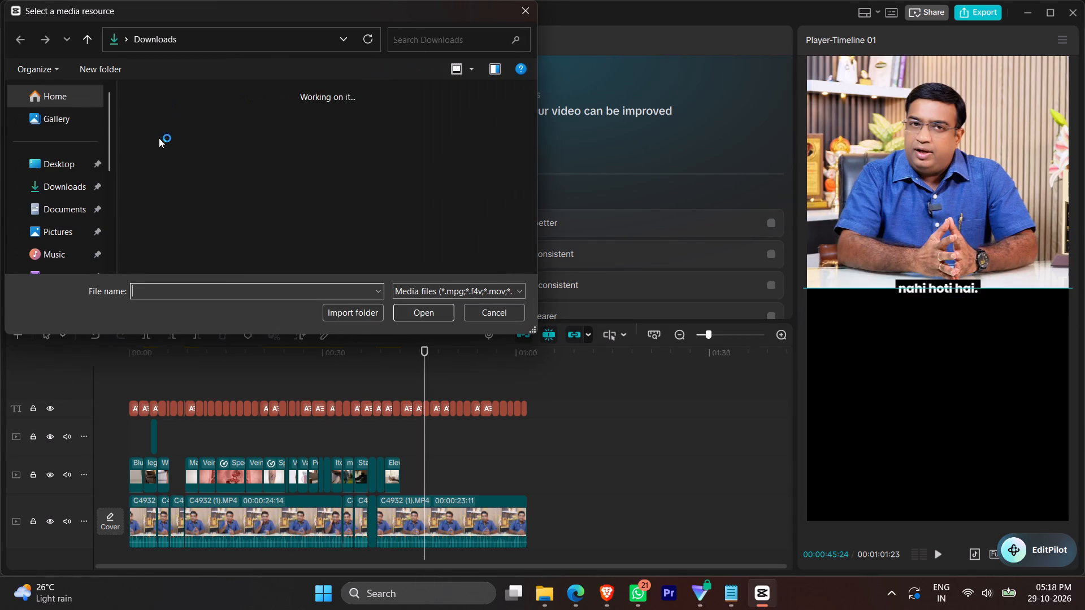
double_click(160, 144)
Place the Protruding_vein_versus_varicose video on the overlay track, flush against the end of the last Elevating_feet clip at 00:42:03.
left_click_drag(327, 276, 422, 330)
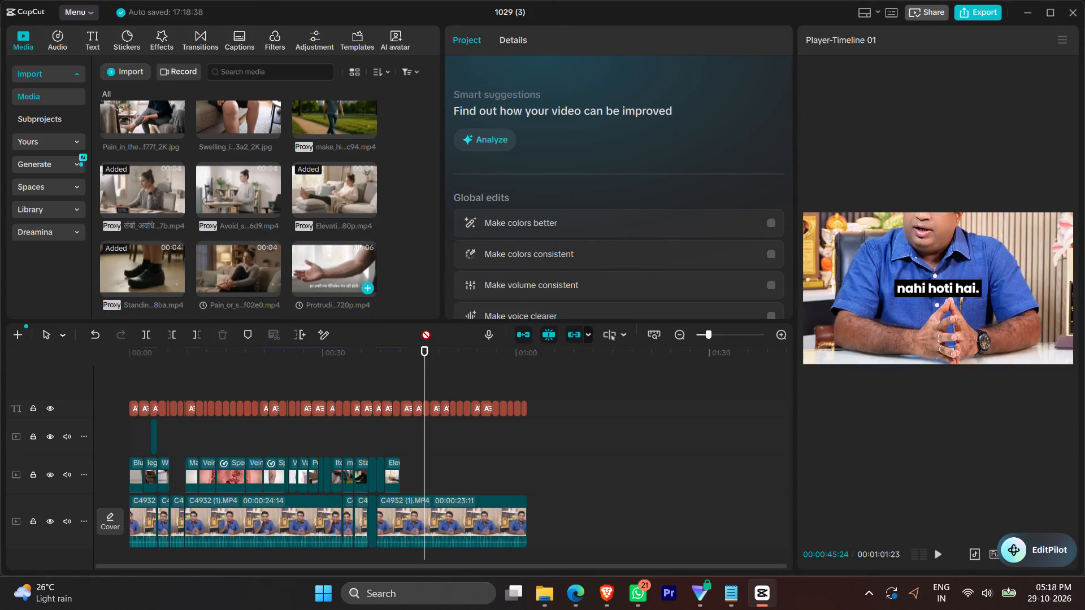
left_click_drag(422, 330, 402, 472)
scroll(414, 471, "up", 12, "ctrl")
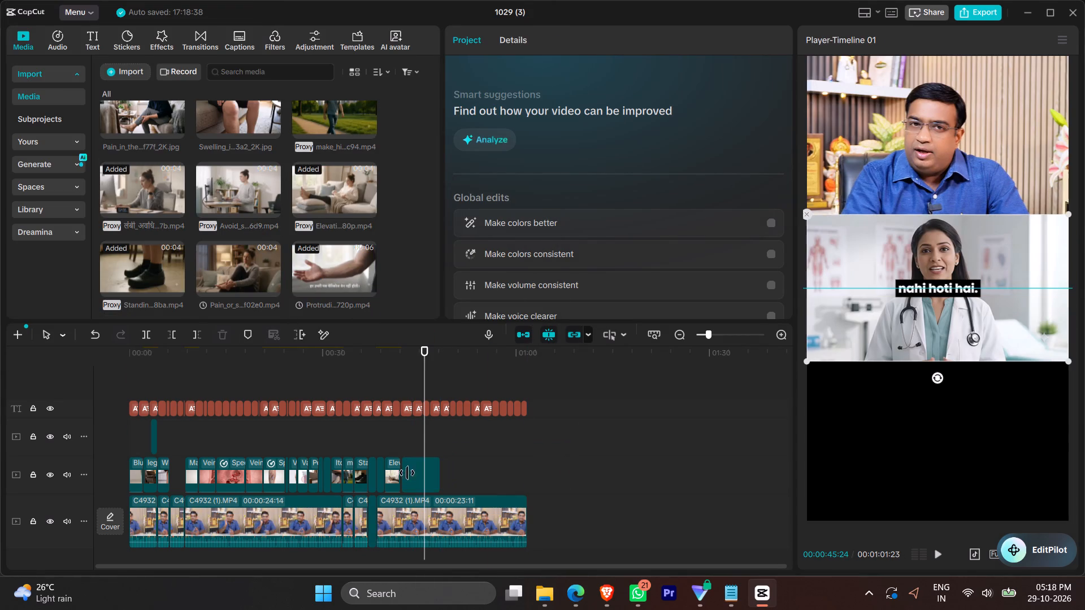
scroll(407, 473, "up", 20, "ctrl")
scroll(407, 473, "up", 13, "ctrl")
left_click(390, 442)
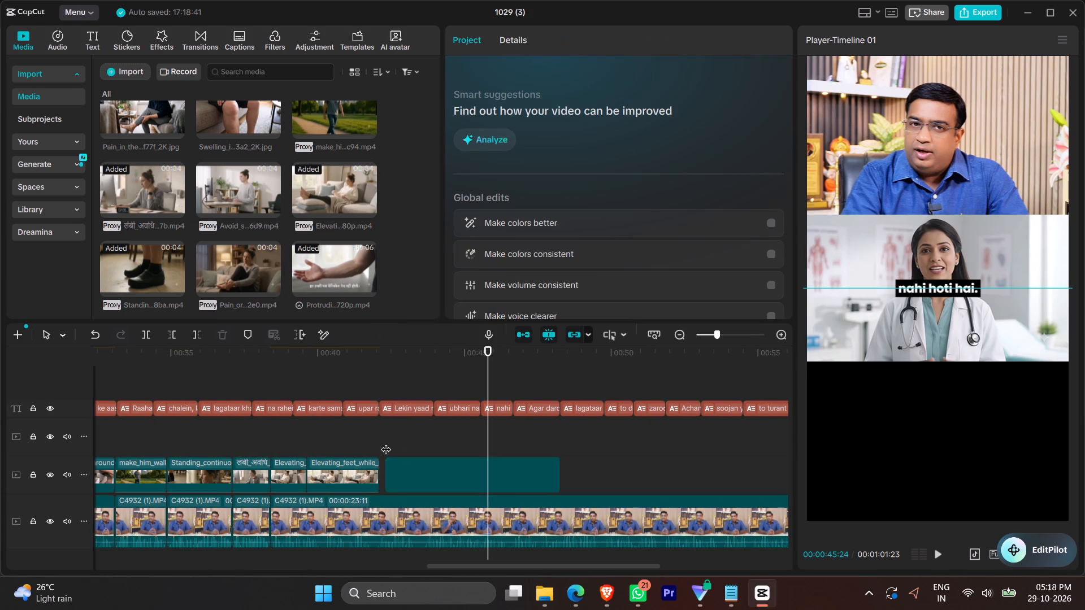
left_click(381, 441)
left_click_drag(414, 467, 407, 468)
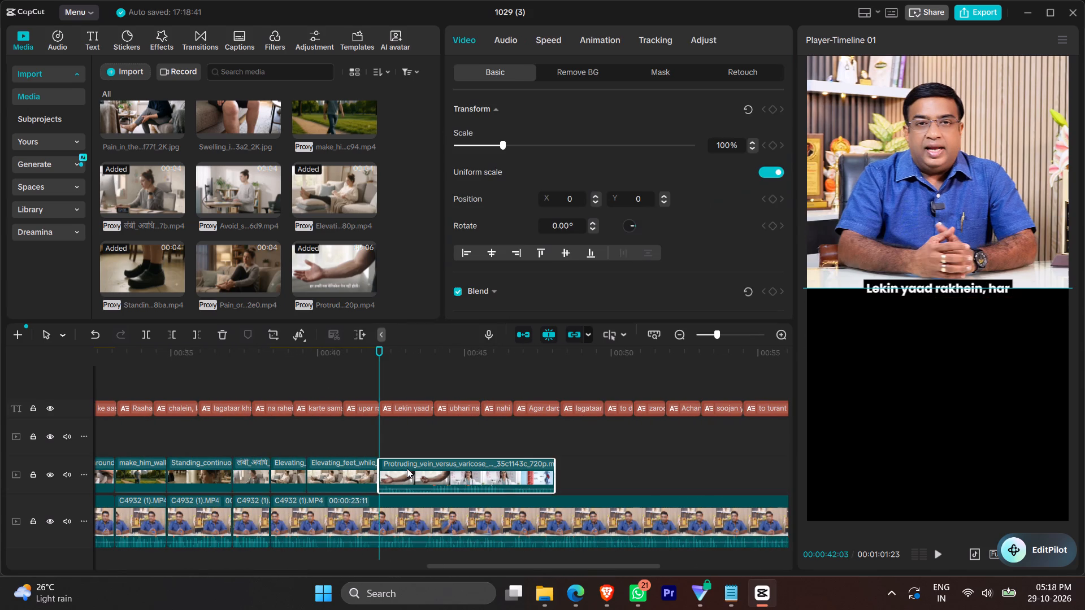
left_click_drag(407, 468, 396, 469)
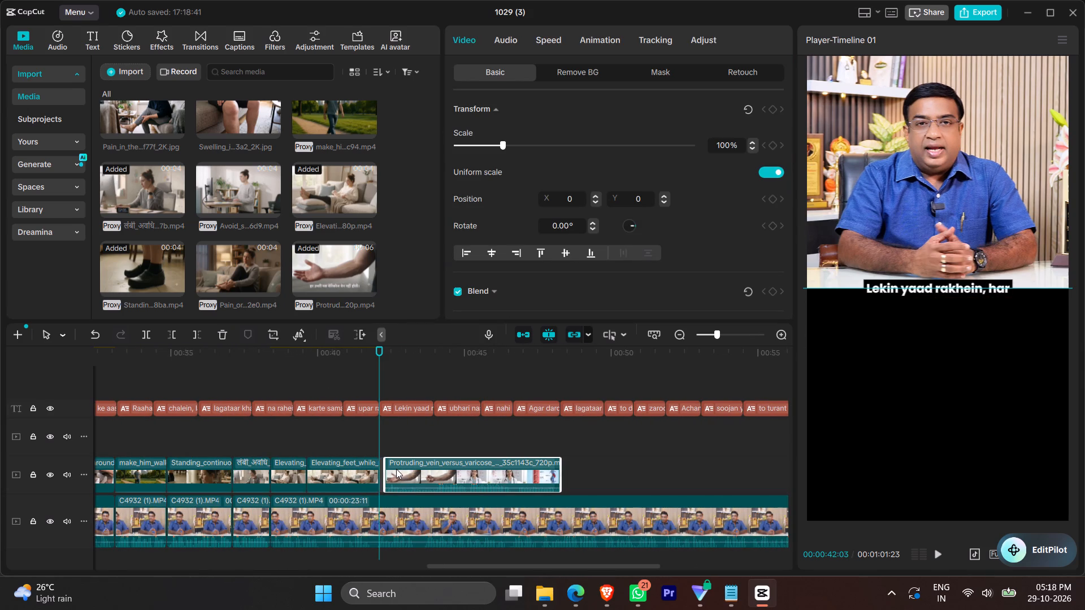
left_click_drag(396, 469, 393, 472)
left_click_drag(393, 472, 431, 476)
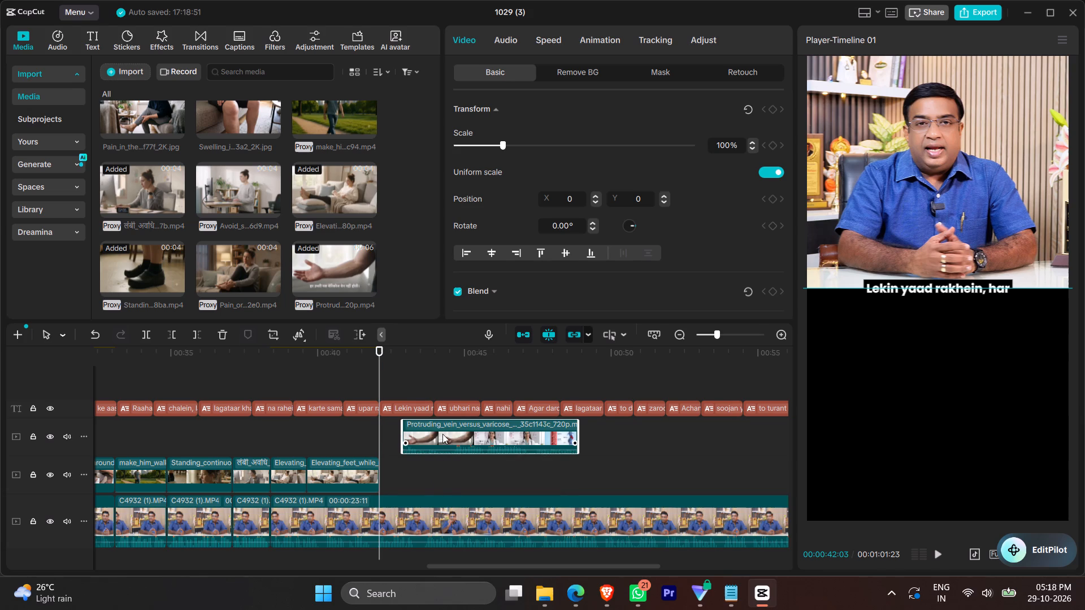
left_click_drag(435, 419, 436, 448)
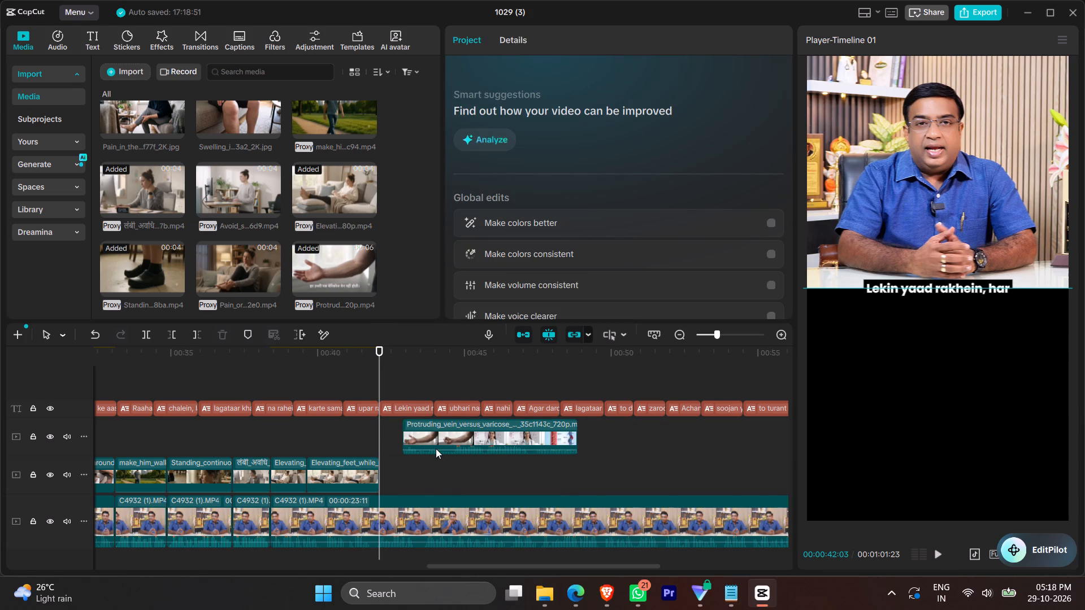
left_click_drag(436, 448, 431, 446)
left_click_drag(434, 439, 413, 477)
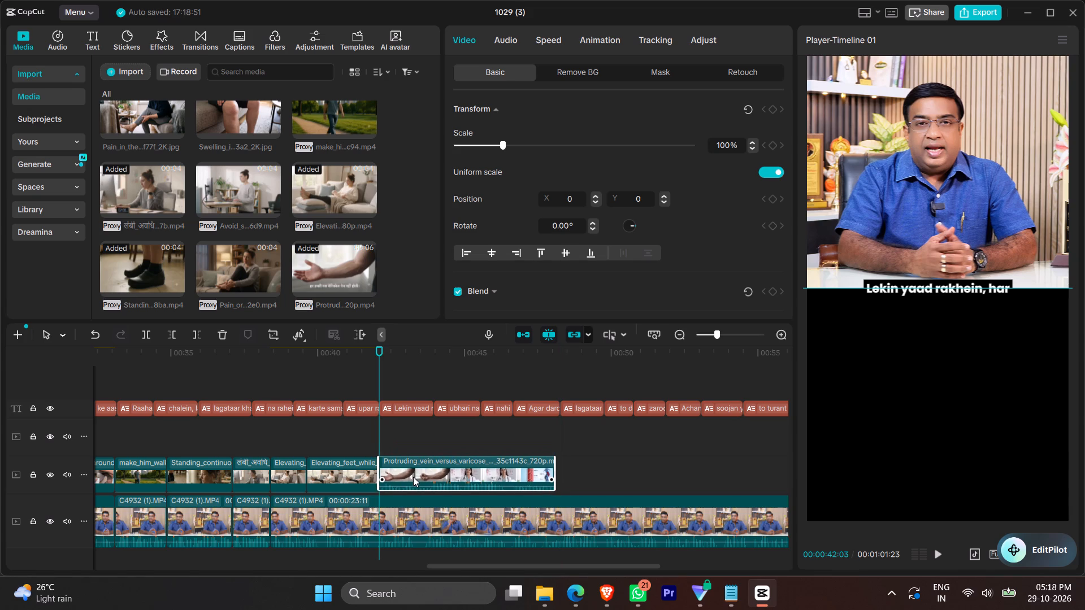
left_click_drag(413, 477, 412, 477)
left_click_drag(419, 487, 420, 499)
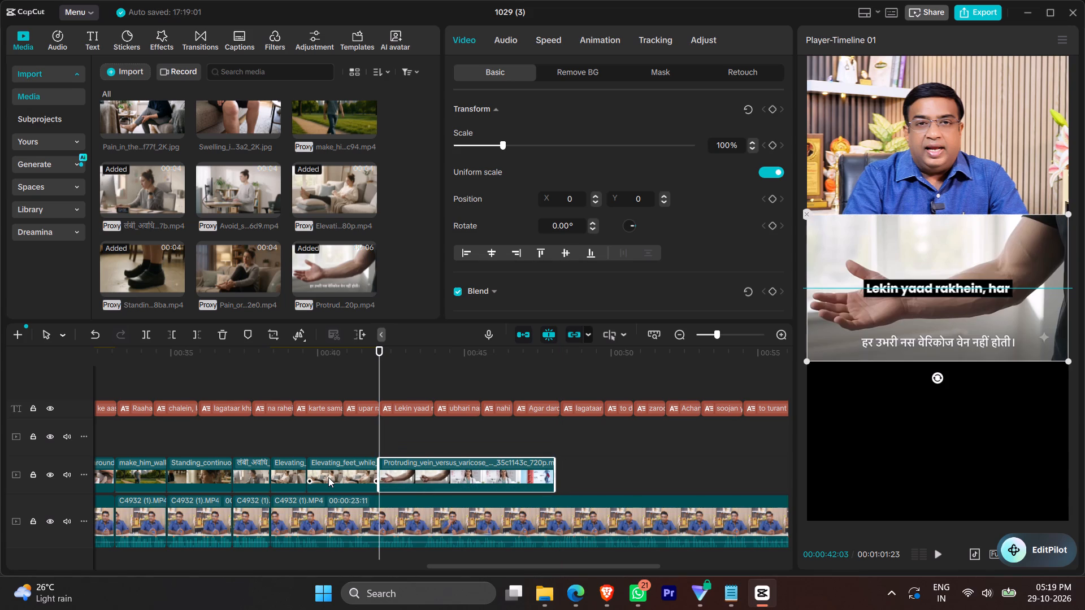
Copy the Elevating_feet clip's attributes to the Protruding_vein clip, including location size, blend, canvas, volume and fades.
left_click(328, 477)
left_click(335, 442)
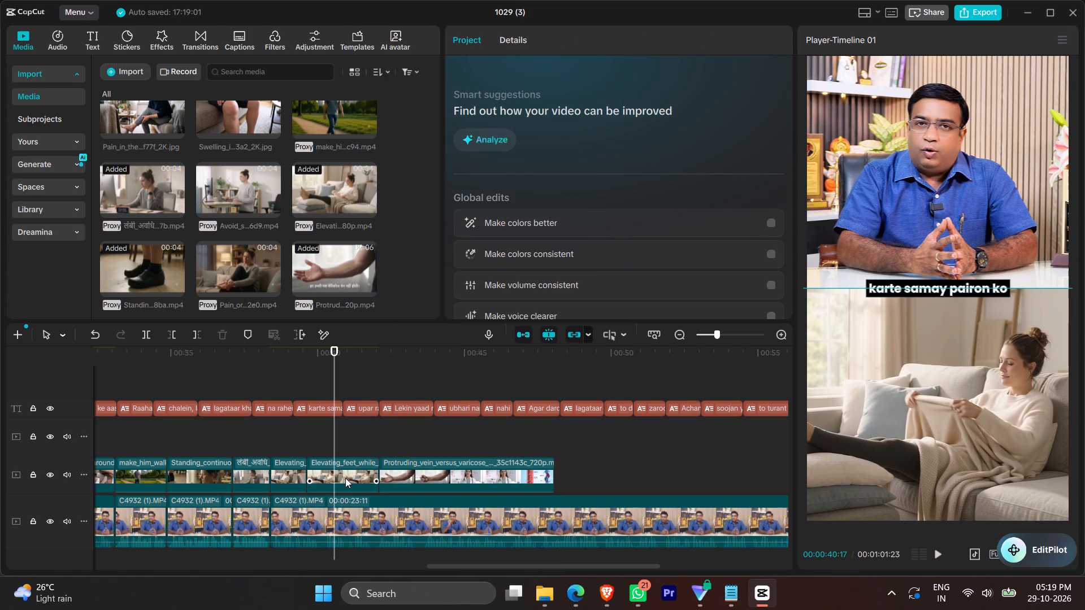
right_click(345, 478)
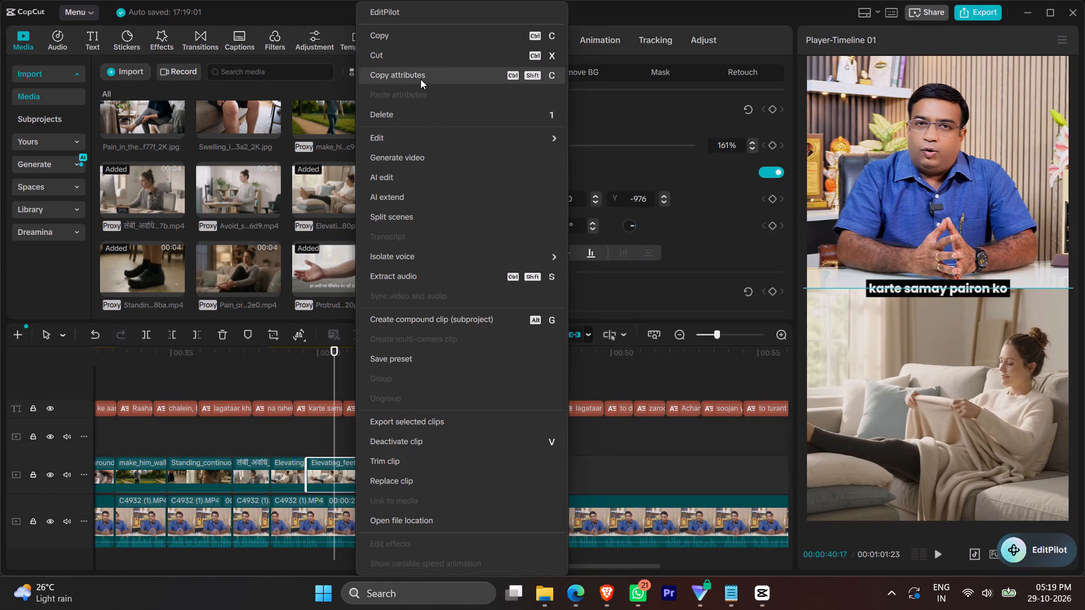
left_click(420, 79)
left_click(449, 482)
right_click(449, 482)
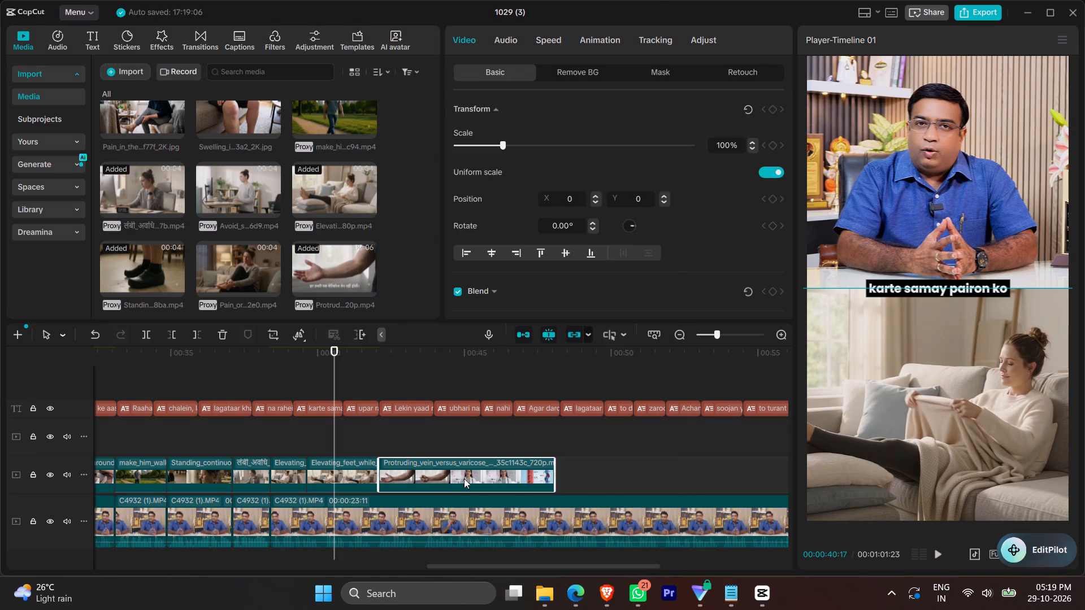
left_click(496, 94)
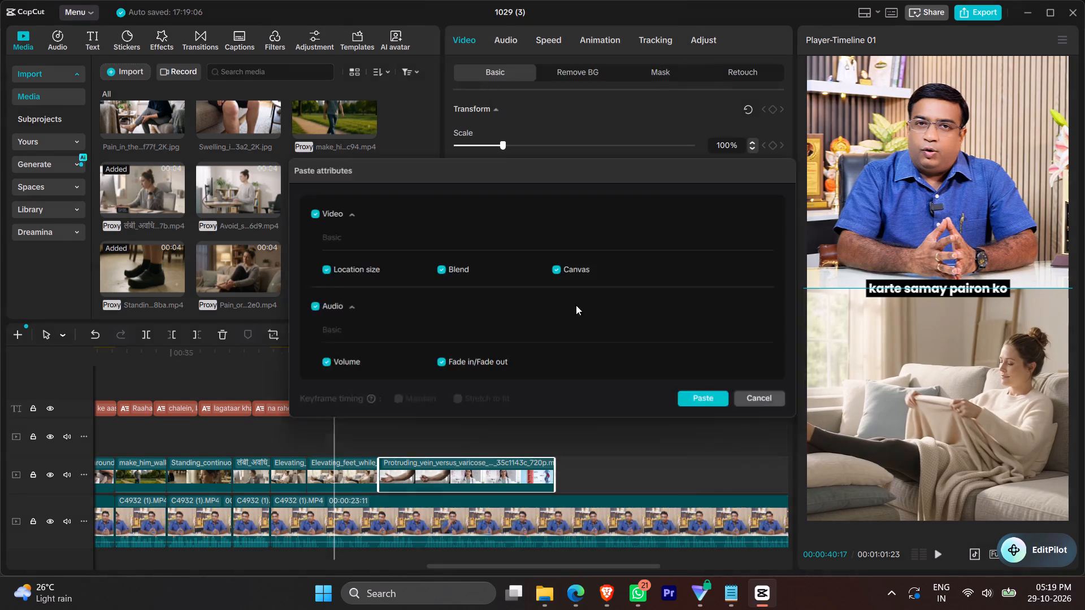
left_click(700, 400)
Play the section from about 00:42:03 to check the Protruding_vein clip against the speech and captions.
left_click(387, 439)
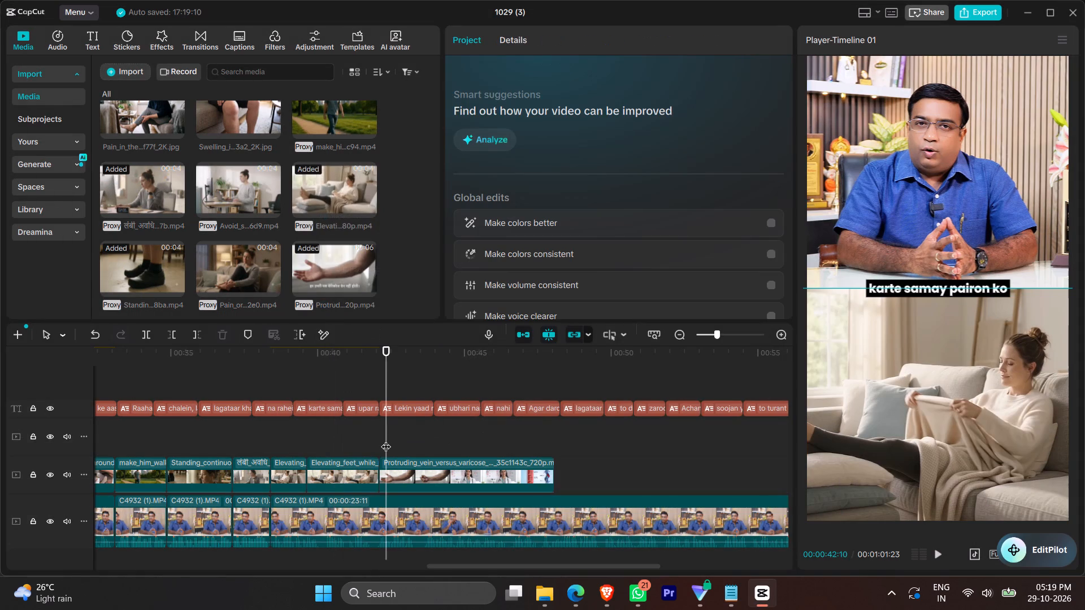
key("space")
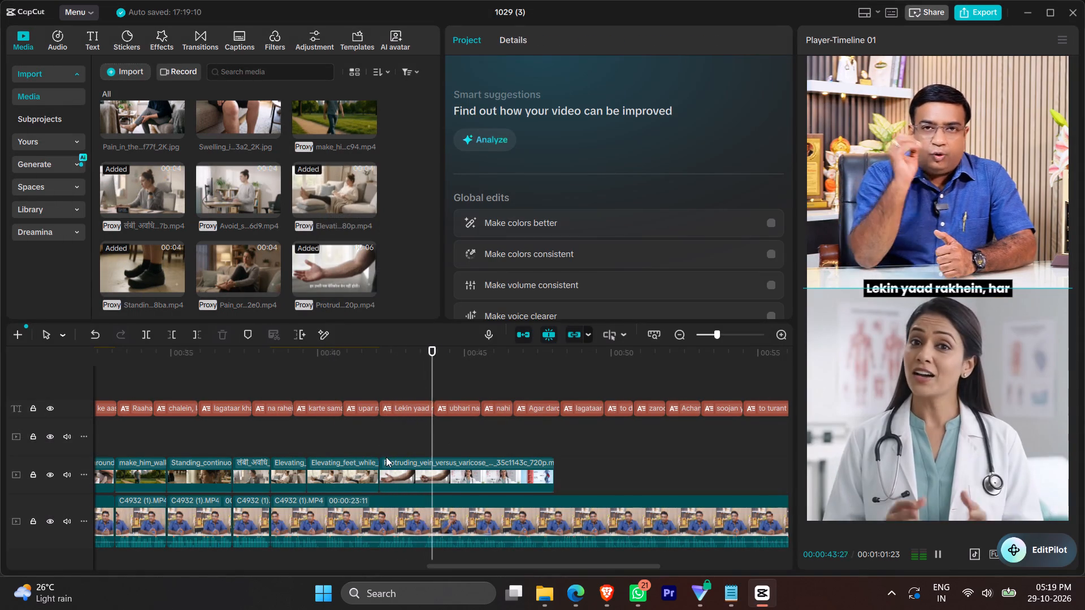
left_click(380, 443)
key("space")
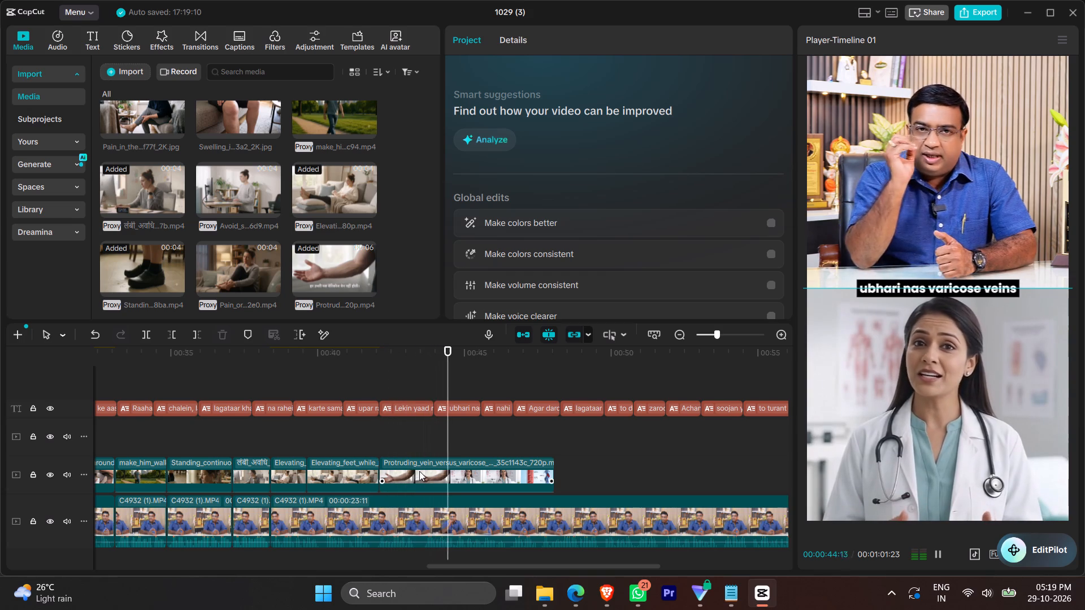
key("space")
key("space")
key("space")
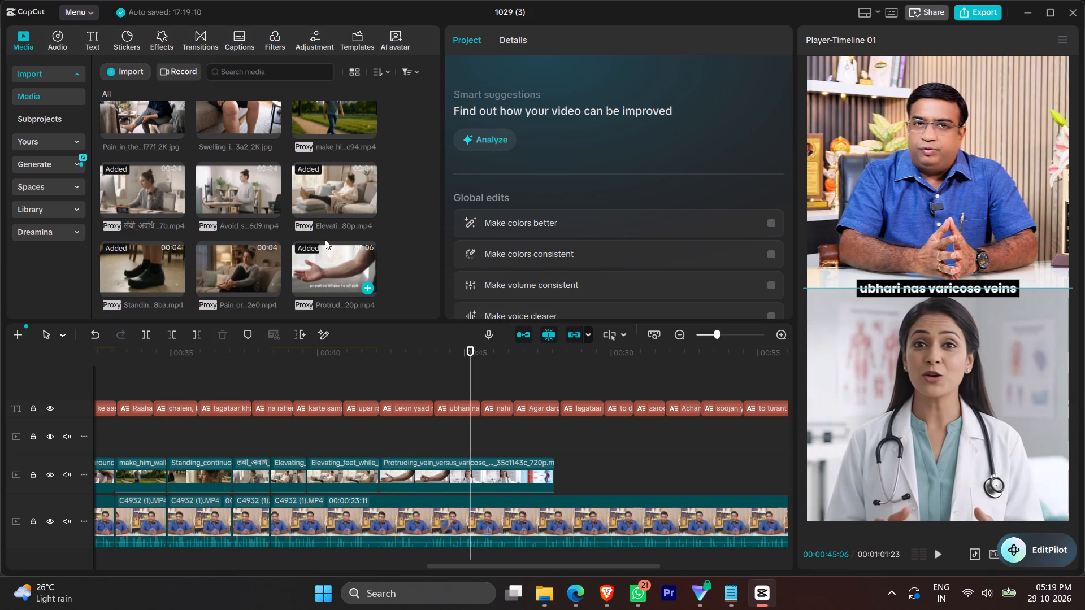
Split the Protruding_vein_versus_varicose clip on the overlay track at 00:42:29, during the "Lekin yaad rakhein" caption.
scroll(322, 239, "up", 2)
scroll(281, 204, "up", 1)
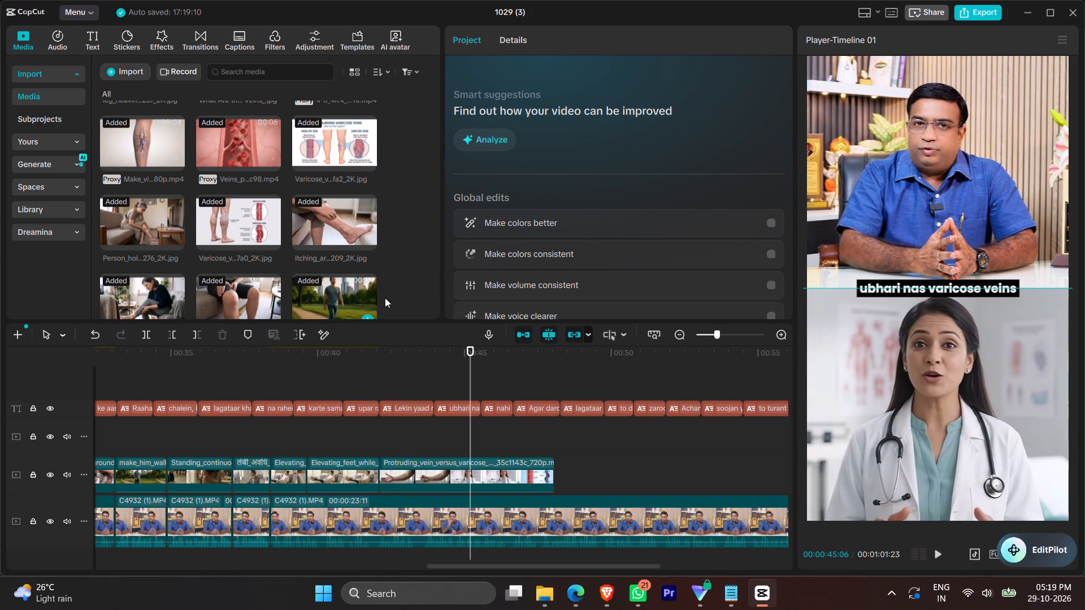
left_click(430, 434)
left_click_drag(430, 434, 405, 437)
left_click(413, 469)
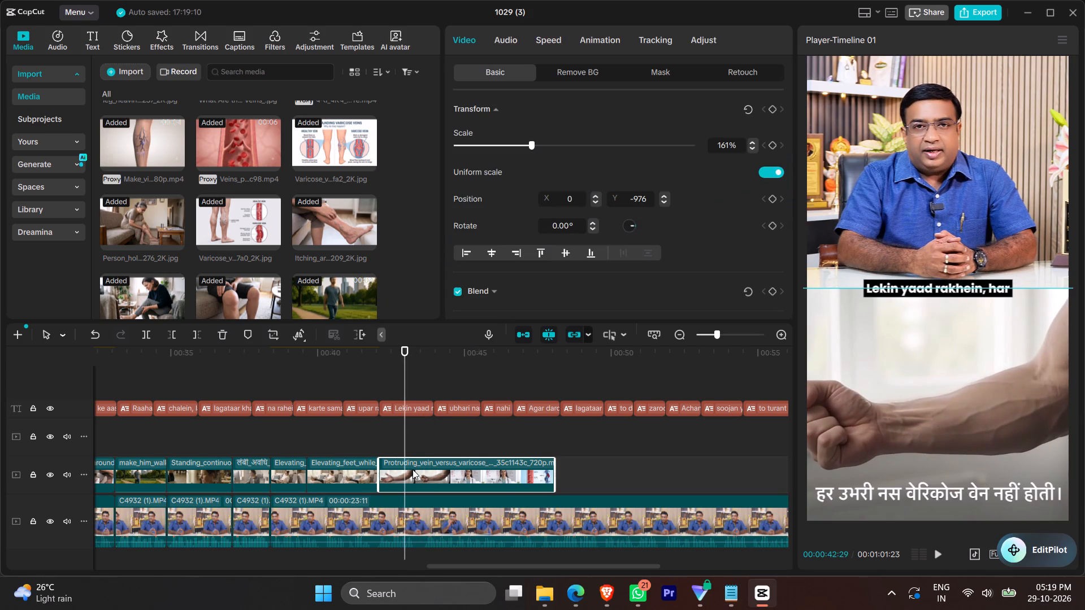
key("ctrl+b")
Split the remaining long Protruding_vein clip at 00:46:20, where the normal-versus-varicose vein diagram shows under the "Agar dard ya soojan" caption.
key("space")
left_click(449, 443)
left_click_drag(449, 443, 515, 455)
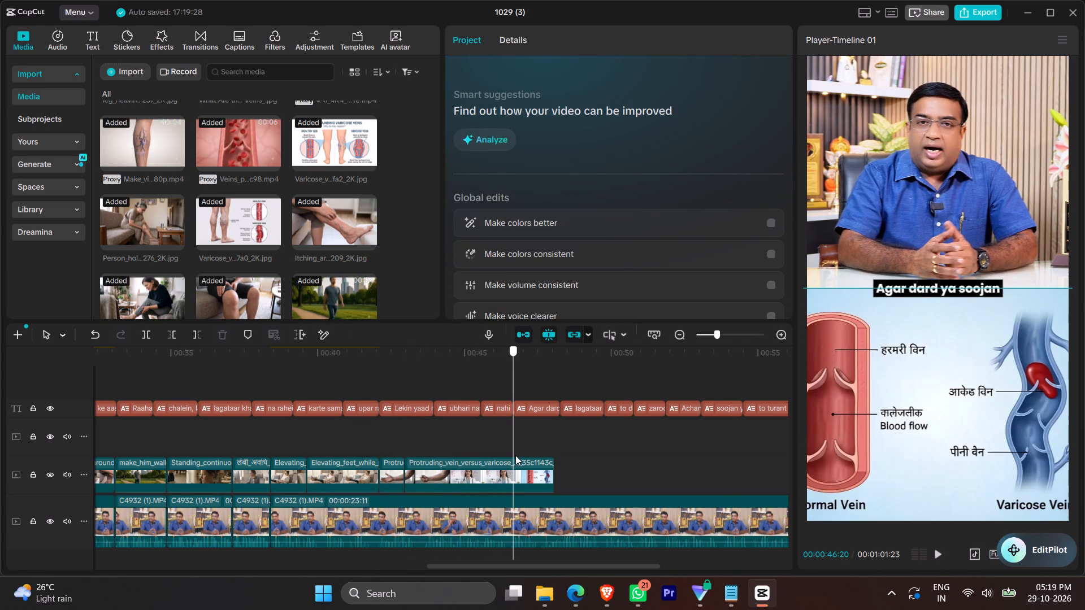
left_click_drag(515, 455, 513, 456)
left_click(513, 473)
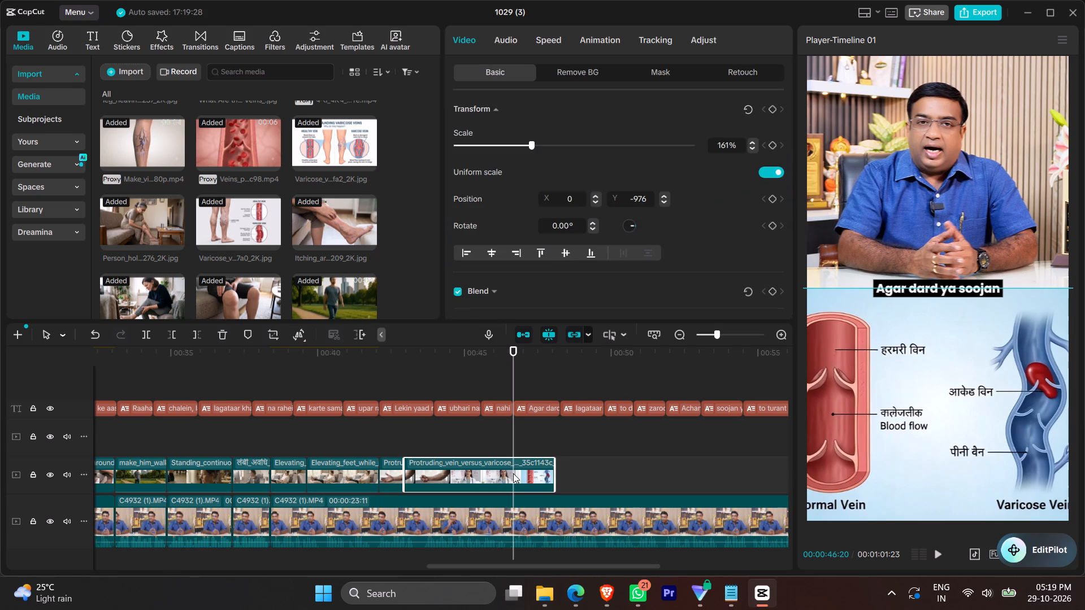
key("ctrl+b")
Delete the middle piece of the Protruding_vein clip between 00:42:29 and 00:46:20.
left_click(484, 472)
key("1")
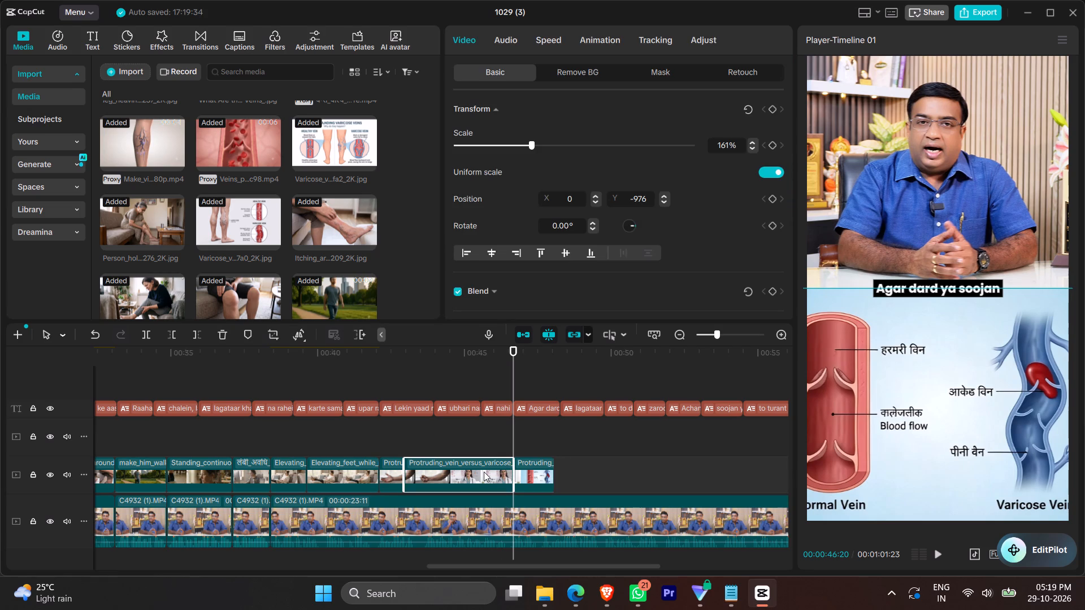
Move the short opening piece of the Protruding_vein clip later on the overlay track, into the gap before the diagram piece.
left_click_drag(387, 473, 467, 480)
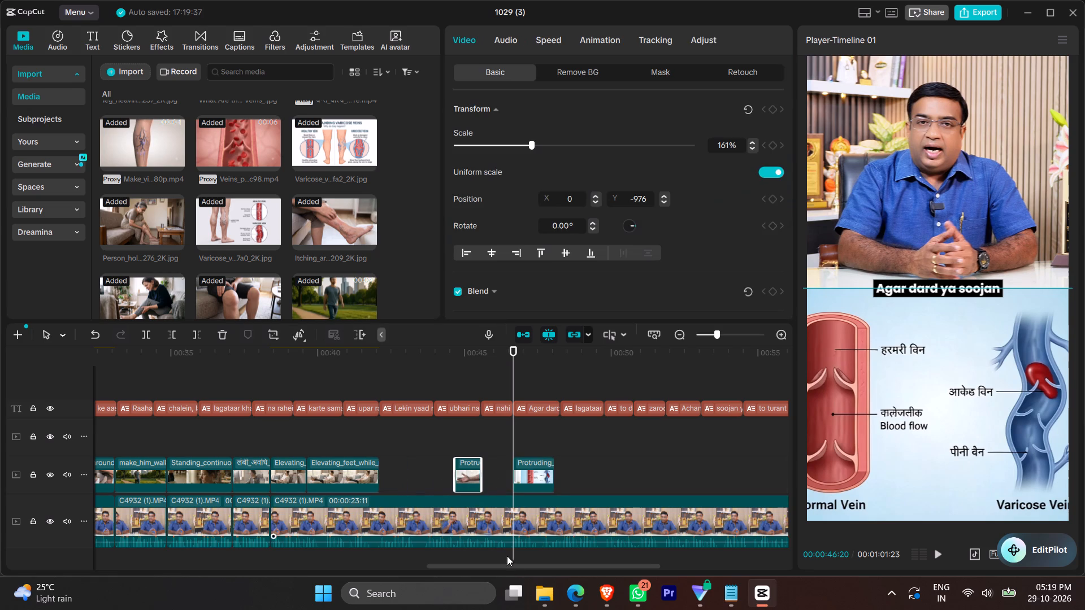
Switch to Pinterest in the Brave browser, search for "veins" and look through the images for suitable footage.
left_click(601, 603)
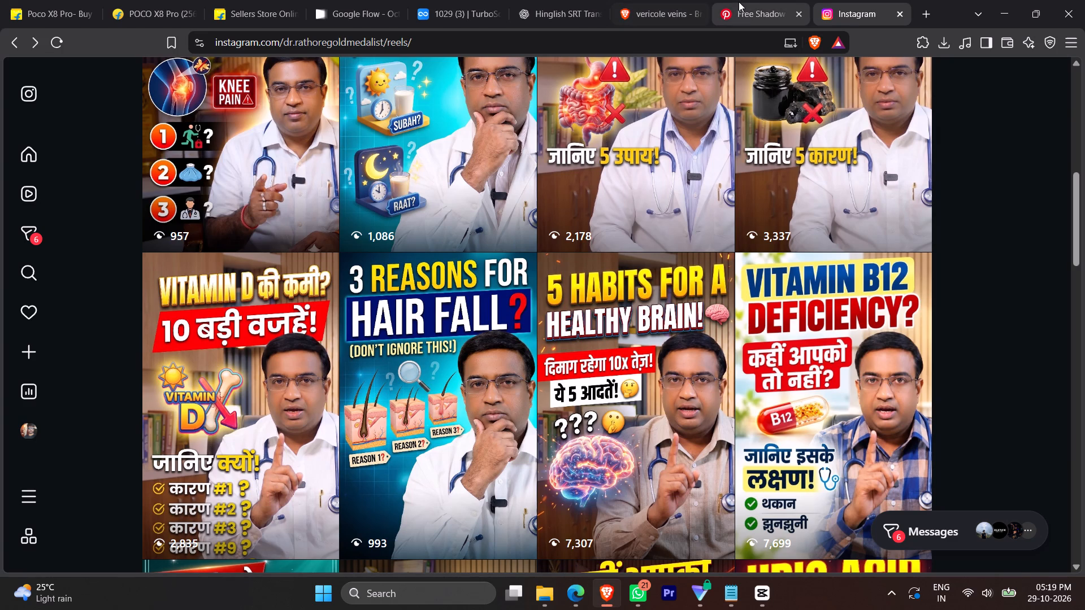
left_click(739, 2)
left_click(473, 84)
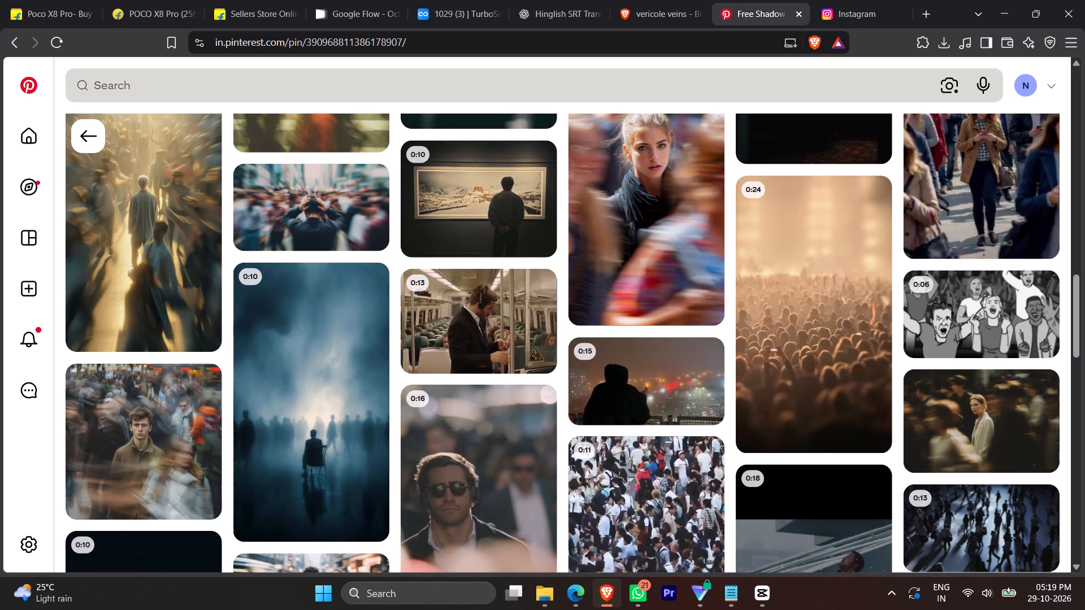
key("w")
key("BackSpace")
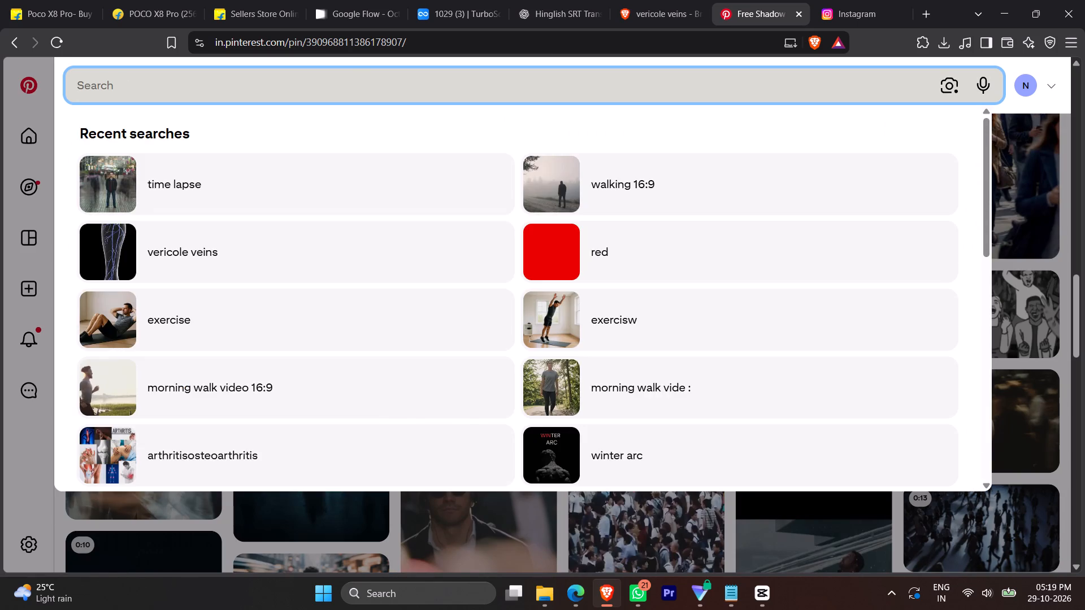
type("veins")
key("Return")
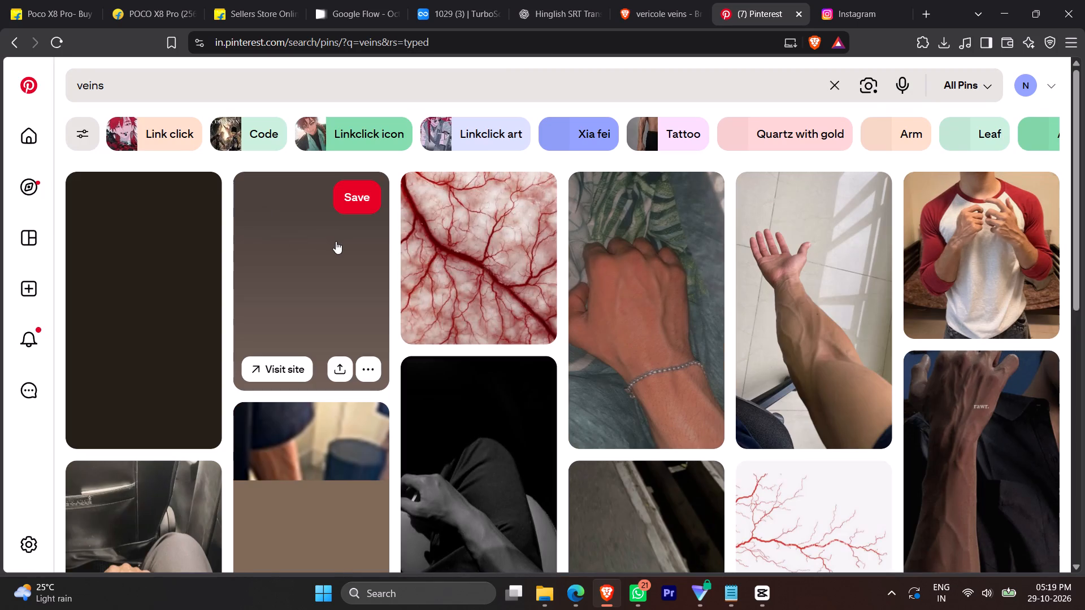
scroll(461, 334, "down", 2)
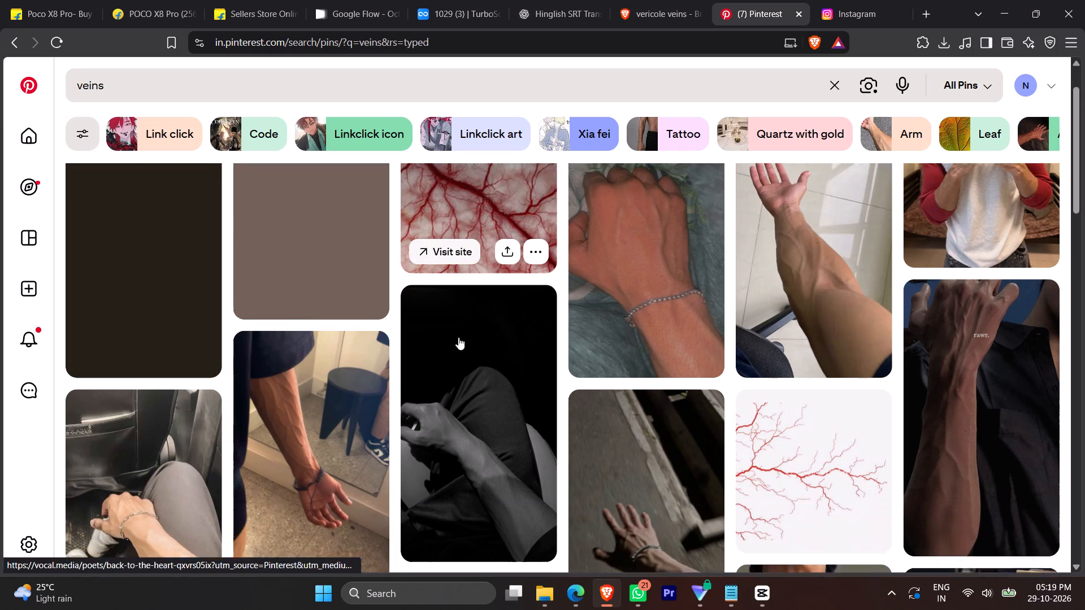
scroll(303, 329, "up", 3)
scroll(303, 329, "down", 5)
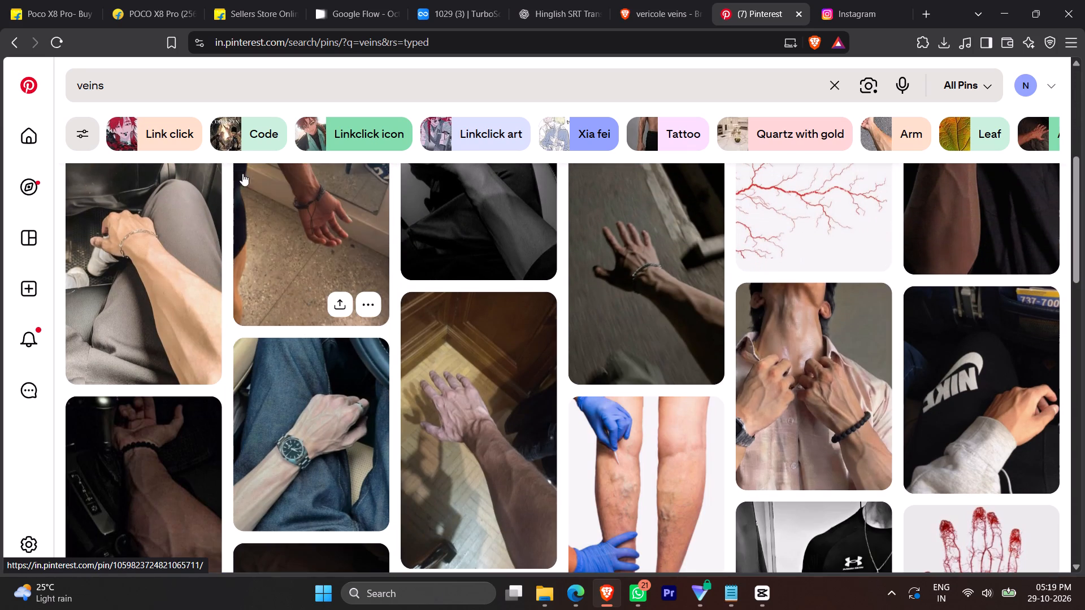
Refine the Pinterest search to "veins in leg".
left_click(231, 90)
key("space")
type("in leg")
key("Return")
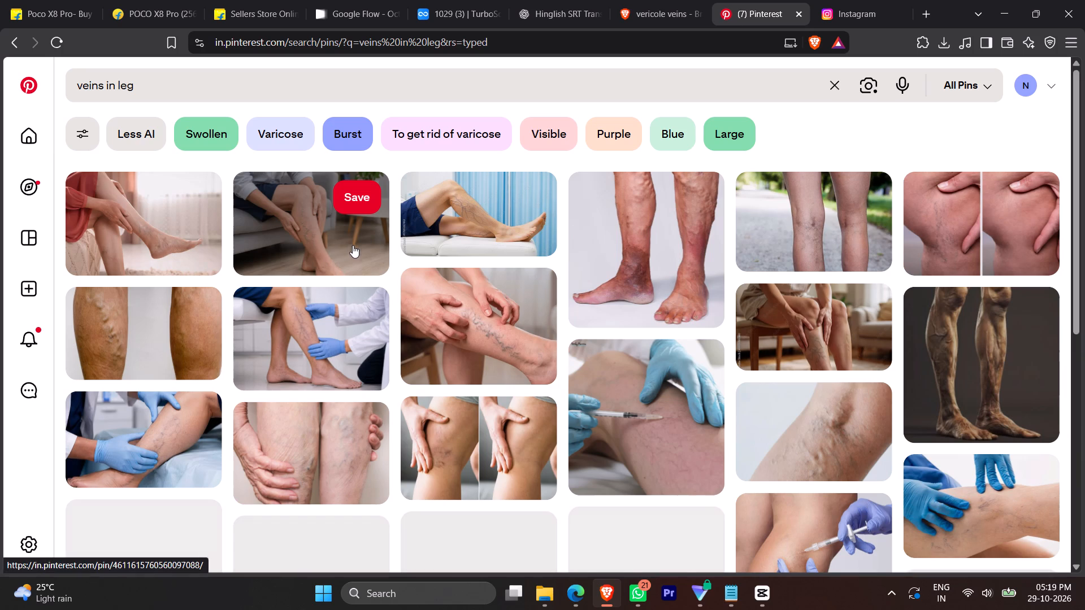
Open the image of a person on a grey sofa holding a veined leg, and return to CapCut.
left_click(292, 242)
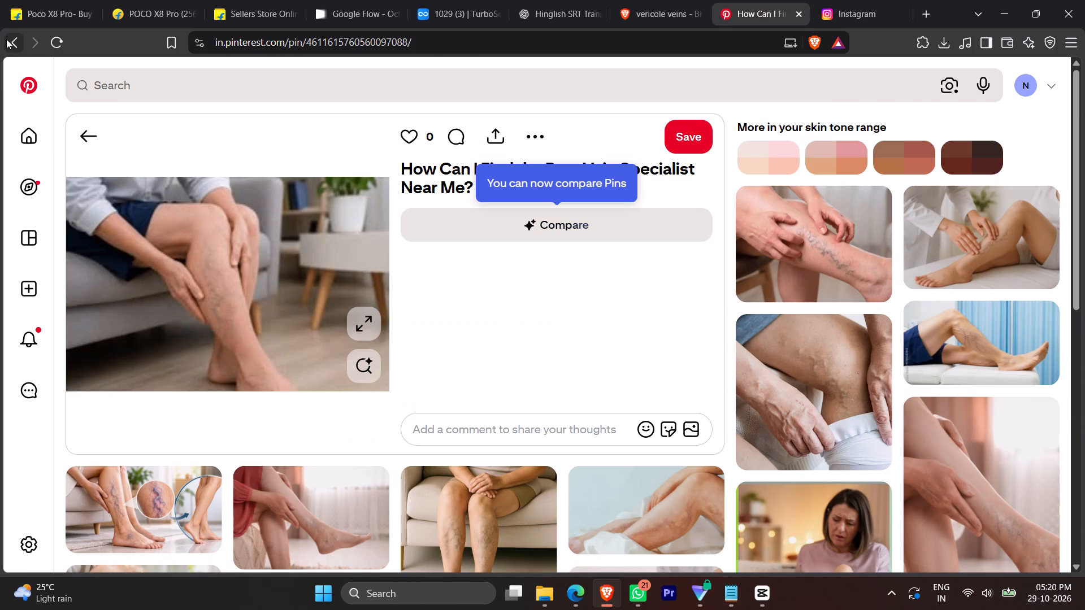
left_click(771, 609)
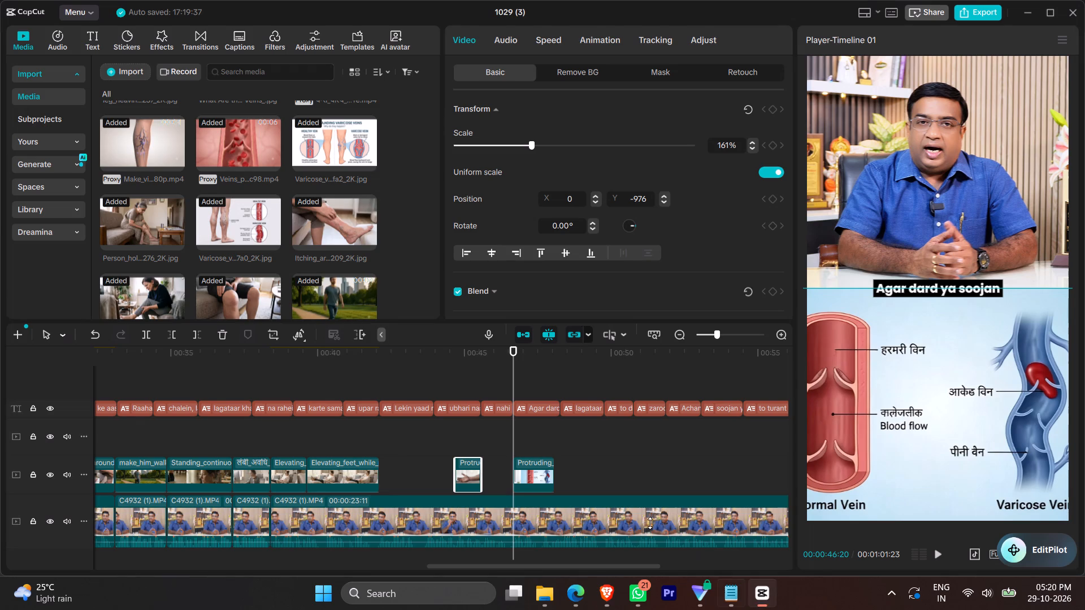
Add the "What Are th... Veins_.jpg" image above the overlay clips, starting where the short Protruding_vein piece ends.
scroll(186, 228, "up", 9)
left_click_drag(236, 213, 477, 467)
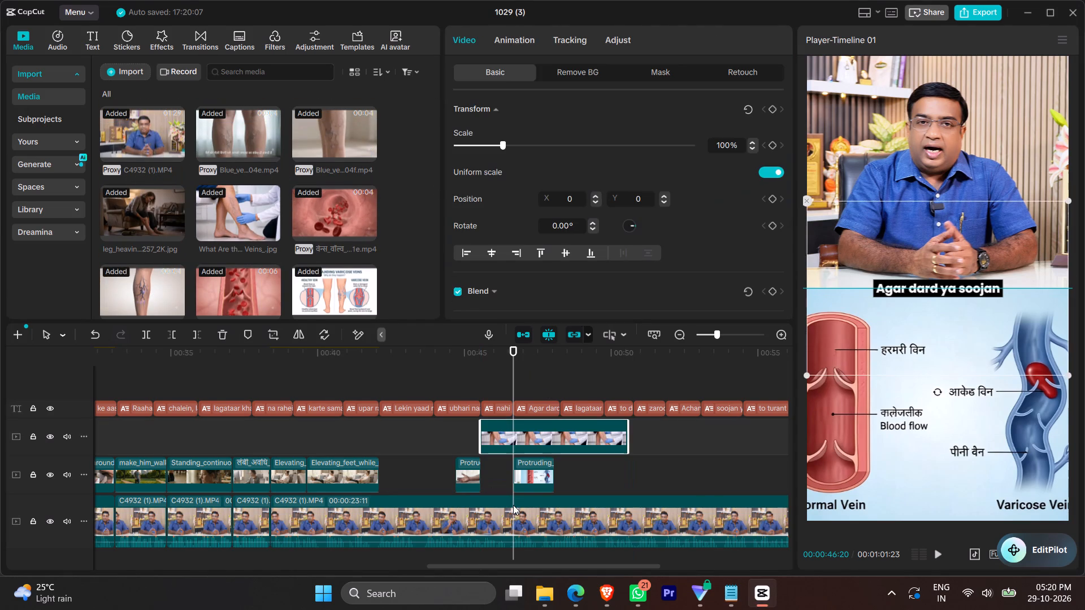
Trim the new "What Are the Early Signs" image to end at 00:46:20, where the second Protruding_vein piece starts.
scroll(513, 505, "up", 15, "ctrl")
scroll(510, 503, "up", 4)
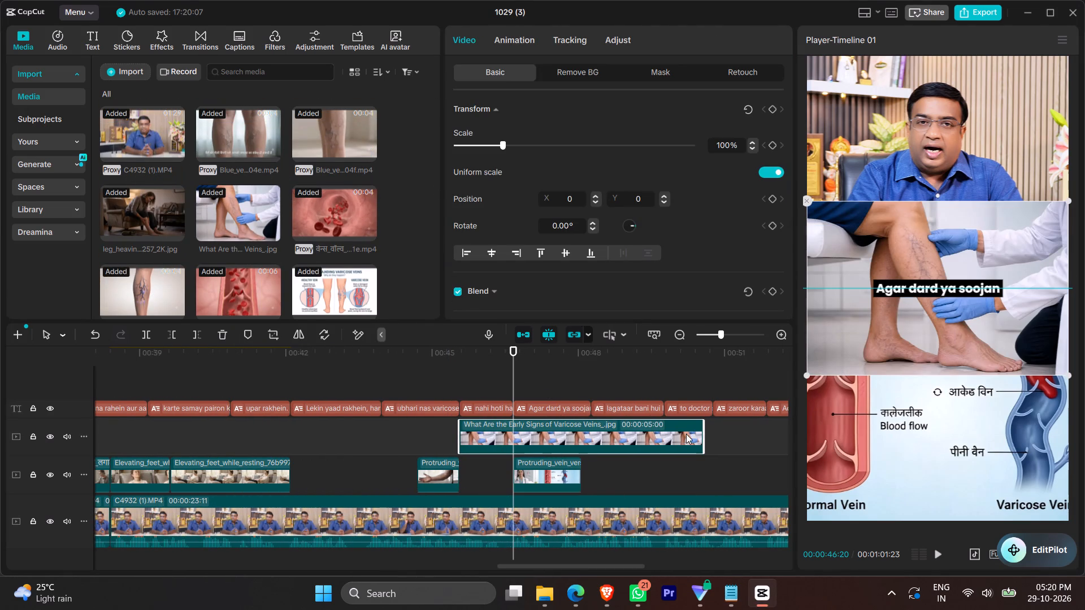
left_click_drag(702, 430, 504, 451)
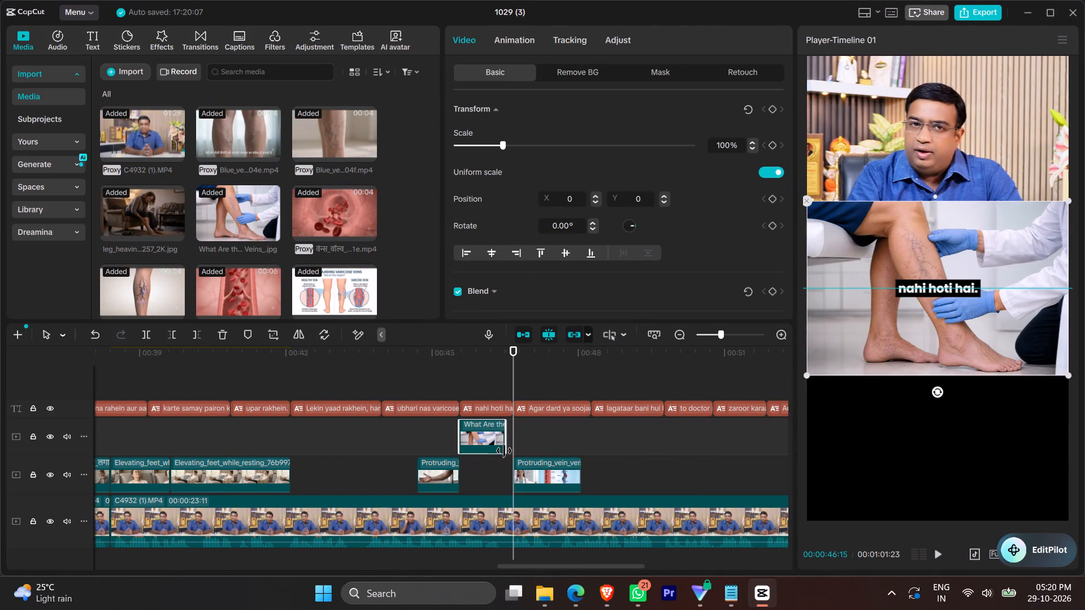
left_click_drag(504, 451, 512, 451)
Copy the attributes of the earlier "What Are the Early Signs" image onto the new one, lengthened to about 4 seconds: location size, blend and canvas.
scroll(371, 481, "right", 20)
scroll(371, 481, "right", 3)
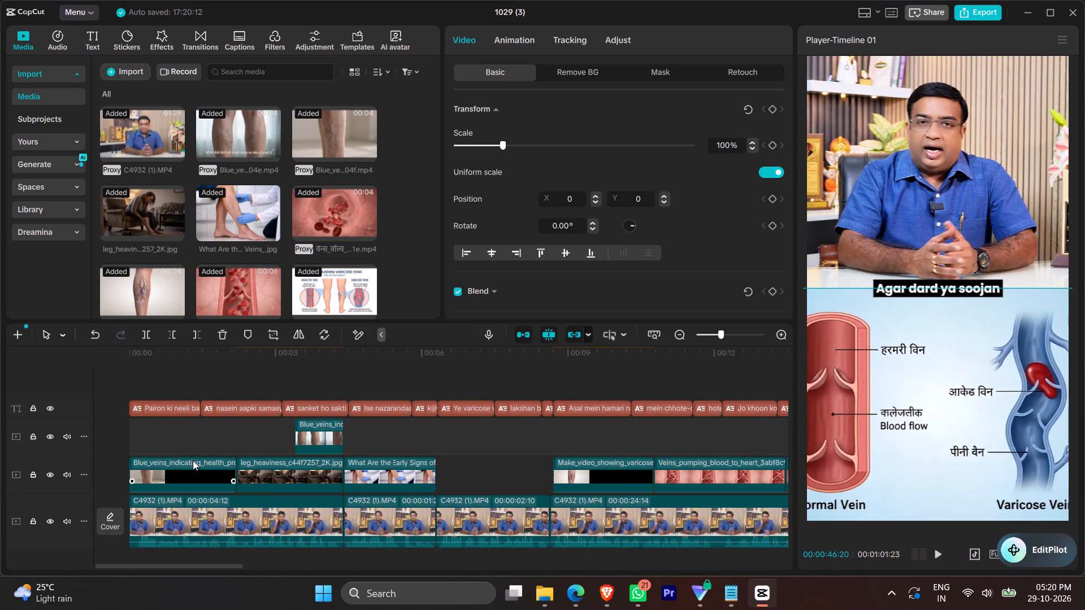
scroll(193, 460, "right", 2)
left_click(398, 474)
right_click(398, 474)
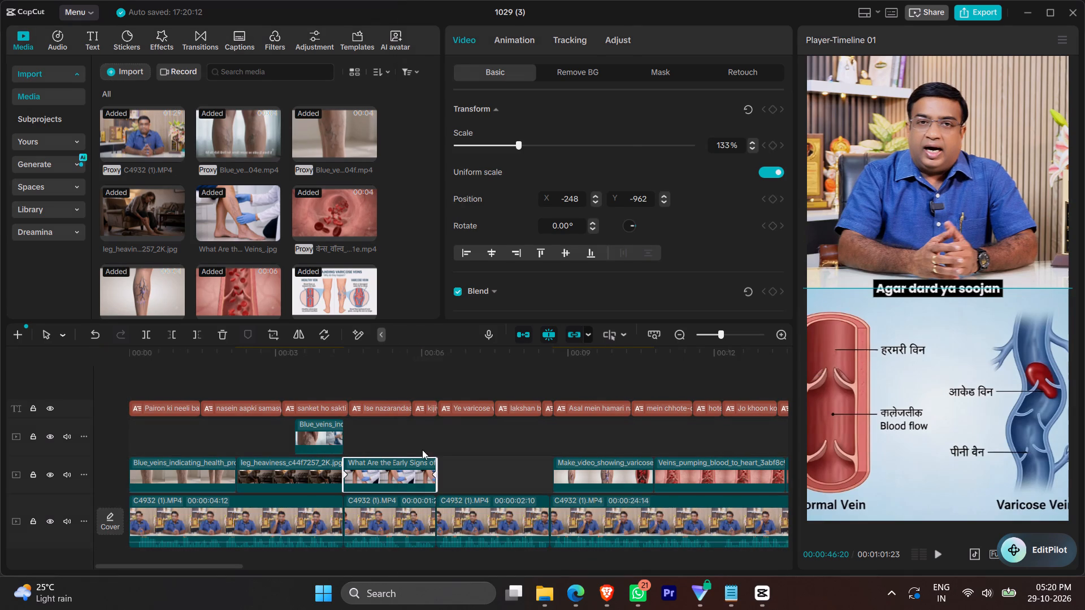
left_click(436, 77)
scroll(506, 461, "left", 2)
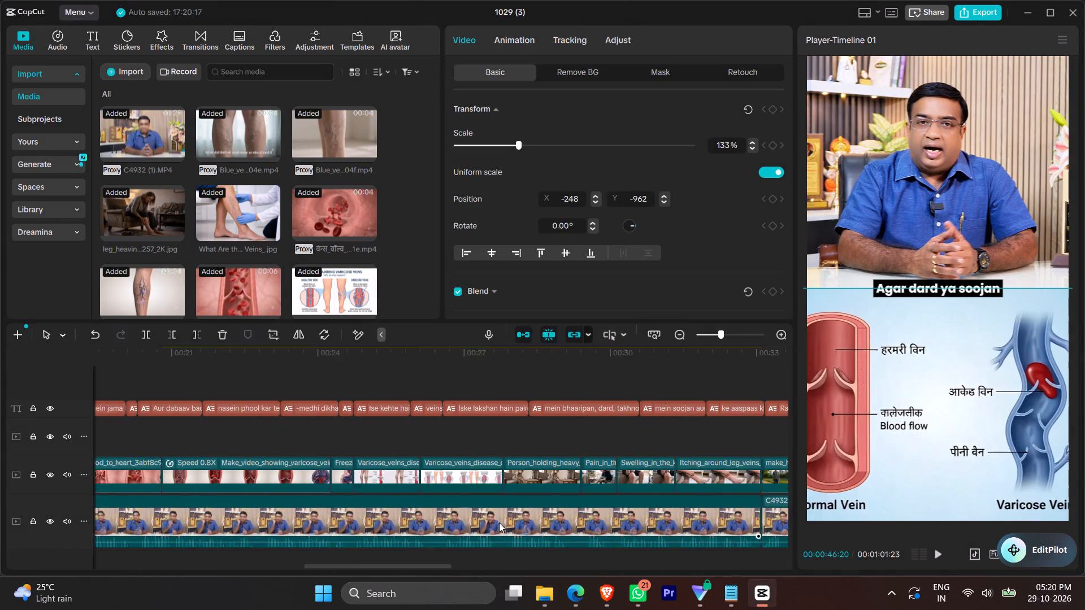
scroll(499, 522, "left", 5)
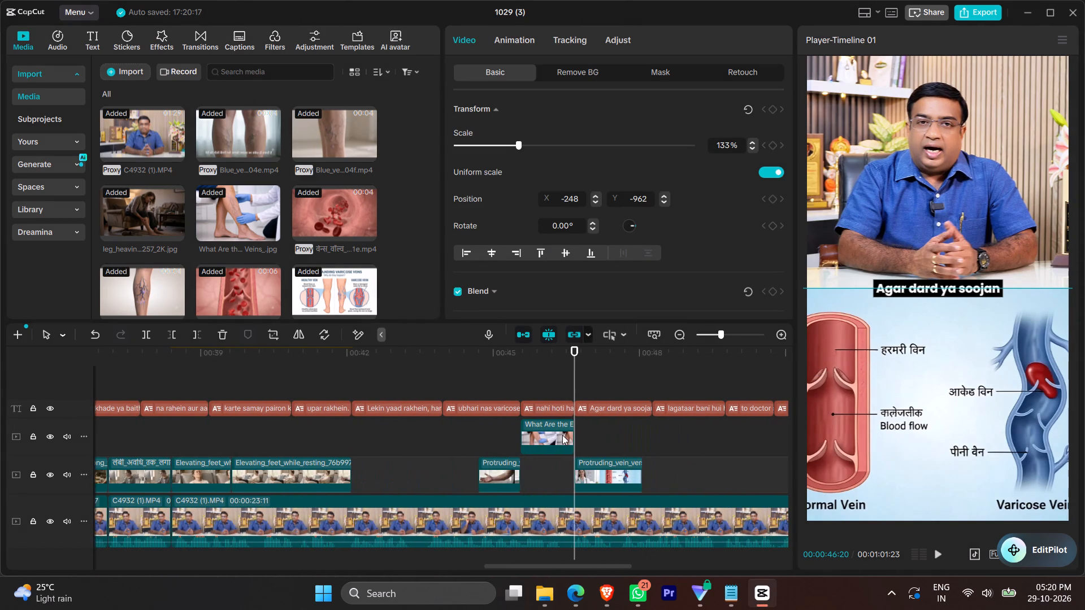
left_click(568, 433)
left_click_drag(574, 435, 715, 422)
right_click(629, 439)
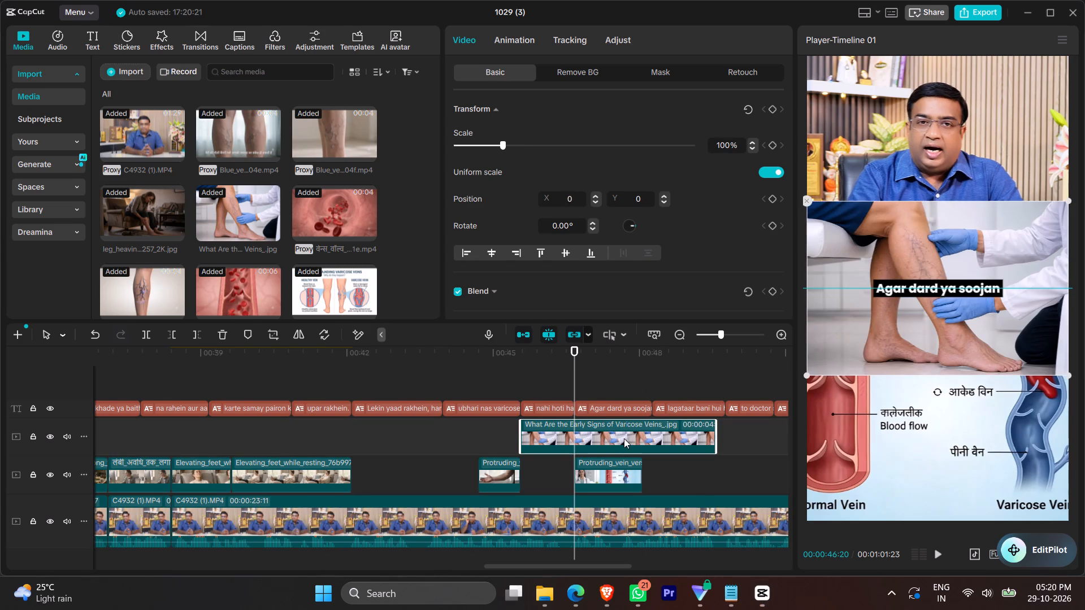
left_click(663, 97)
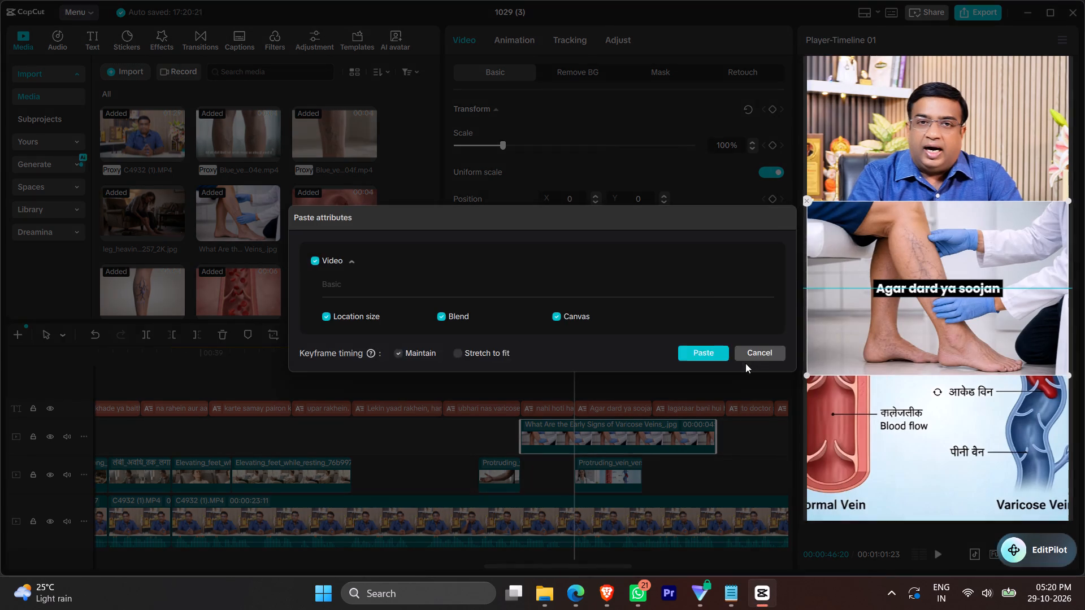
left_click(700, 354)
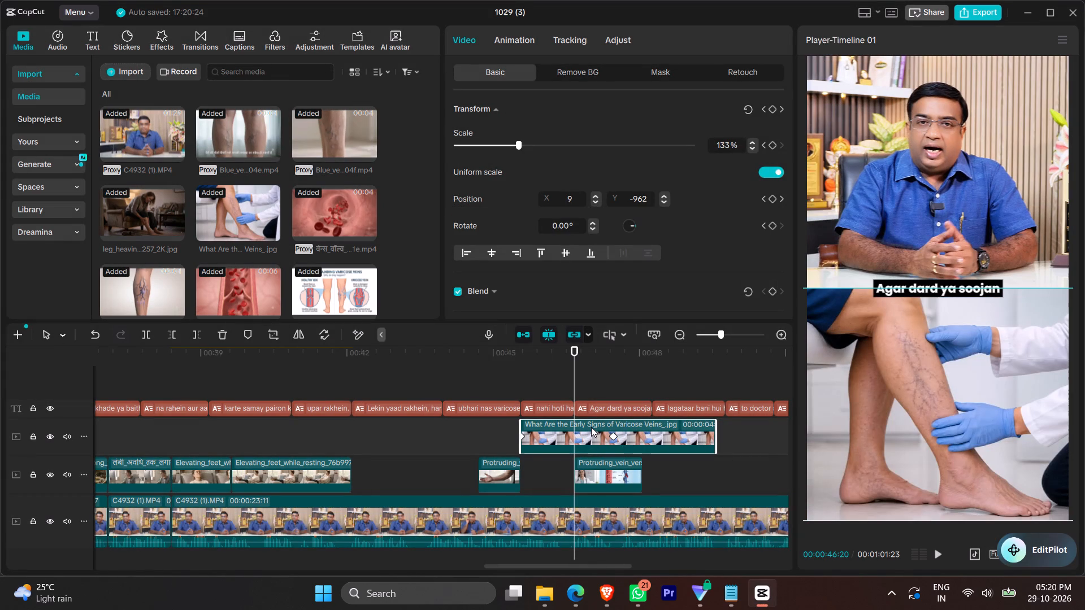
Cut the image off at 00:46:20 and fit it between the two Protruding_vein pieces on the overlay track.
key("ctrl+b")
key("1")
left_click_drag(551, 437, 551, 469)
Play from 00:44:21 and from the end of the last Elevating_feet clip to check the visuals against the captions.
left_click(481, 432)
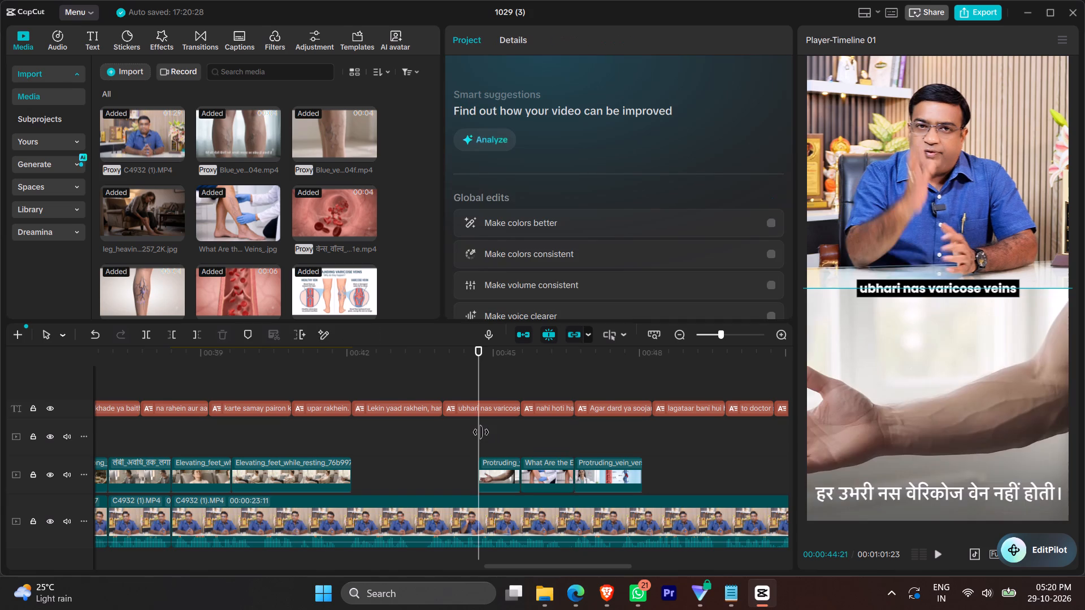
key("space")
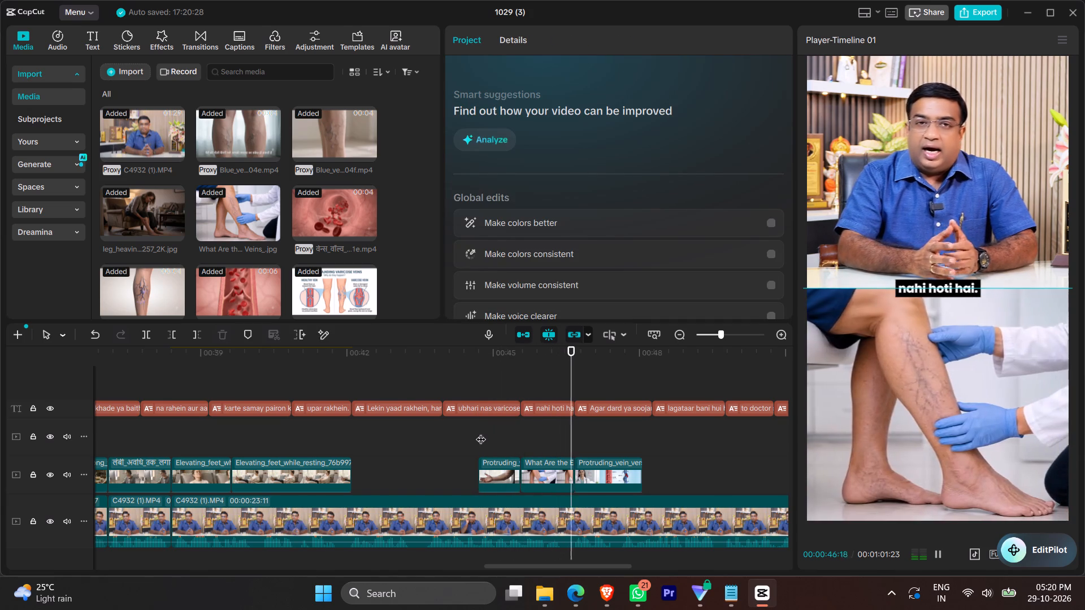
key("space")
left_click(481, 432)
left_click(357, 445)
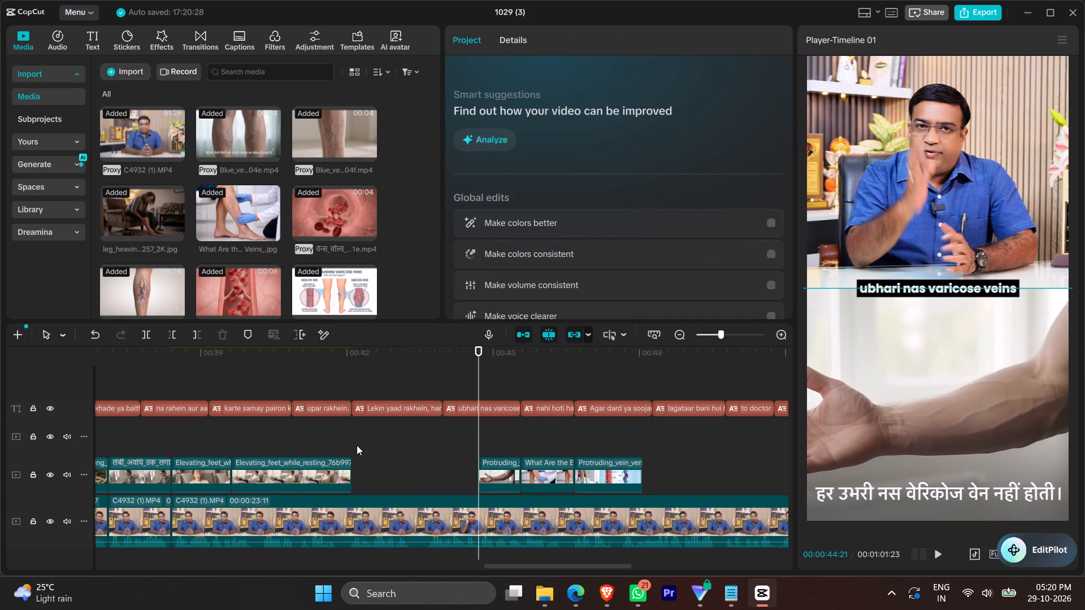
key("space")
key("space")
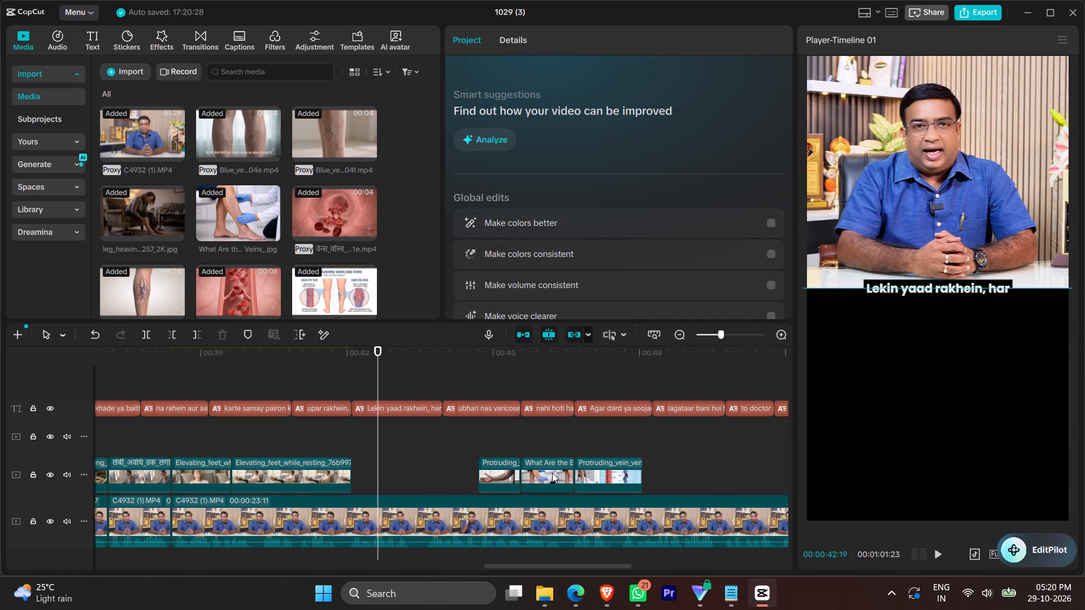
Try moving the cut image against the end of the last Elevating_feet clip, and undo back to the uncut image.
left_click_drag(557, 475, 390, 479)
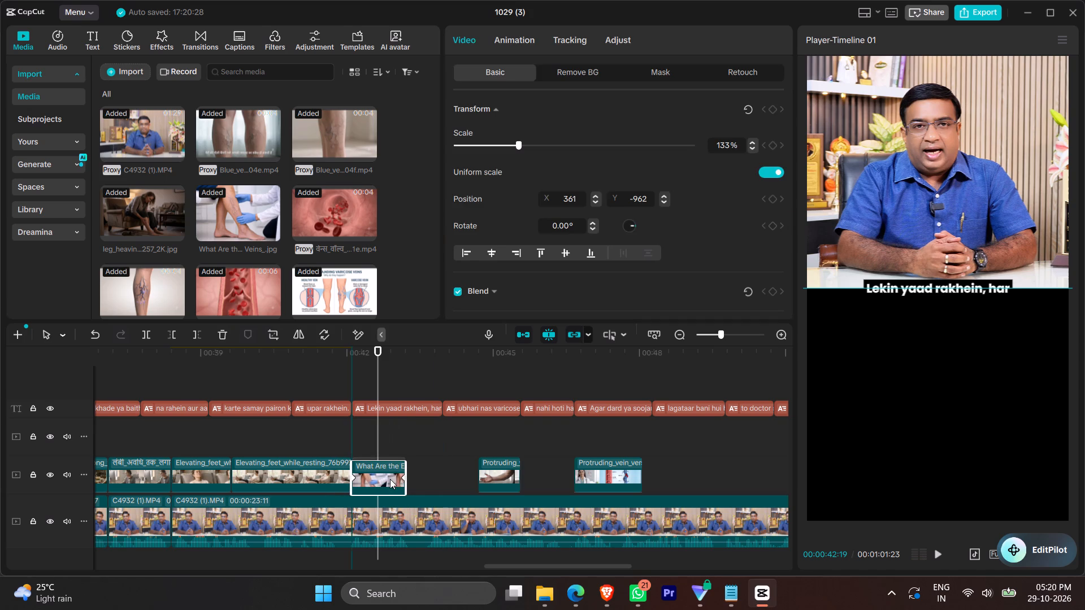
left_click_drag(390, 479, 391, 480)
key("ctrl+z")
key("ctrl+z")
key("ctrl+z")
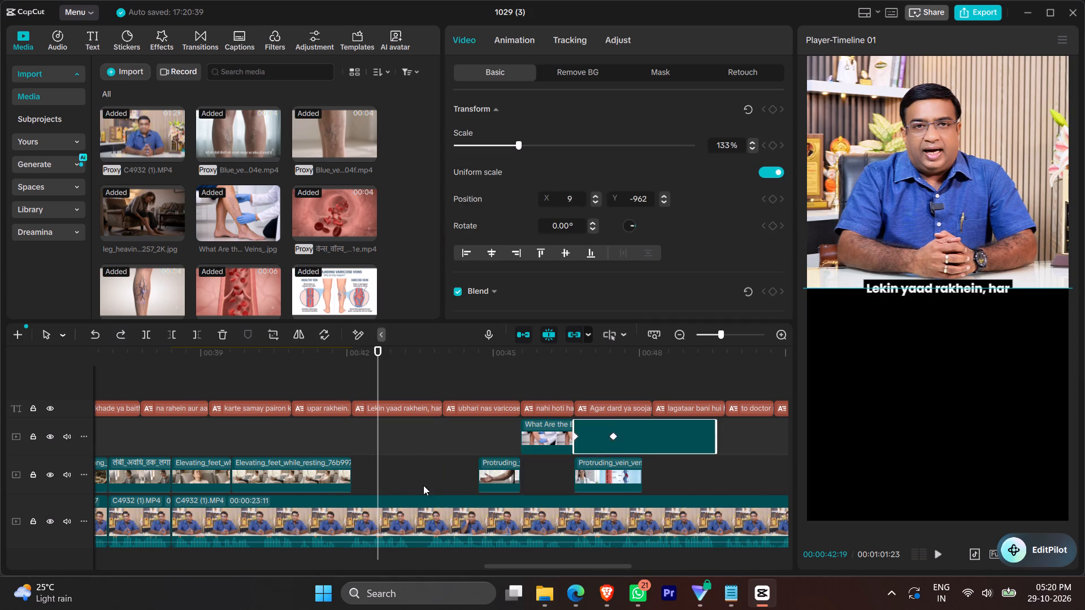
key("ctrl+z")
Place the uncut image on the overlay track directly after the last Elevating_feet clip, trimmed to end where the "ubhari nas varicose veins" caption starts.
left_click_drag(580, 442, 414, 460)
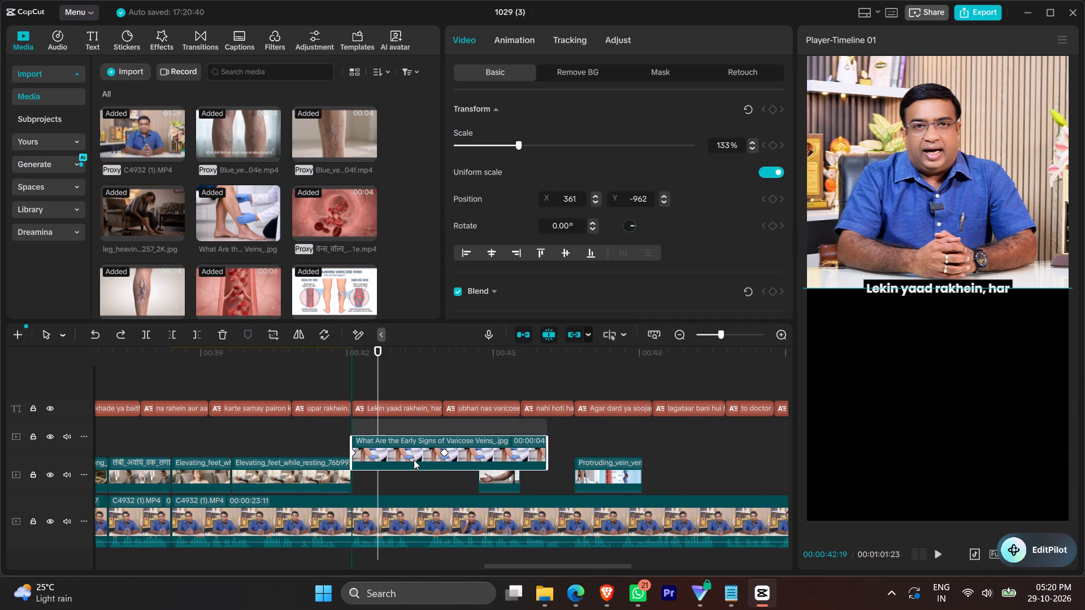
left_click_drag(414, 460, 412, 461)
left_click(444, 437)
left_click_drag(545, 438, 506, 443)
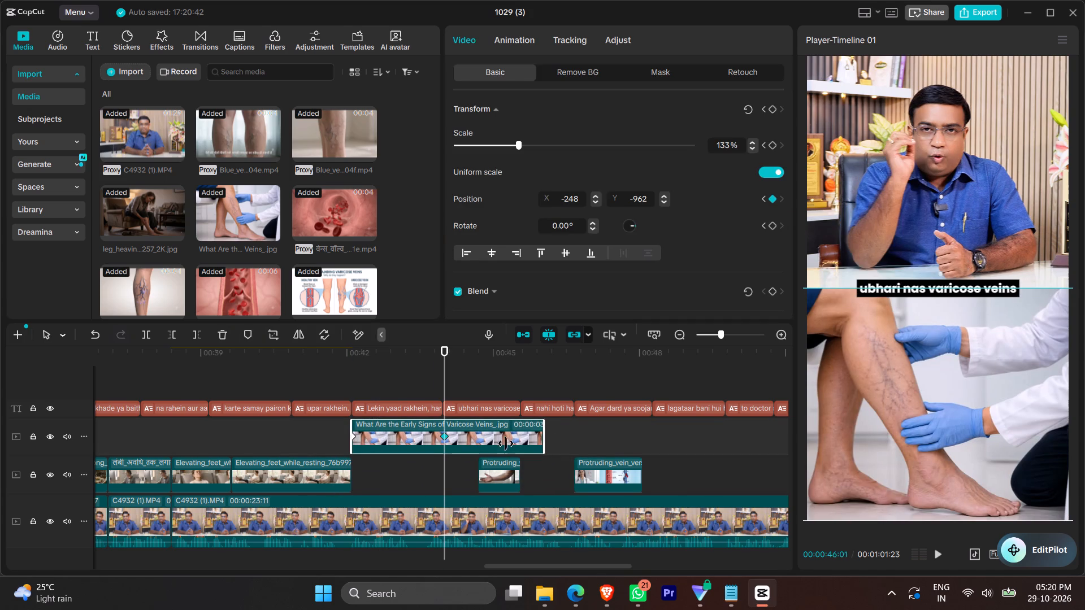
left_click_drag(506, 443, 441, 452)
left_click_drag(409, 439, 414, 472)
left_click_drag(414, 472, 407, 476)
left_click(326, 434)
key("space")
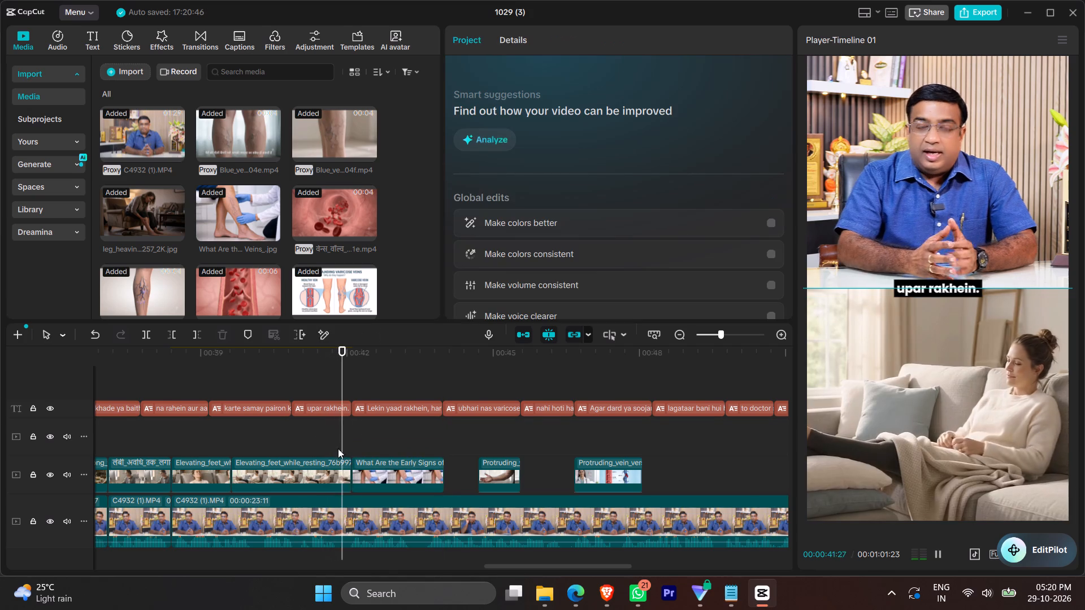
key("space")
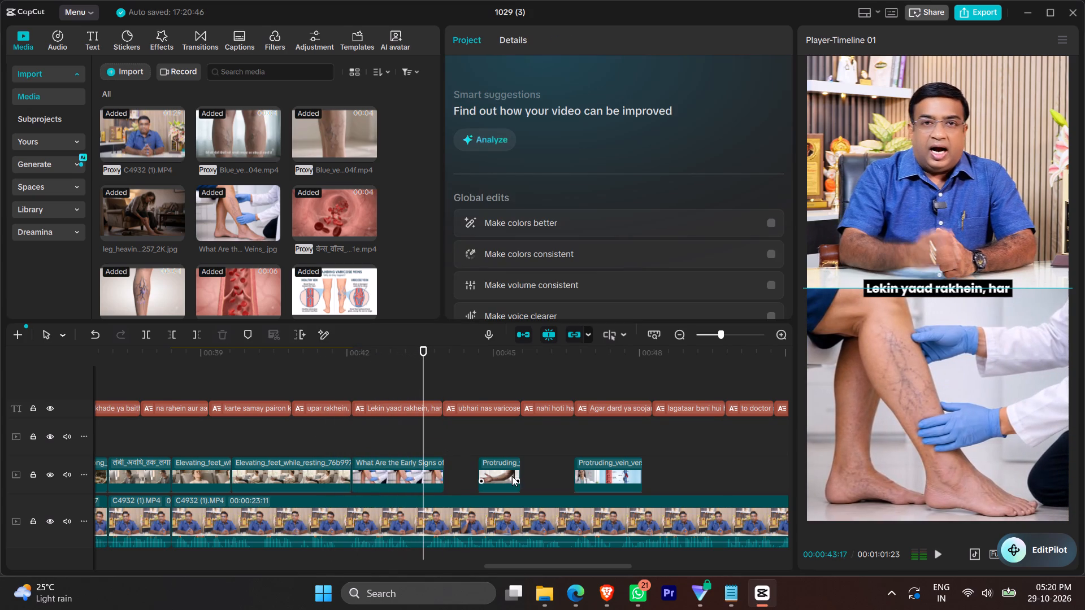
Move both Protruding_vein pieces earlier on the overlay track so they follow the image end to end without gaps.
left_click_drag(512, 476, 480, 481)
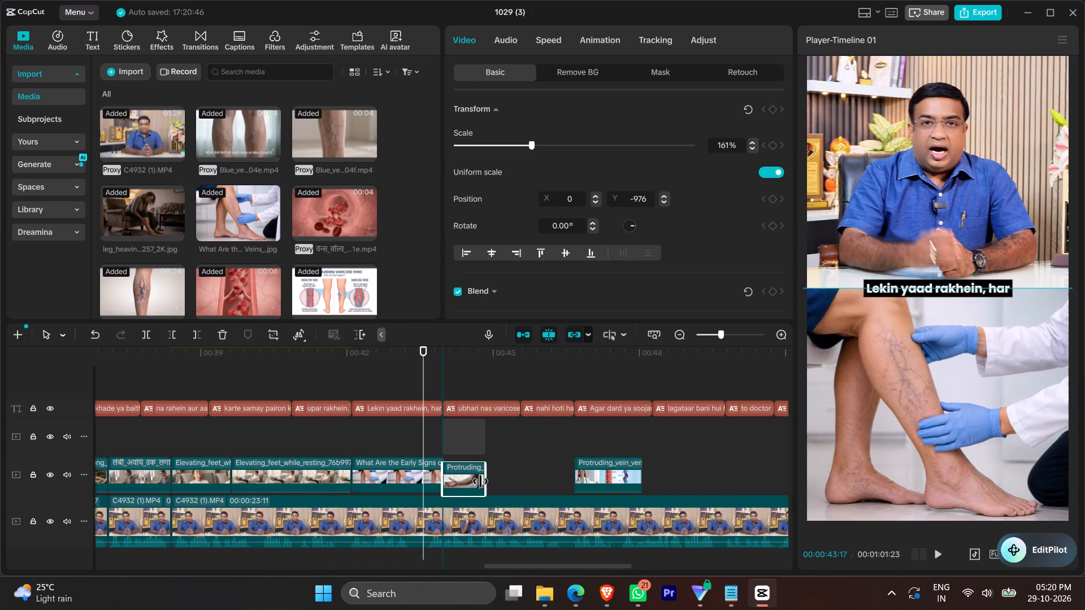
left_click_drag(480, 481, 481, 482)
key("space")
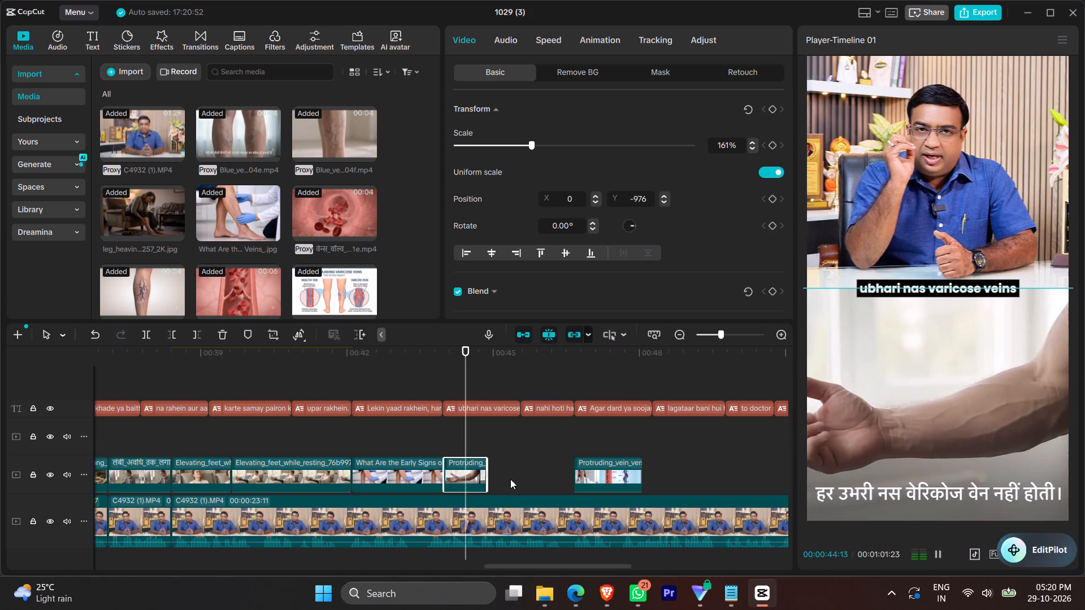
key("space")
key("space")
key("space")
left_click_drag(611, 474, 521, 479)
Play the rearranged image and Protruding_vein pieces to check their timing against the speech and captions.
left_click(373, 442)
key("space")
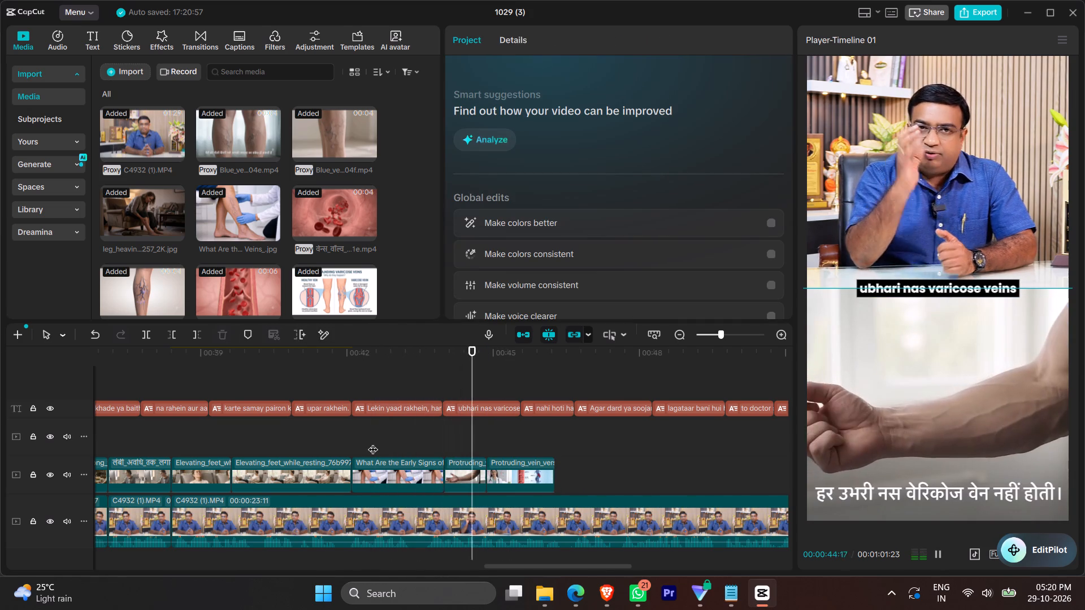
key("space")
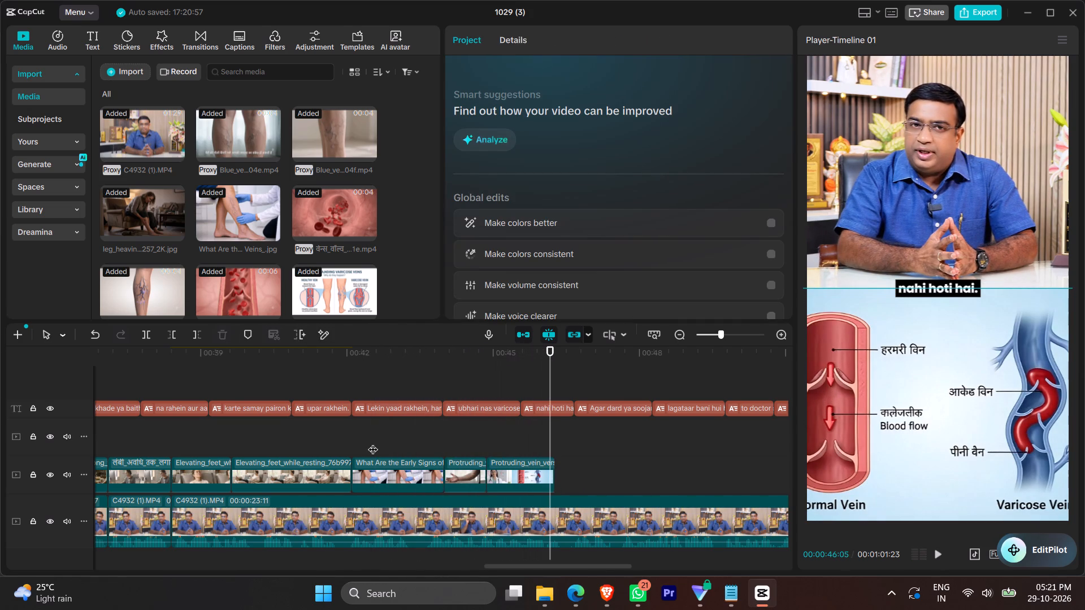
key("space")
key("space")
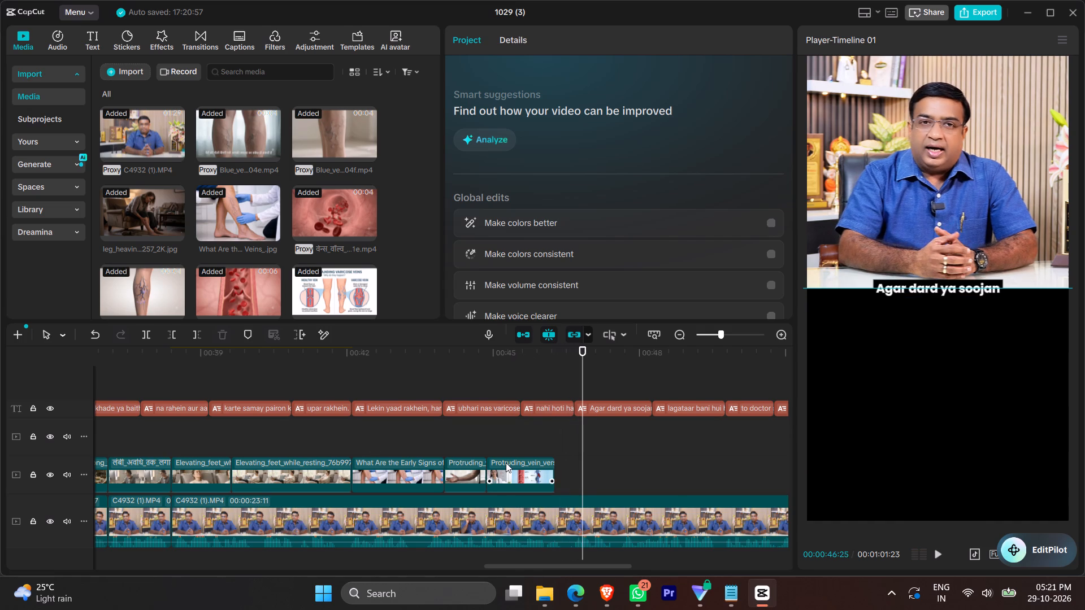
left_click(506, 463)
left_click(483, 444)
key("space")
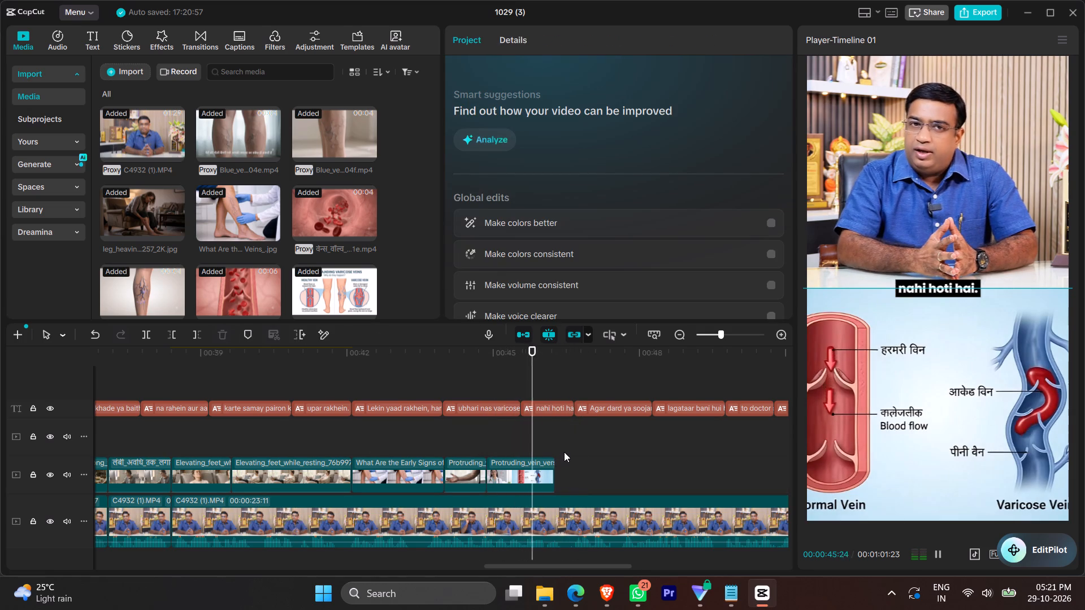
Slow the second Protruding_vein piece to about 0.76x so it reaches 00:46:20, the start of the "Agar dard ya soojan" caption.
left_click(566, 447)
left_click(568, 446)
left_click(532, 467)
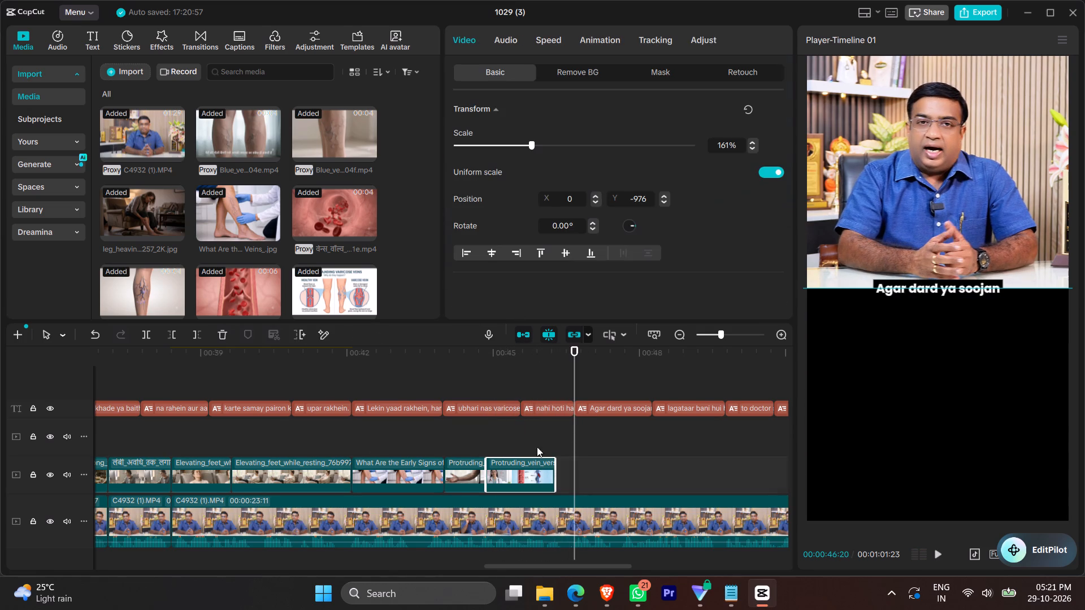
left_click(550, 37)
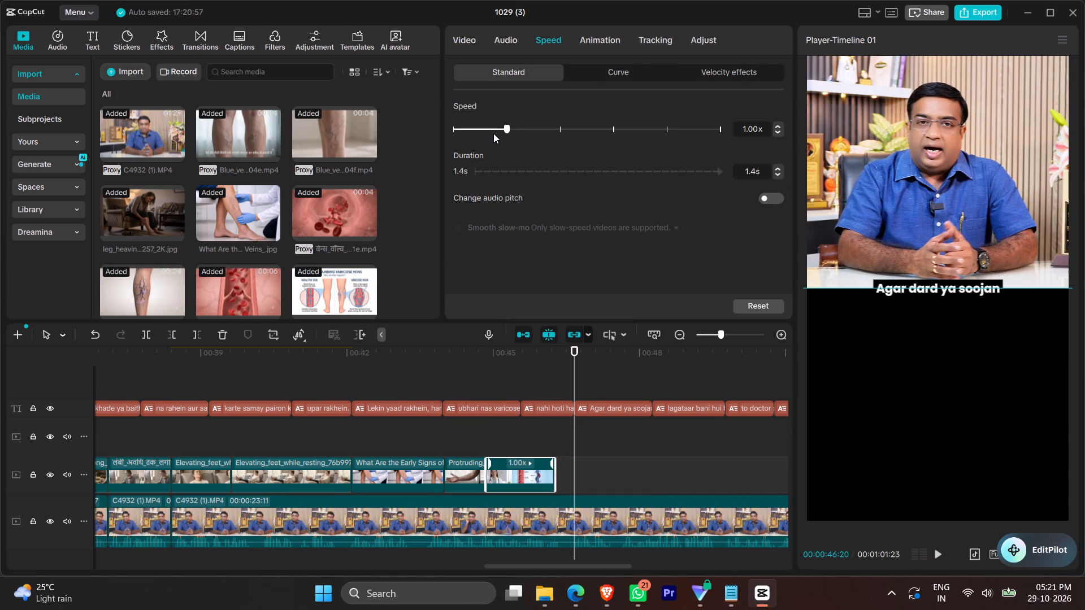
left_click(492, 130)
left_click(493, 127)
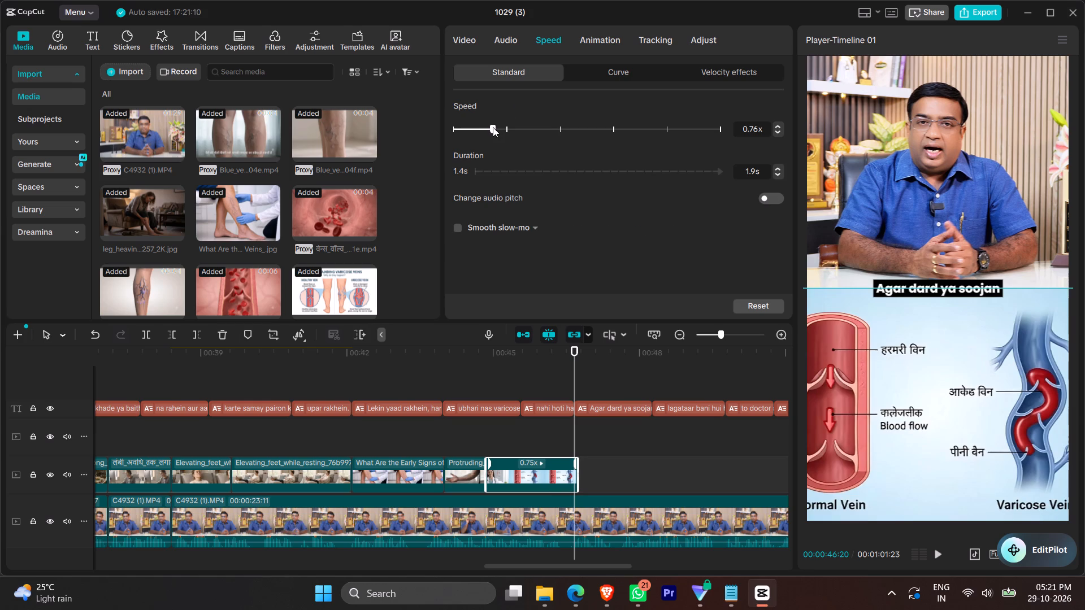
left_click(493, 127)
left_click(493, 127)
left_click(493, 127)
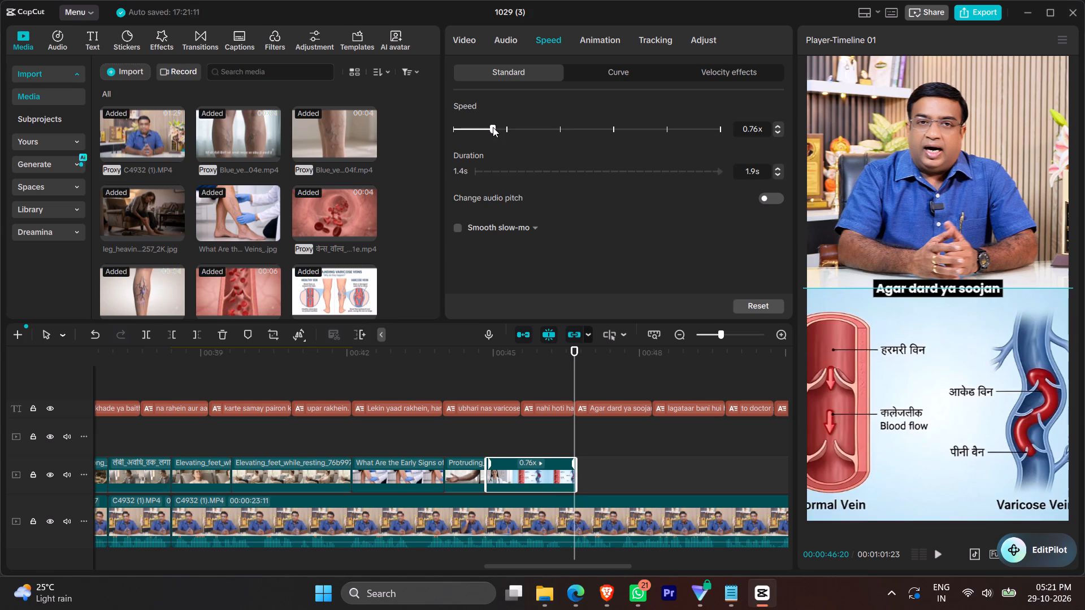
left_click(494, 127)
Play from 00:44:26 through the slowed Protruding_vein piece and on into the uncovered section to check timing and speech.
left_click(485, 443)
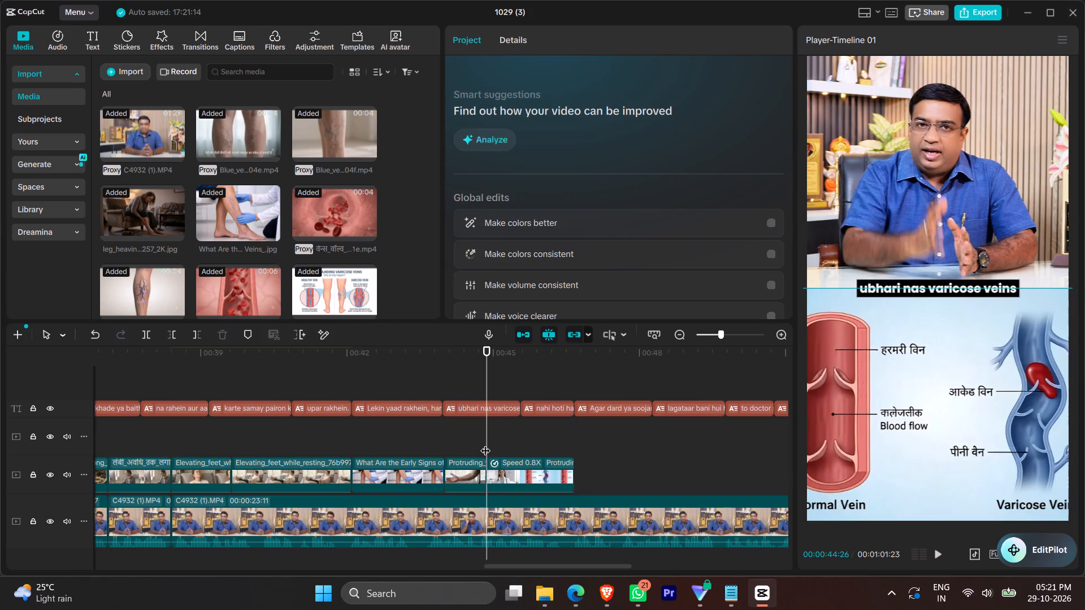
key("space")
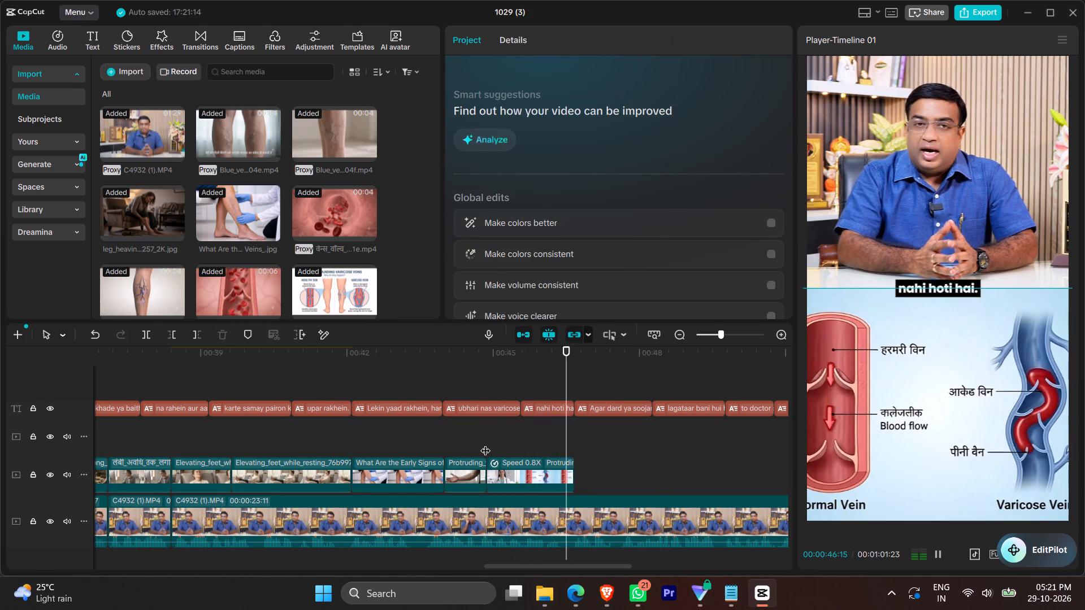
key("space")
left_click(485, 443)
key("space")
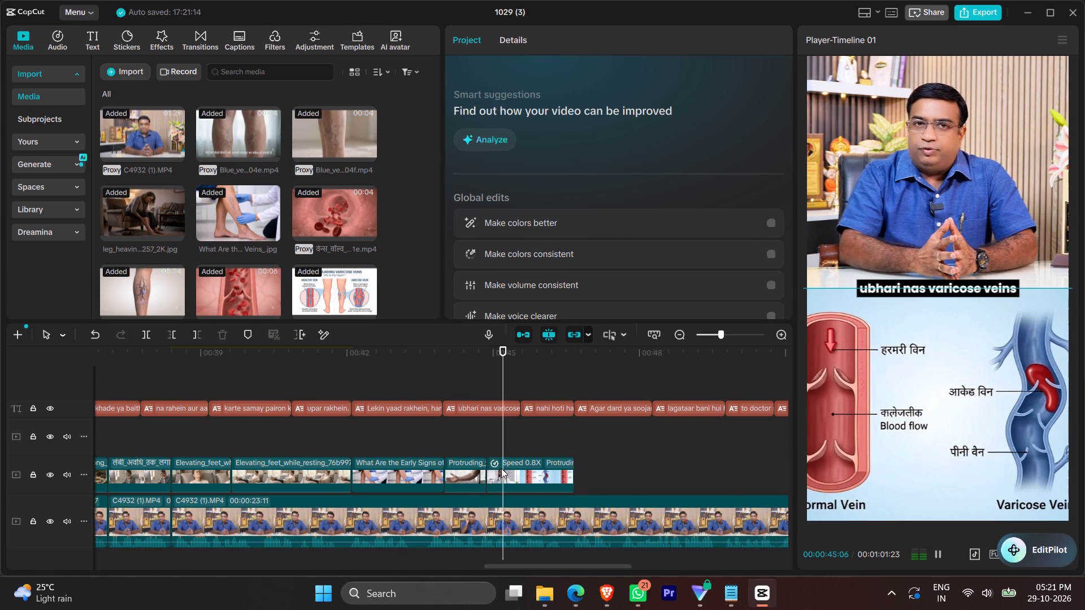
key("space")
key("space")
key("space")
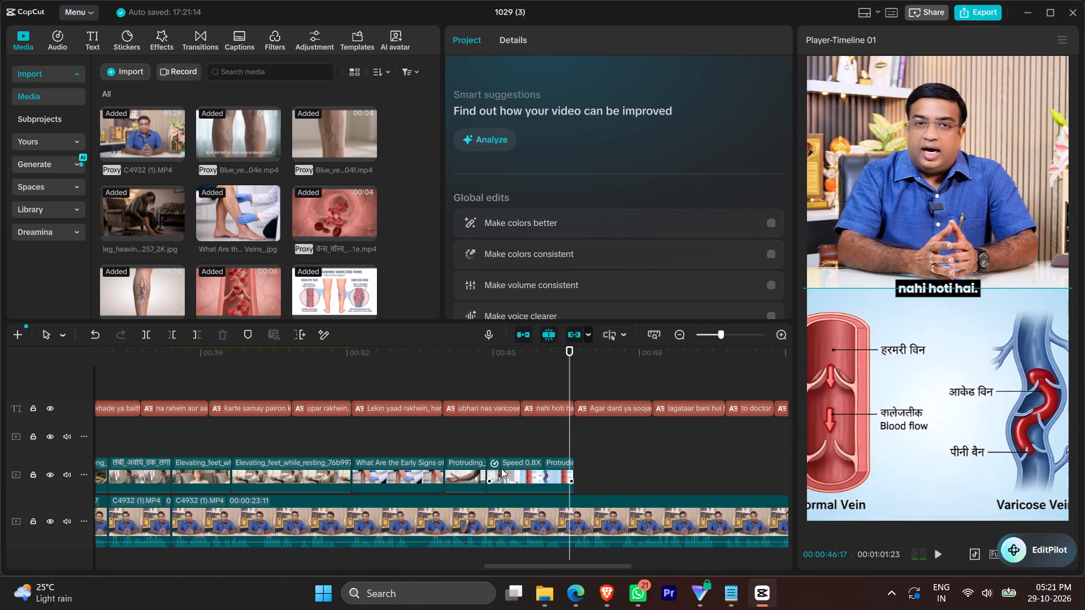
key("space")
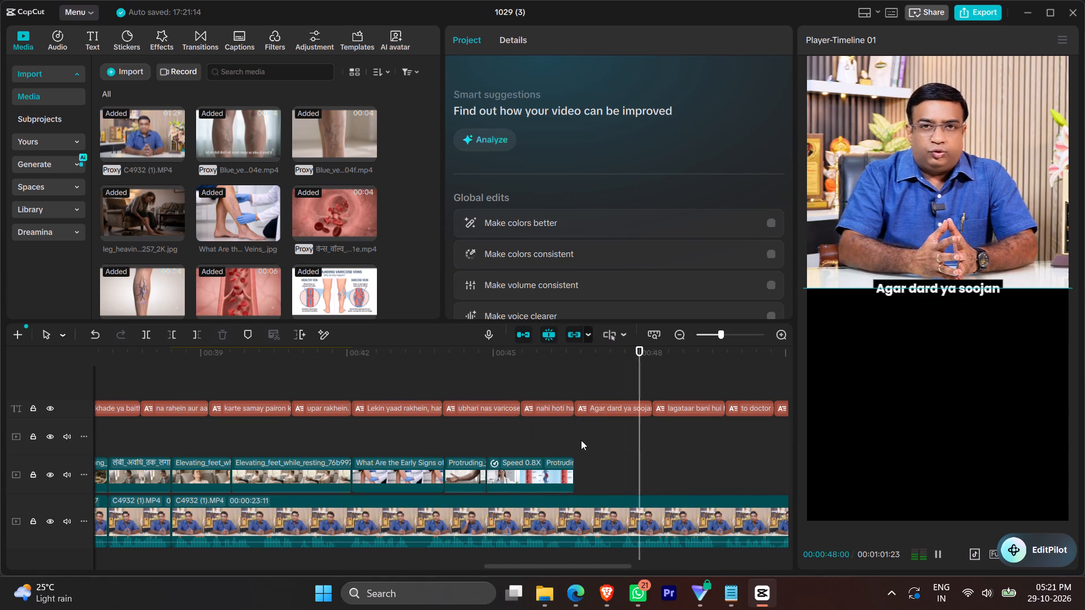
key("space")
Add the Pain_or_swelling_in_foot clip to the overlay track at 00:46:20, directly after the slowed Protruding_vein piece.
scroll(354, 237, "down", 11)
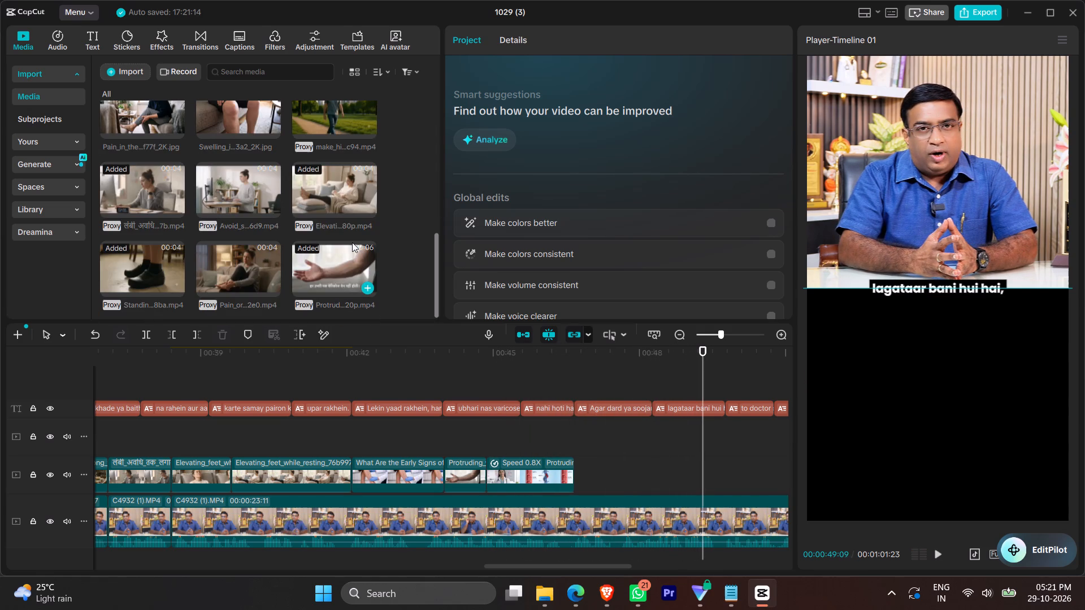
left_click_drag(329, 257, 330, 262)
left_click_drag(257, 259, 579, 464)
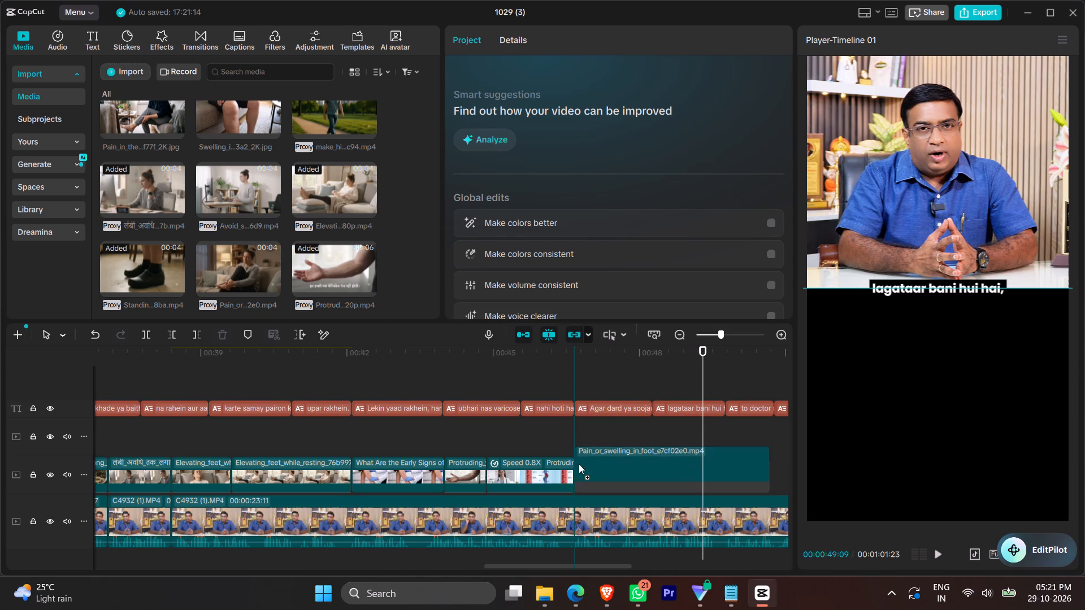
left_click_drag(579, 464, 577, 465)
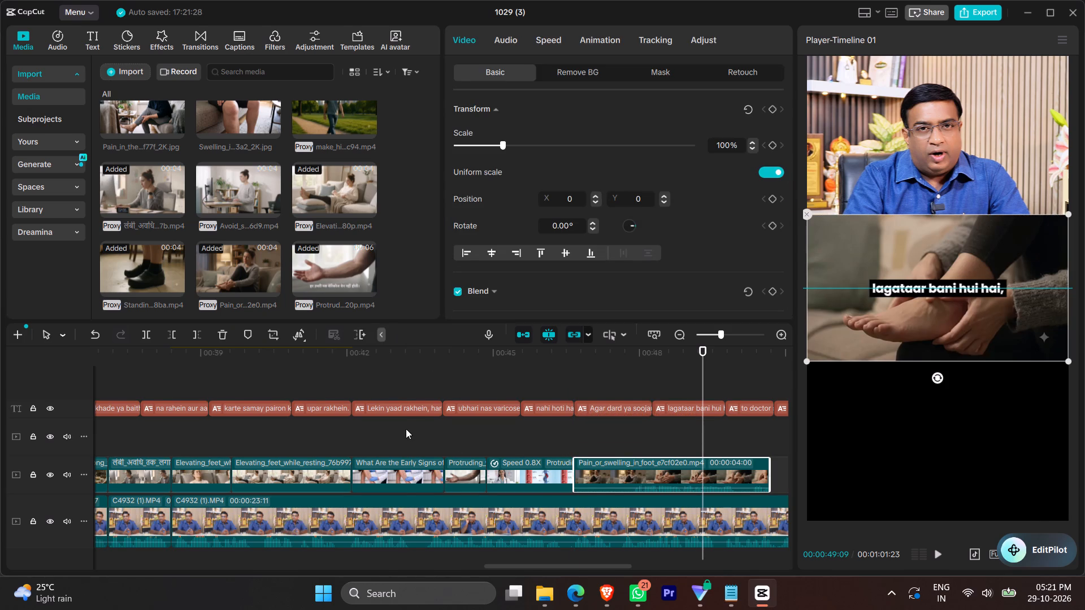
Copy the first Protruding_vein piece's attributes and paste all video and audio attributes onto the Pain_or_swelling_in_foot clip.
left_click(406, 429)
left_click(453, 476)
right_click(461, 471)
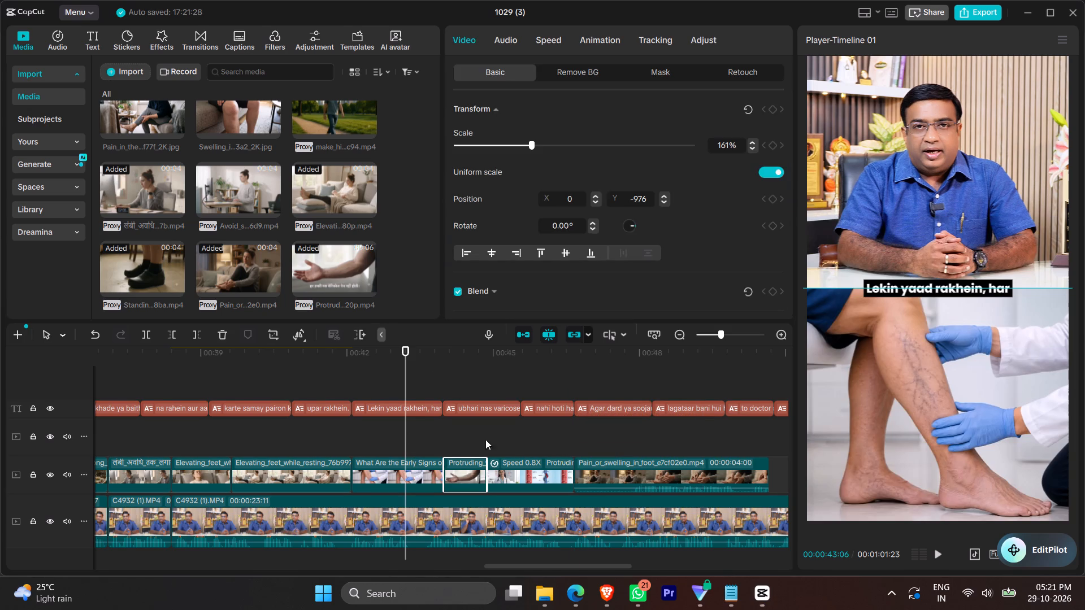
left_click(504, 76)
right_click(643, 474)
left_click(695, 99)
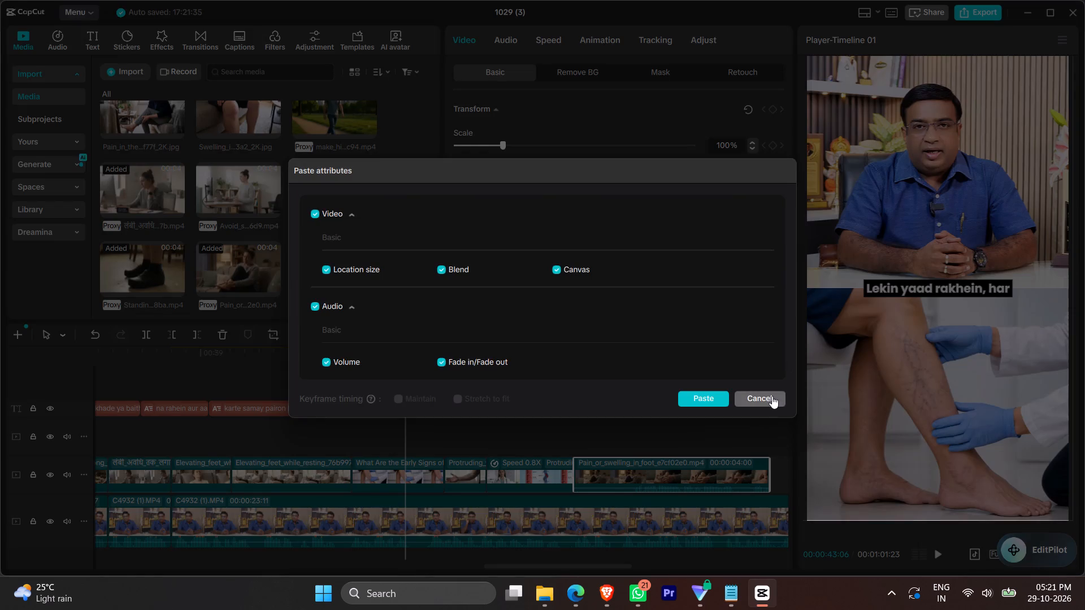
left_click(696, 393)
Play the Pain_or_swelling_in_foot clip from 00:46:20 against the speech to find where the "lagataar bani hui hai" line ends.
left_click(574, 431)
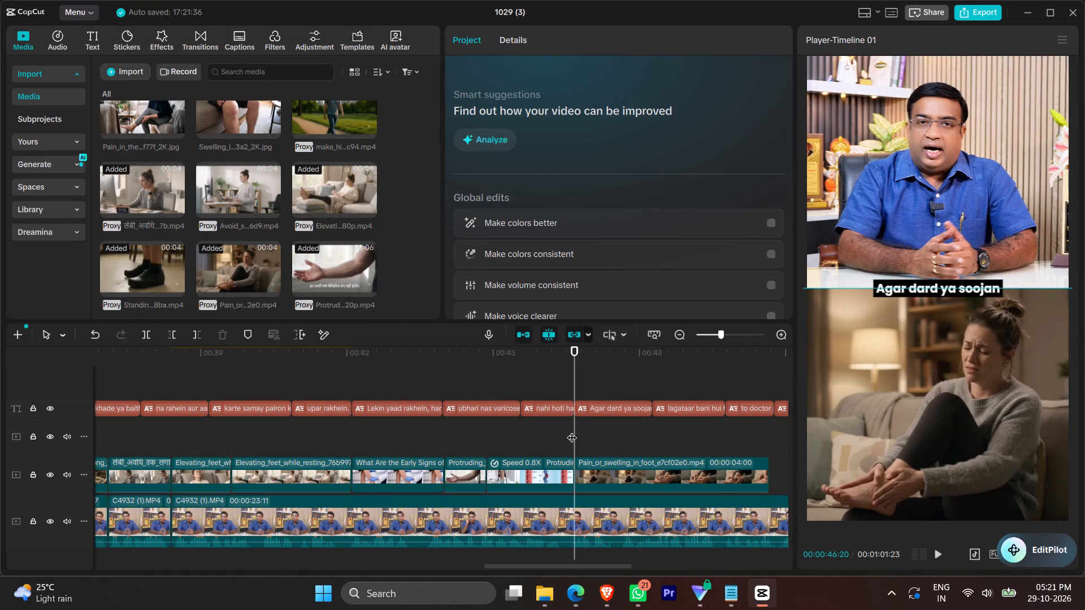
scroll(571, 432, "left", 1)
key("space")
scroll(567, 451, "down", 9, "ctrl")
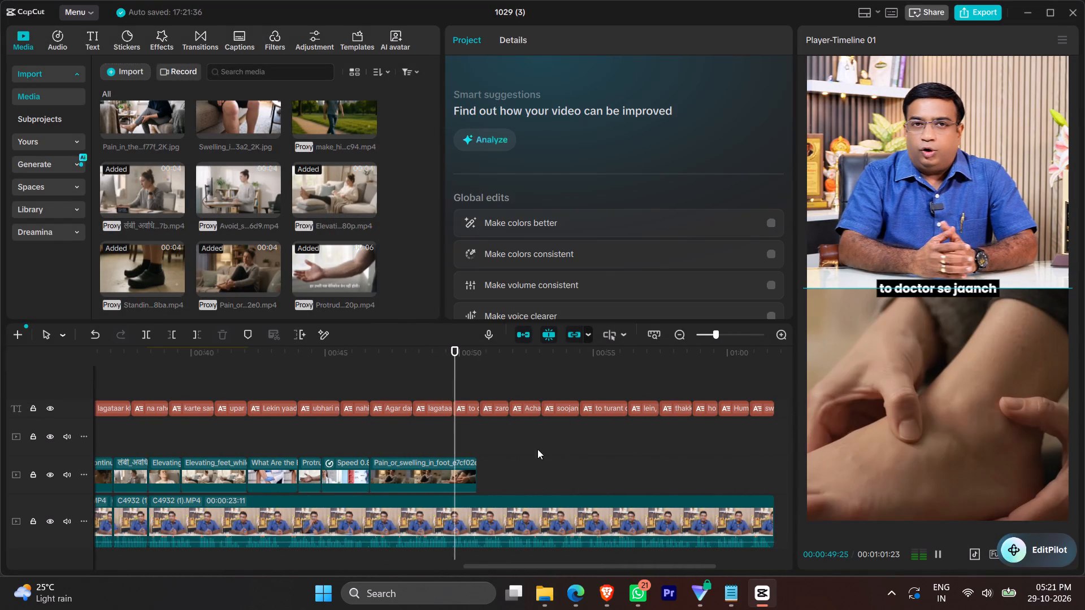
key("space")
left_click(439, 441)
key("space")
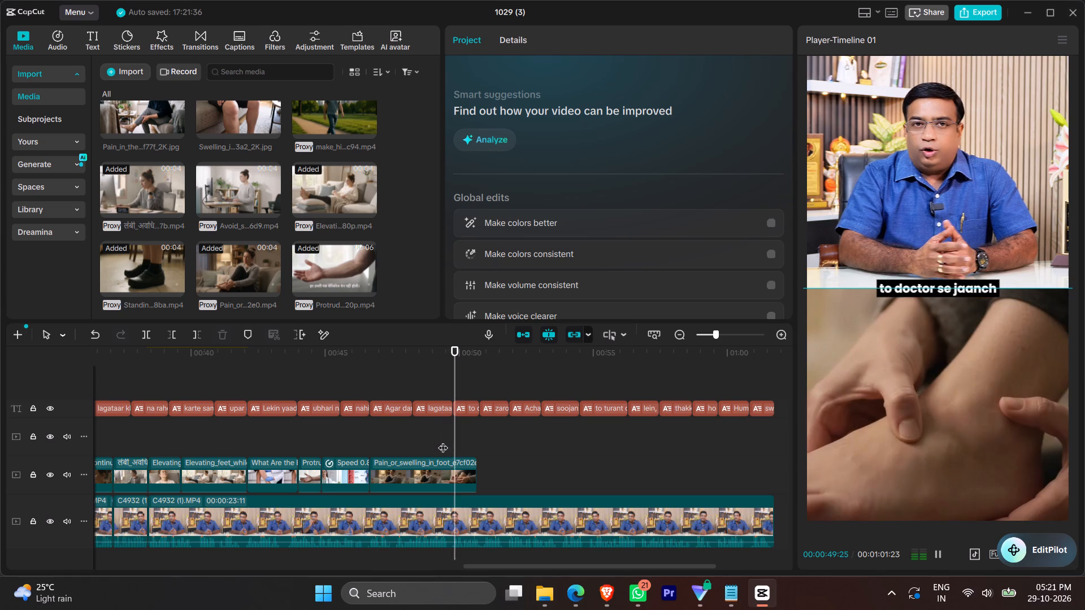
key("space")
left_click(458, 472)
left_click_drag(476, 470, 462, 476)
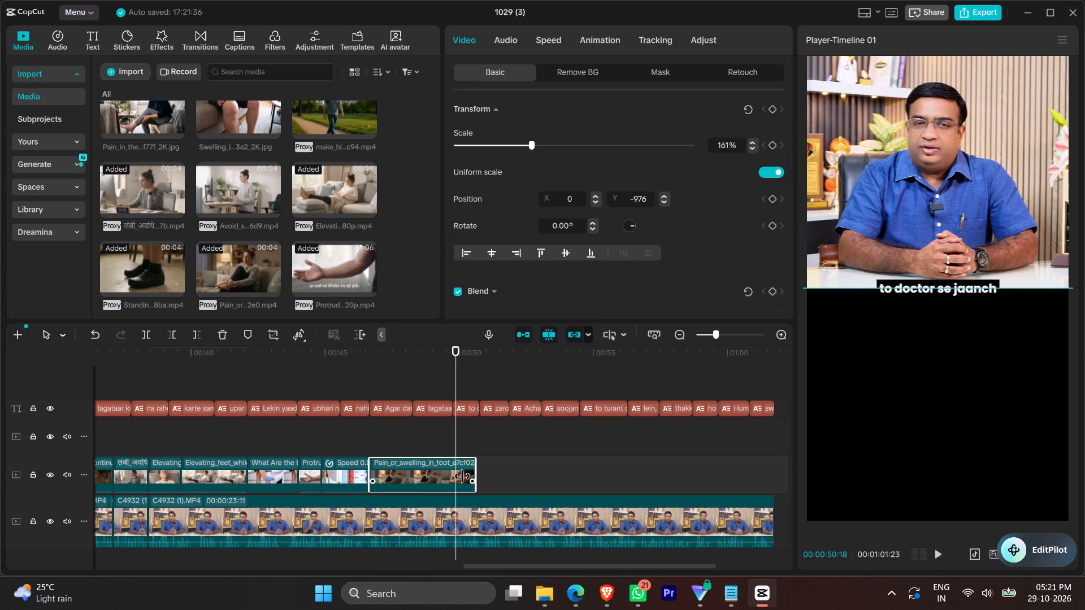
left_click_drag(462, 476, 453, 481)
scroll(461, 495, "up", 20, "ctrl")
scroll(461, 495, "up", 11, "ctrl")
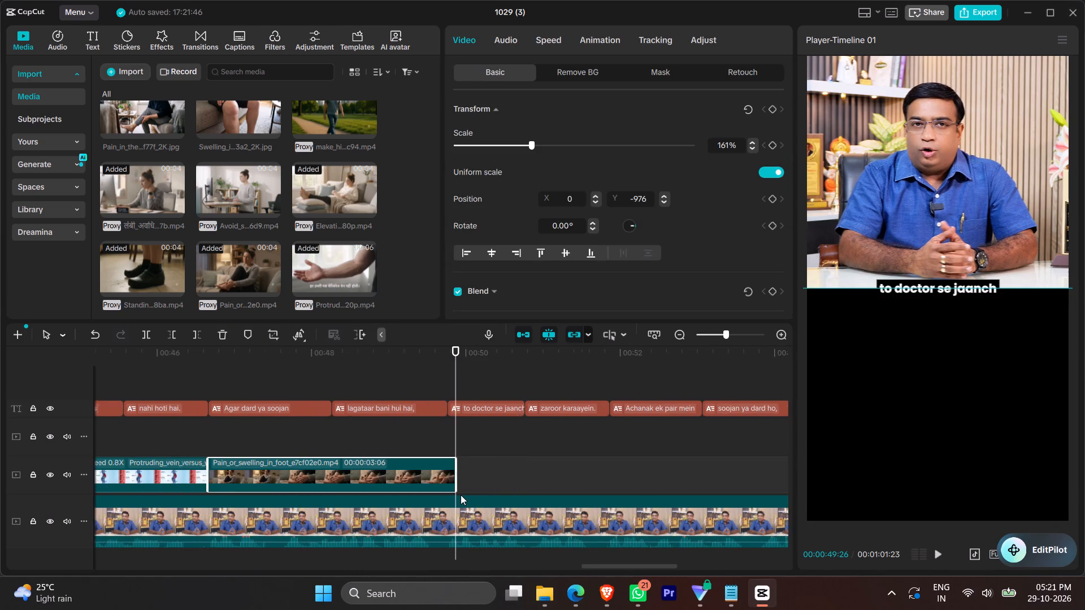
scroll(461, 495, "up", 4, "ctrl")
double_click(447, 451)
left_click(441, 447)
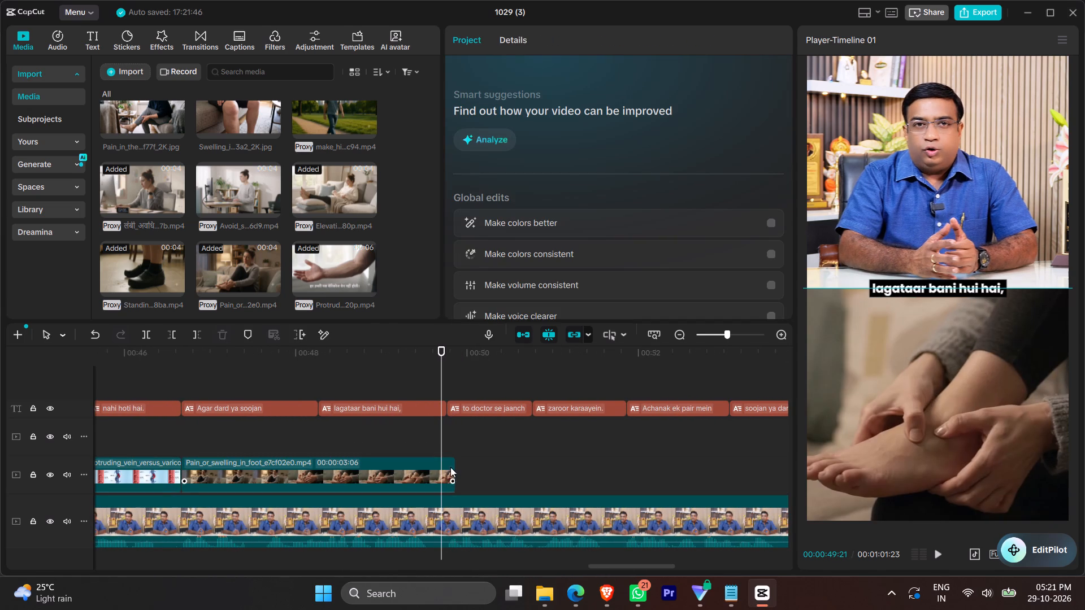
left_click(452, 472)
left_click_drag(455, 472, 441, 475)
scroll(453, 486, "down", 12, "ctrl")
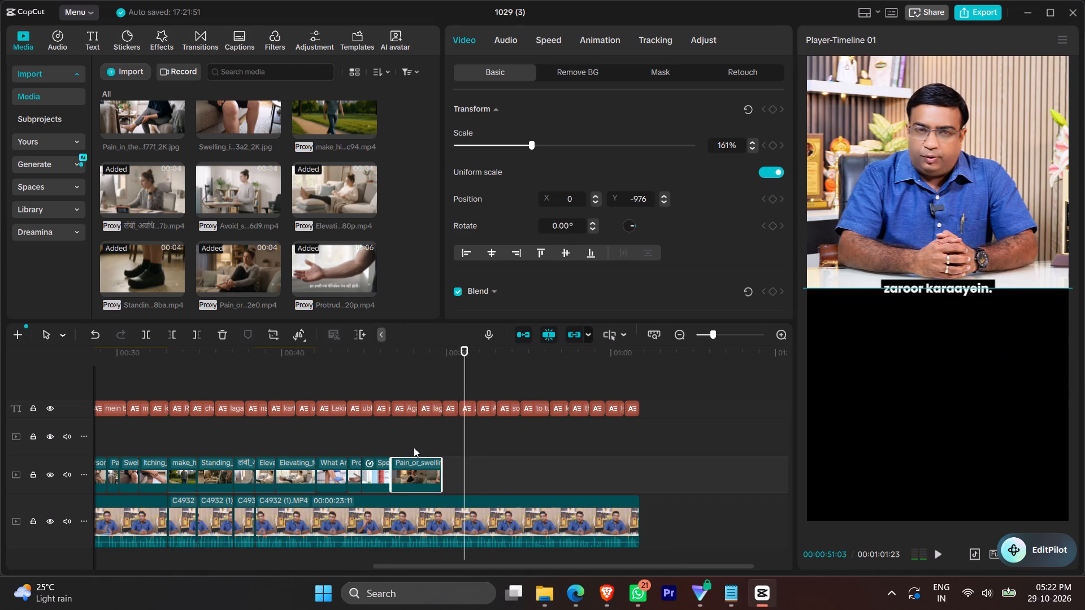
key("space")
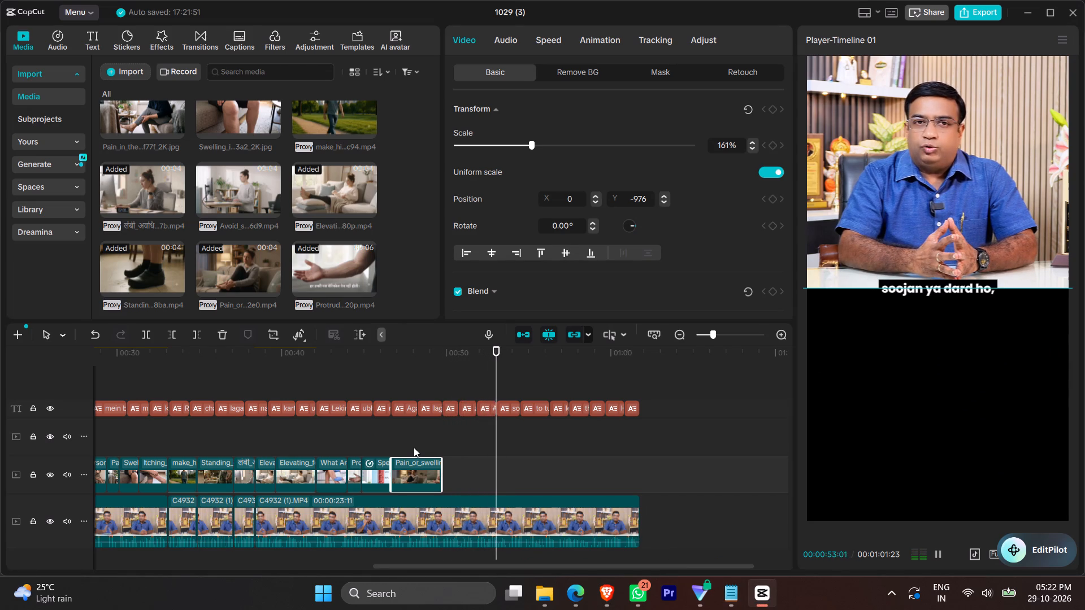
key("space")
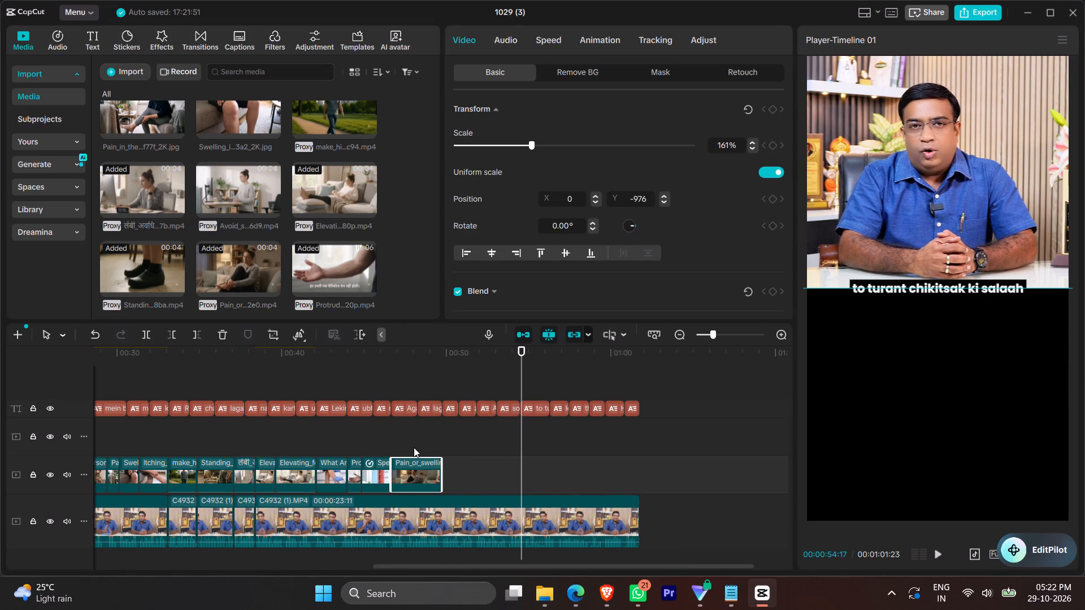
key("space")
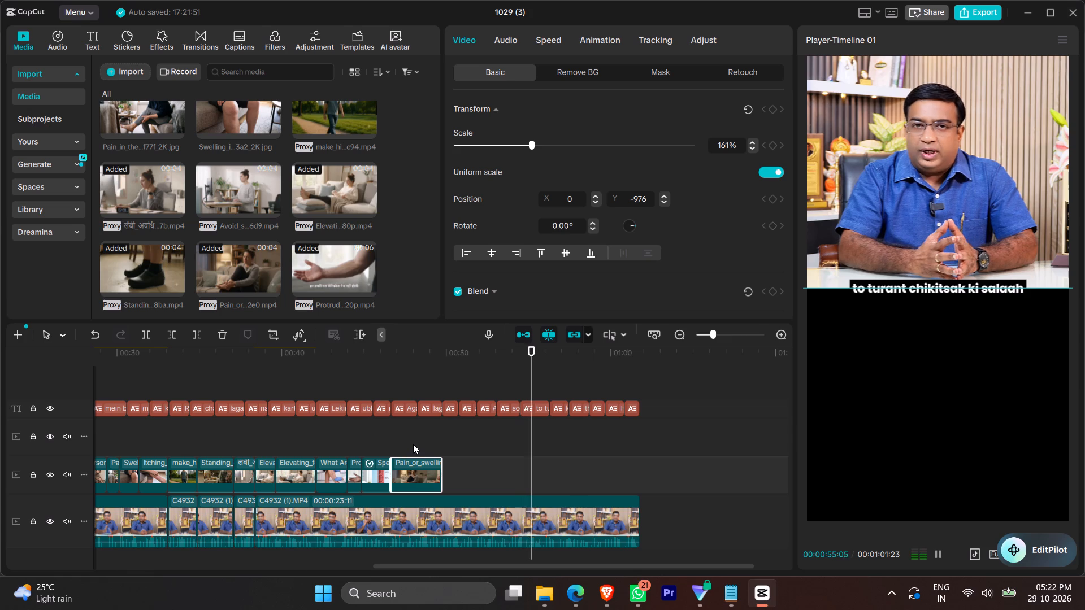
left_click(268, 264)
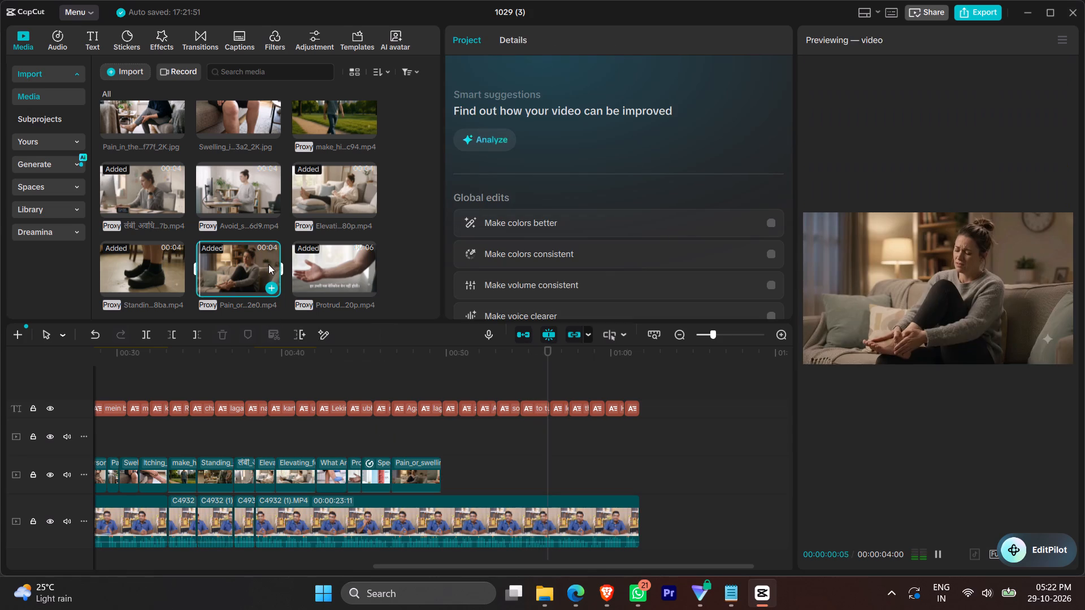
key("space")
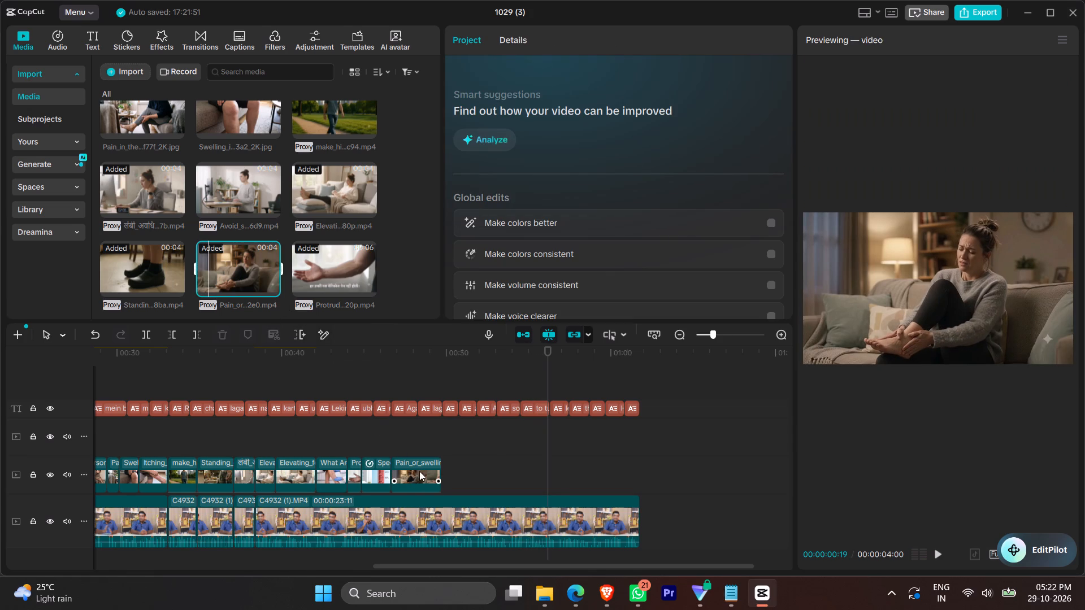
Move the Pain_or_swelling_in_foot clip to the upper overlay track, past the end of the main video, ending at 00:01:10:20.
left_click_drag(419, 471, 765, 445)
Play the vacated section from the "Agar dard ya soojan" caption to "to doctor se jaanch" to hear what it needs.
left_click(389, 432)
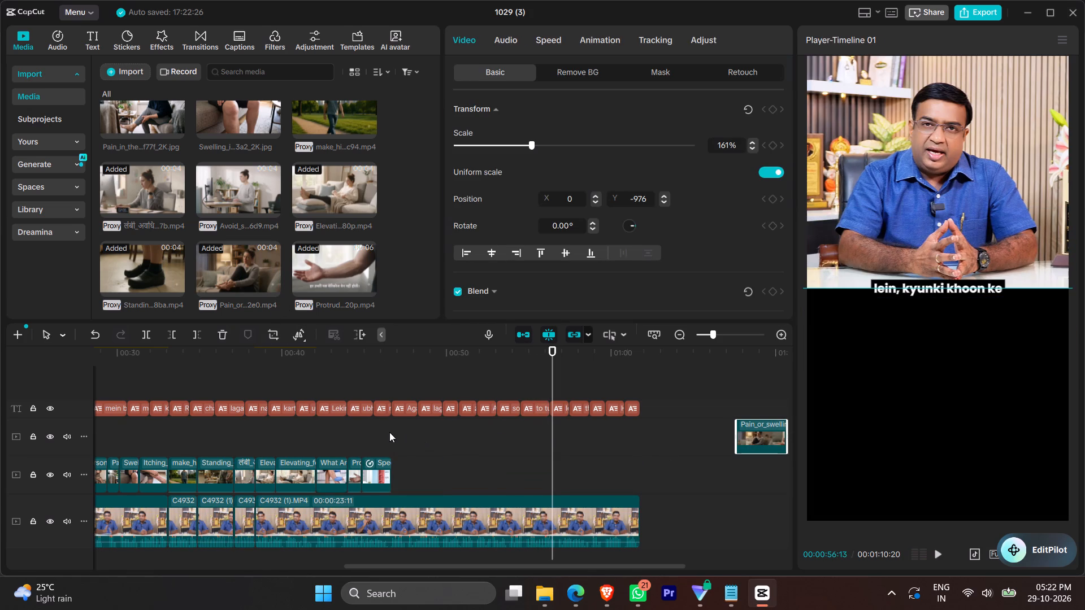
key("space")
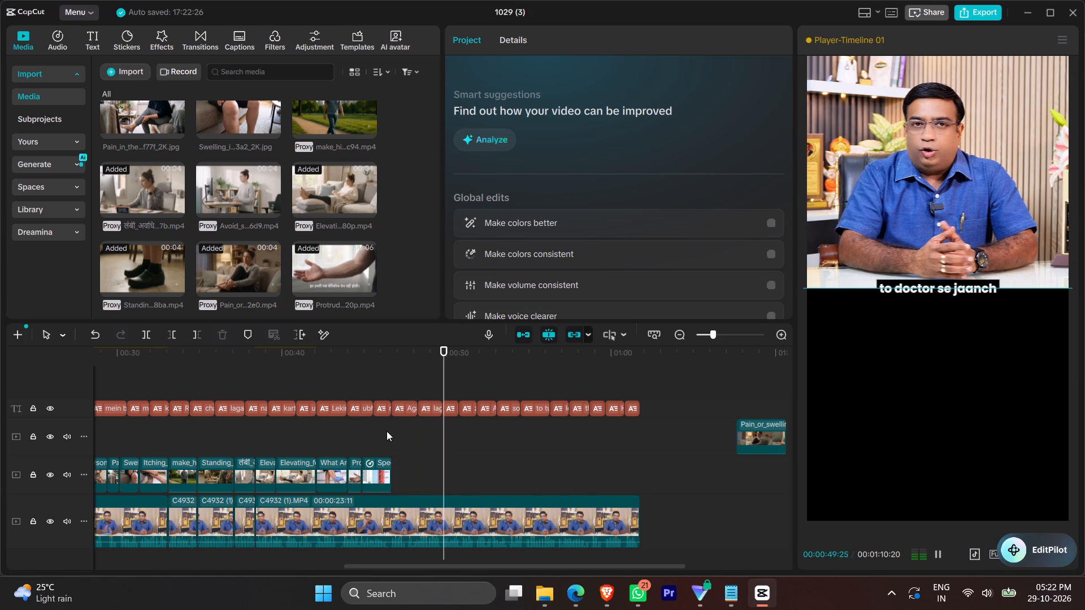
key("space")
Review the earlier symptoms section around 00:00:30 for leg pain and knee swelling images that suit the uncovered speech.
scroll(294, 452, "right", 1)
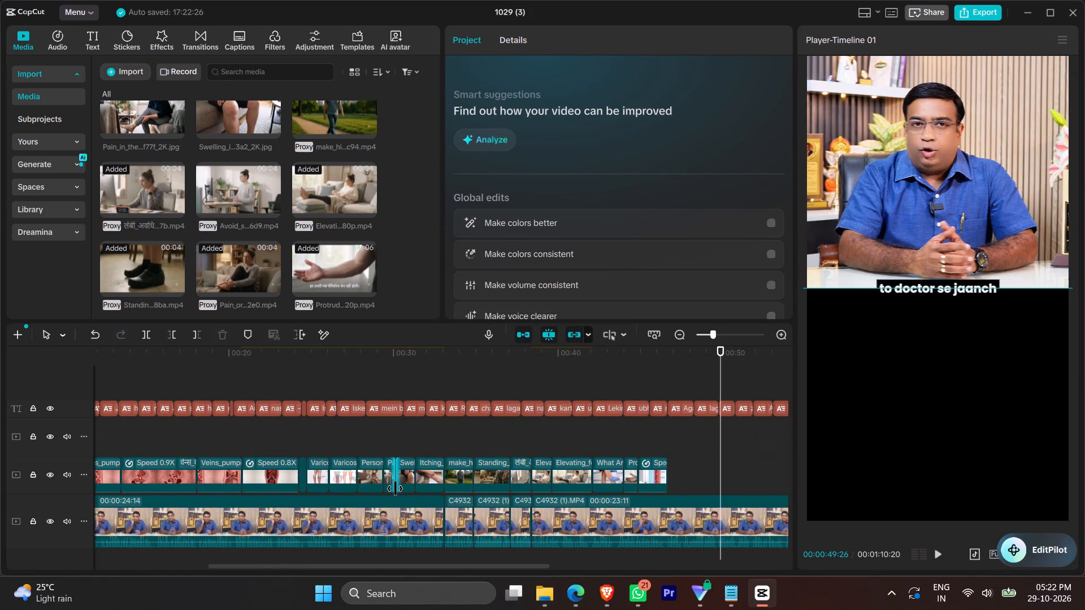
scroll(395, 489, "up", 16, "ctrl")
scroll(402, 491, "right", 13)
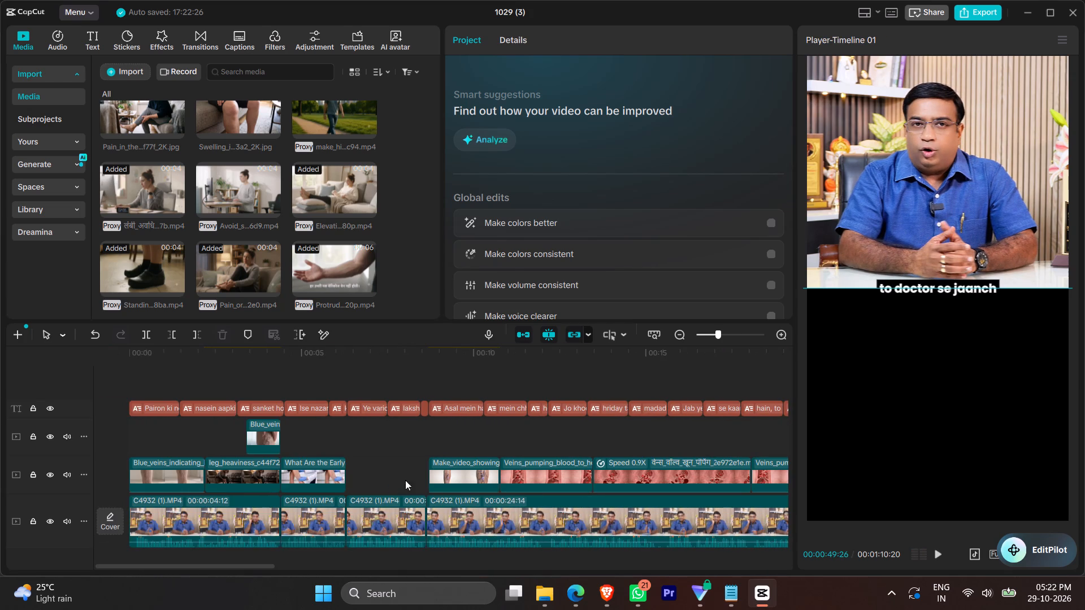
scroll(450, 473, "left", 2)
scroll(397, 462, "right", 1)
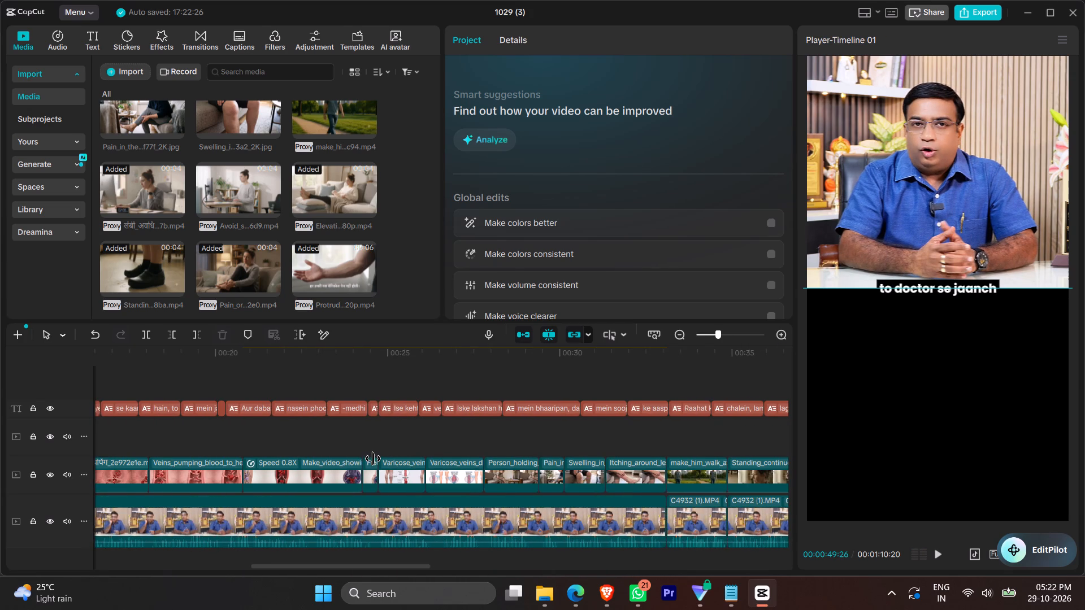
scroll(373, 459, "right", 1)
left_click(558, 440)
key("space")
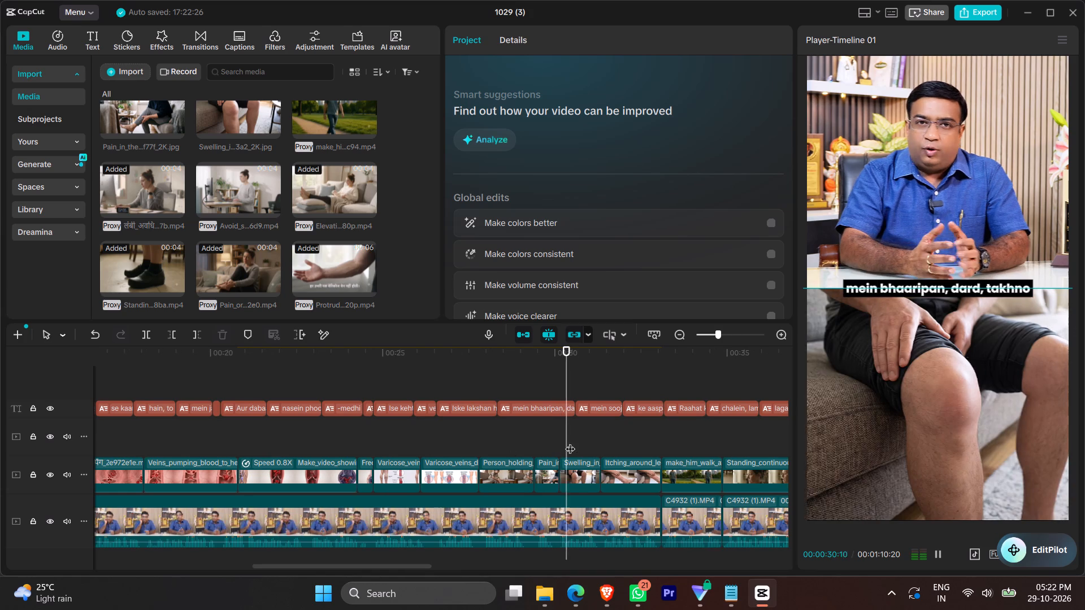
left_click(546, 437)
key("space")
key("space")
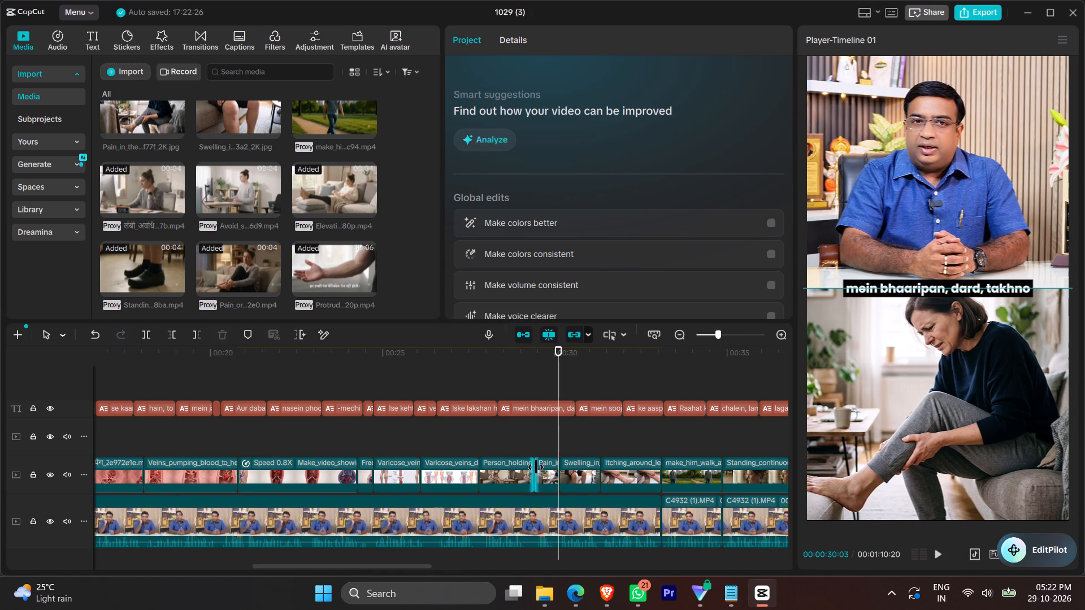
left_click_drag(535, 445, 575, 476)
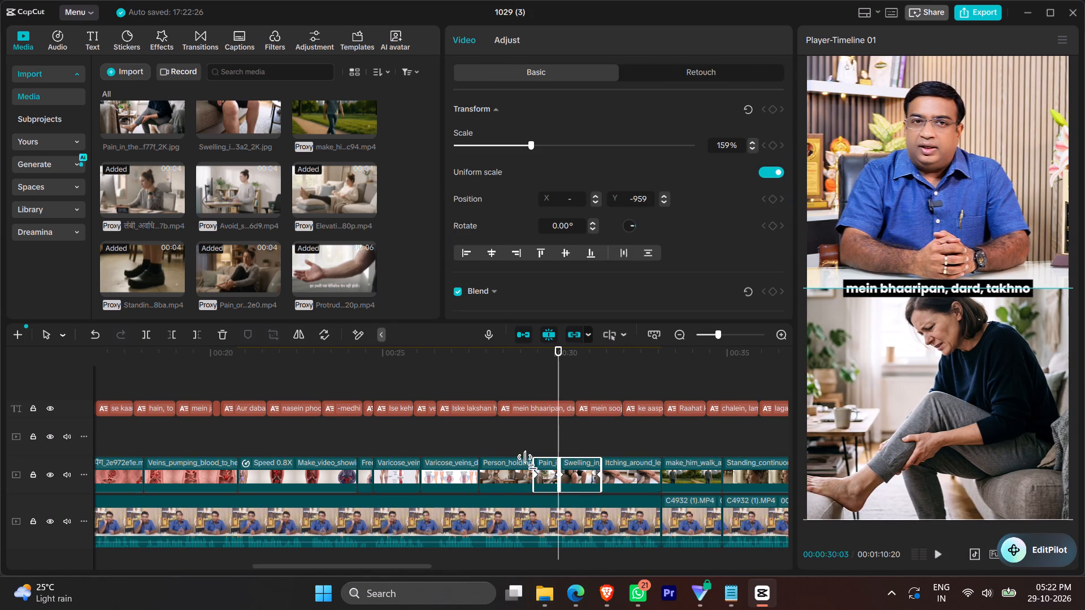
left_click(506, 442)
key("space")
key("space")
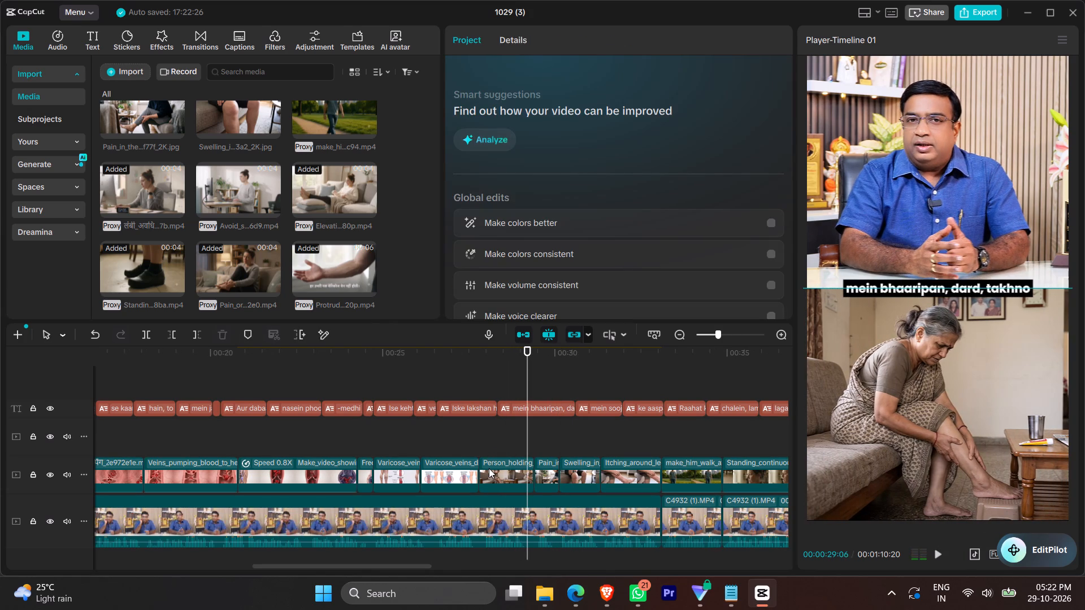
key("space")
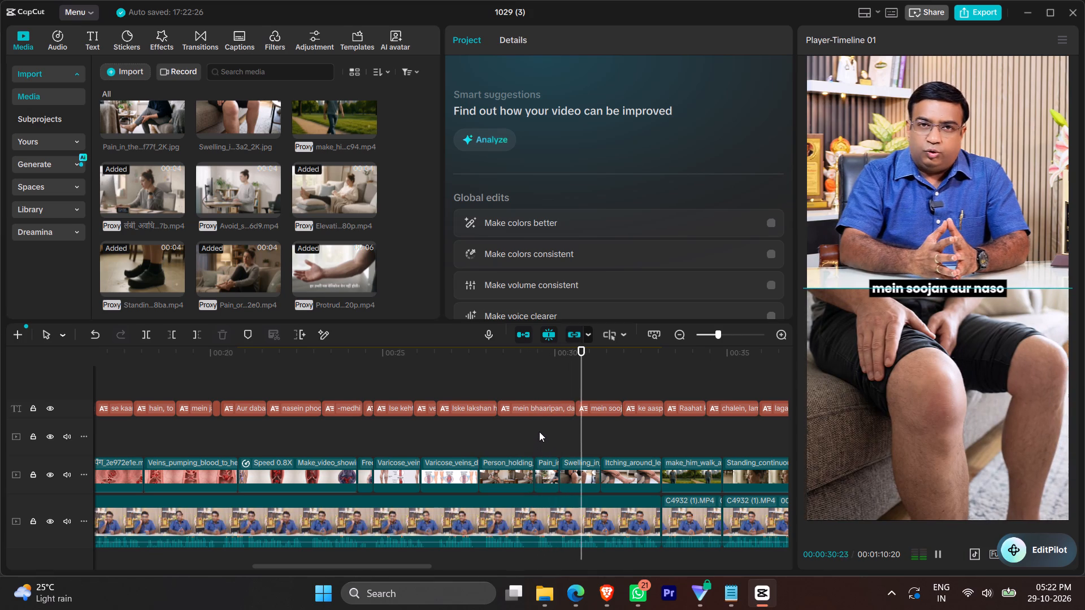
key("space")
Copy the Pain_in_the_leg and Swelling_in_the_knees images from around 00:00:30 and paste them at about 00:00:48:07 in the uncovered section.
left_click_drag(539, 432, 571, 469)
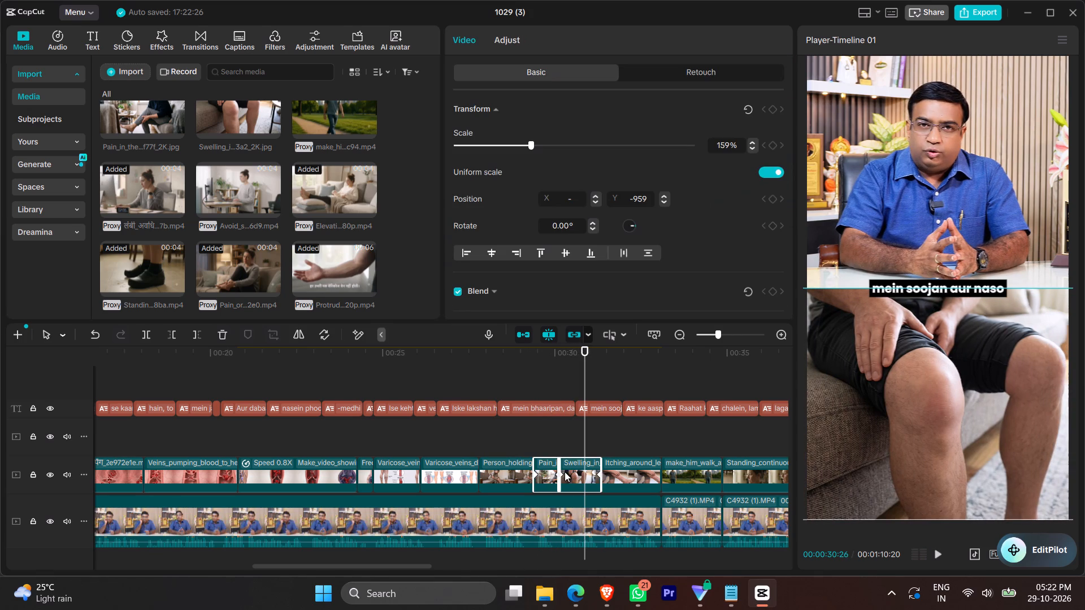
key("ctrl+c")
scroll(573, 478, "left", 1)
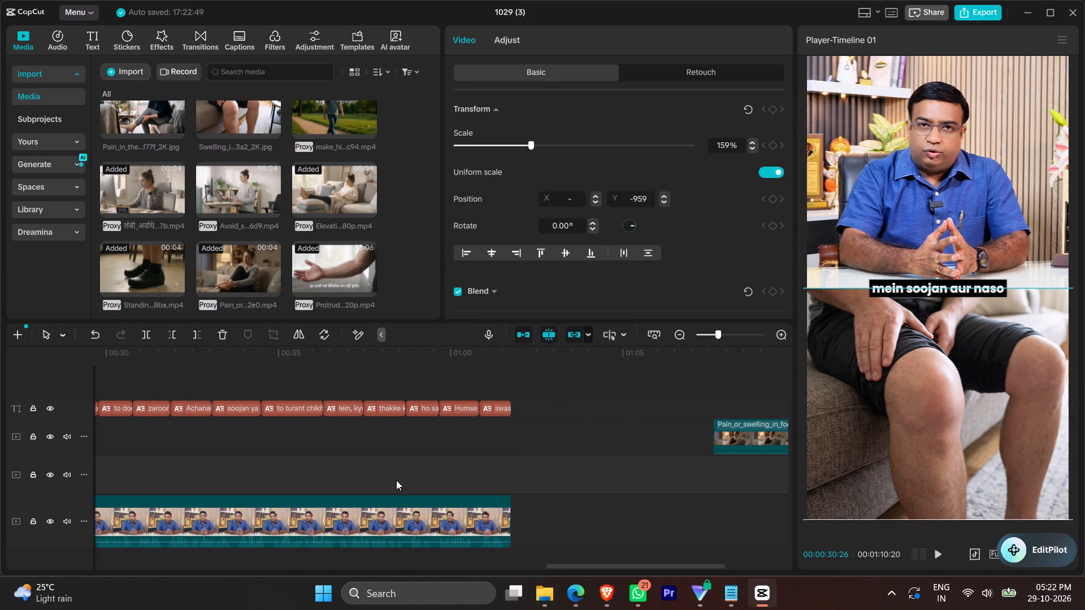
scroll(396, 480, "left", 1)
left_click(281, 440)
key("space")
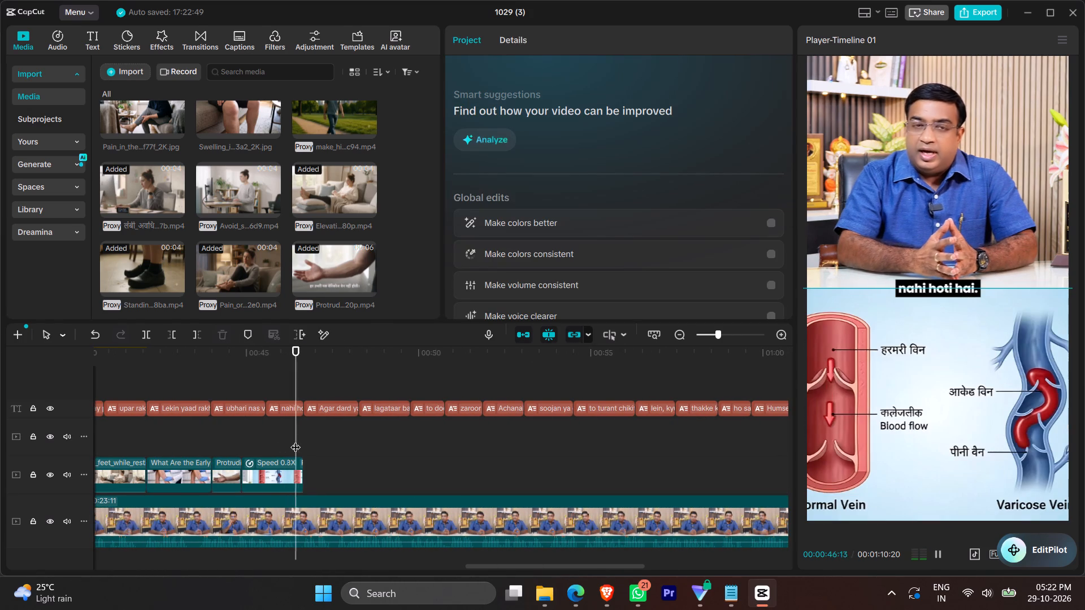
key("ctrl+c")
key("ctrl+v")
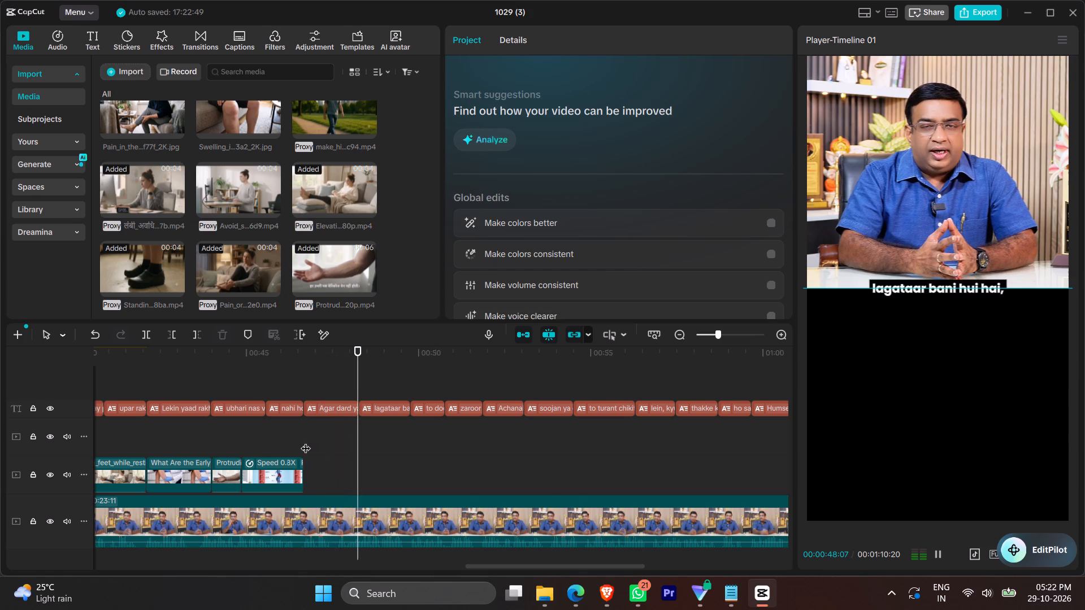
Place the pasted Pain_in_the_leg image directly after the 0.8X Protruding_veins clip and set Swelling_in_the_knees apart near 00:00:50.
left_click_drag(372, 467, 335, 471)
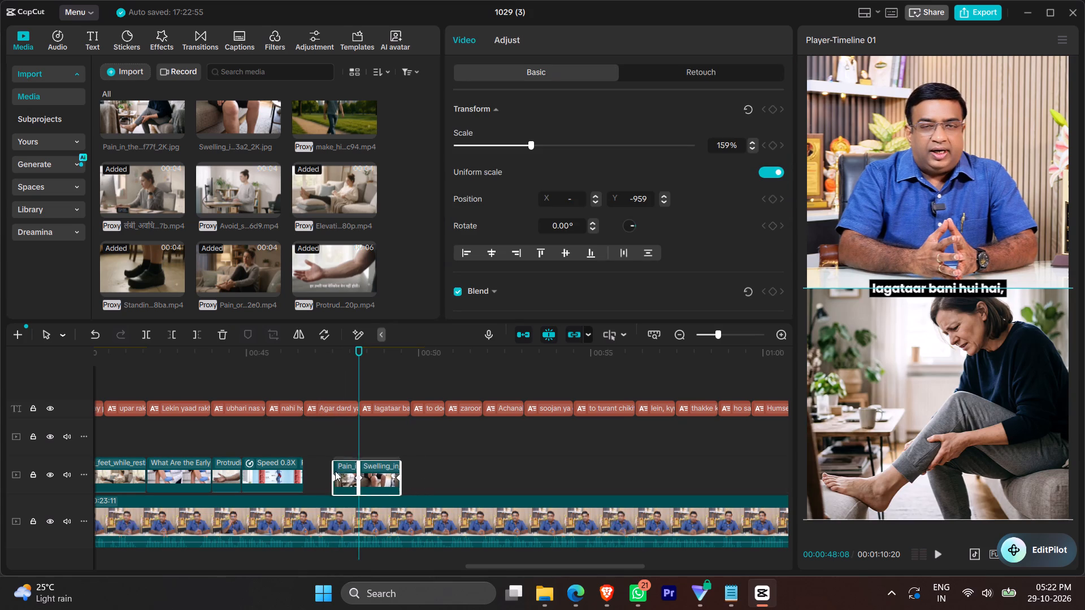
left_click_drag(335, 471, 318, 469)
left_click_drag(353, 470, 372, 472)
left_click(372, 472)
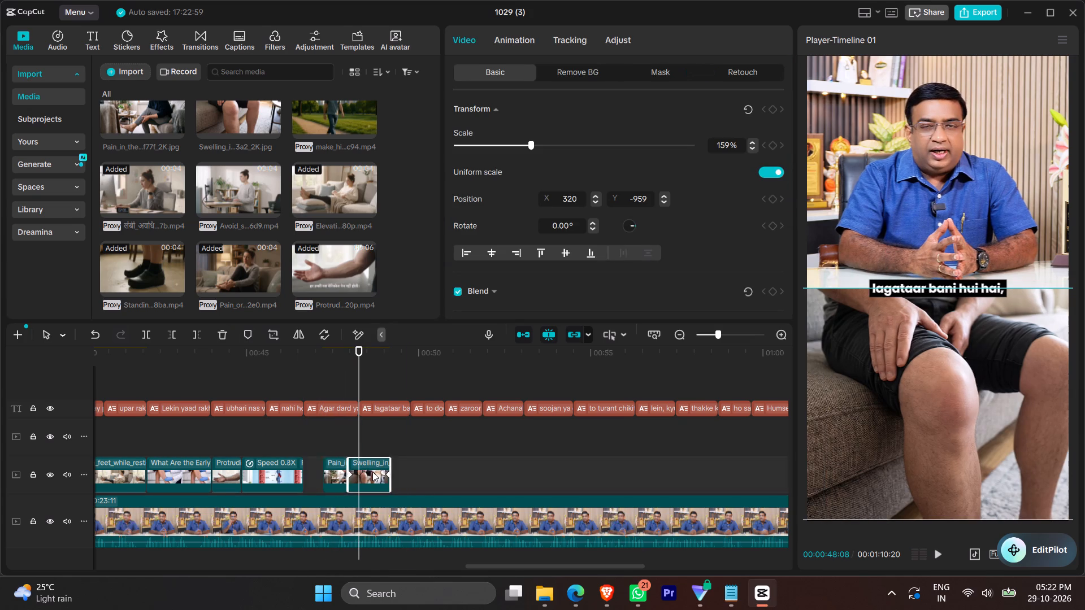
left_click_drag(372, 472, 439, 476)
left_click_drag(331, 461, 313, 463)
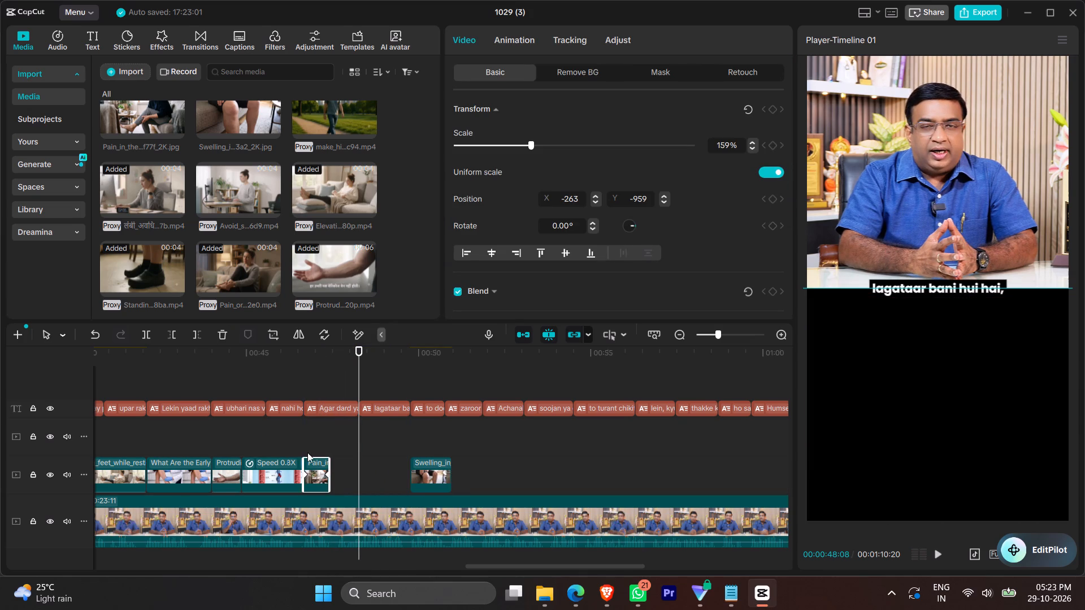
Try to move the pasted Pain_in_the_leg image's end keyframe to the clip's end, checking it against the "Agar dard ya soojan" speech.
left_click(307, 447)
key("space")
key("space")
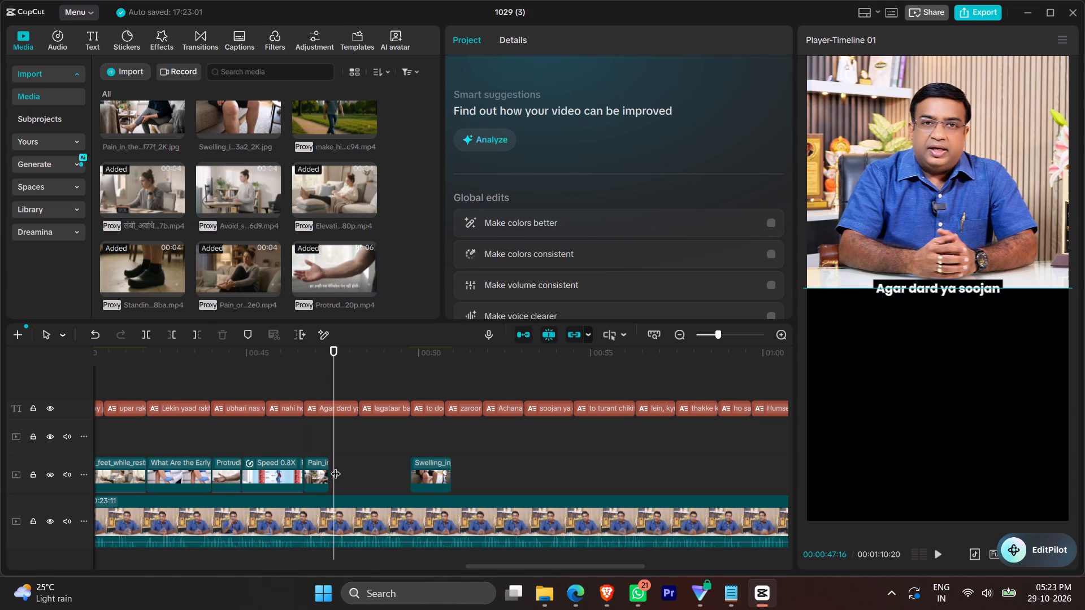
left_click(323, 471)
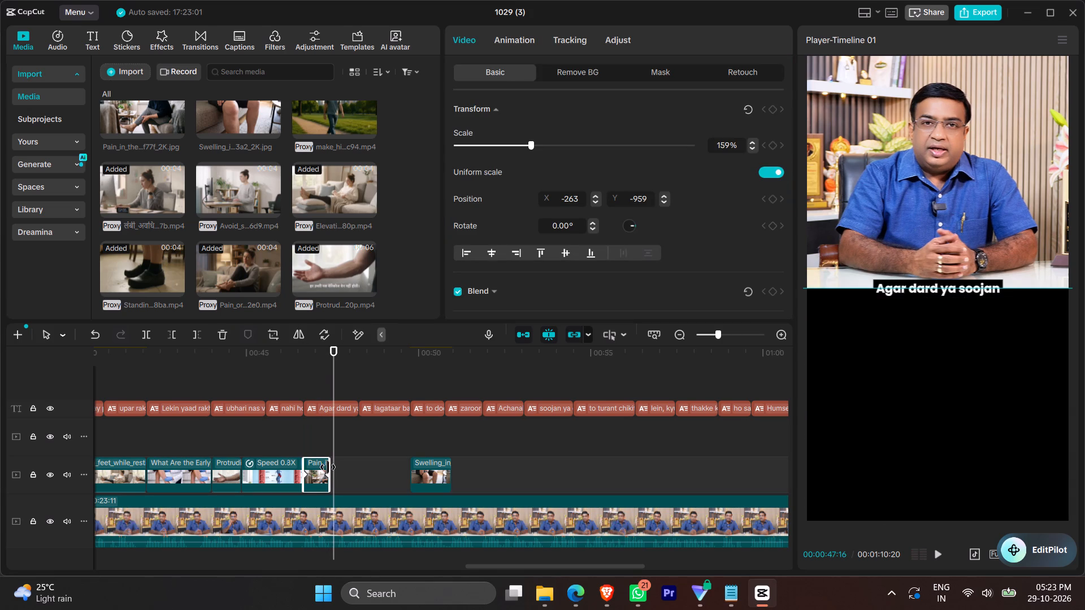
left_click(327, 469, "ctrl")
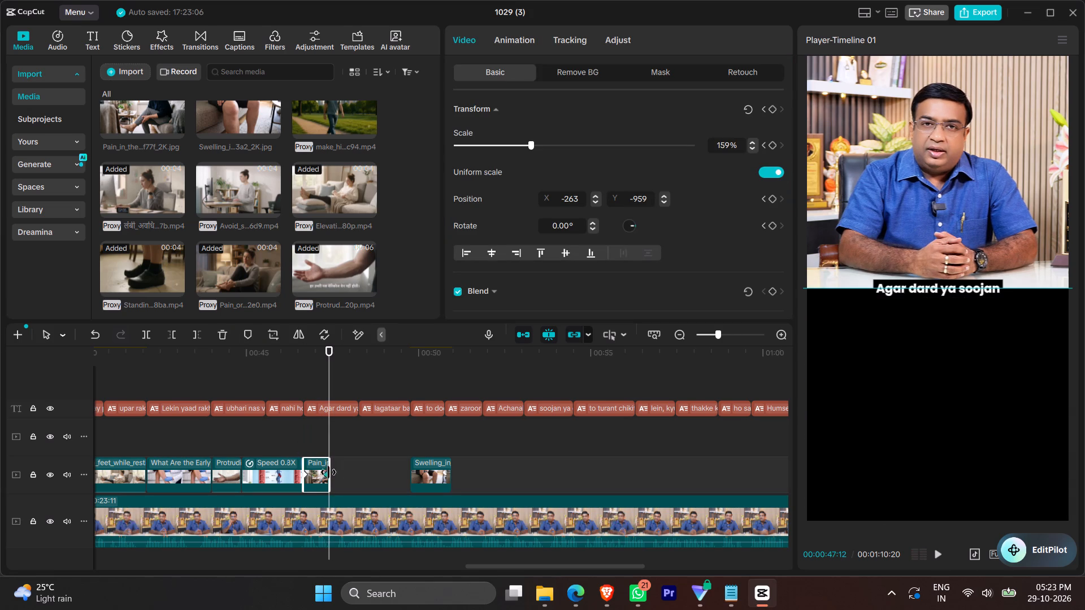
scroll(344, 511, "up", 14, "ctrl")
left_click(331, 461)
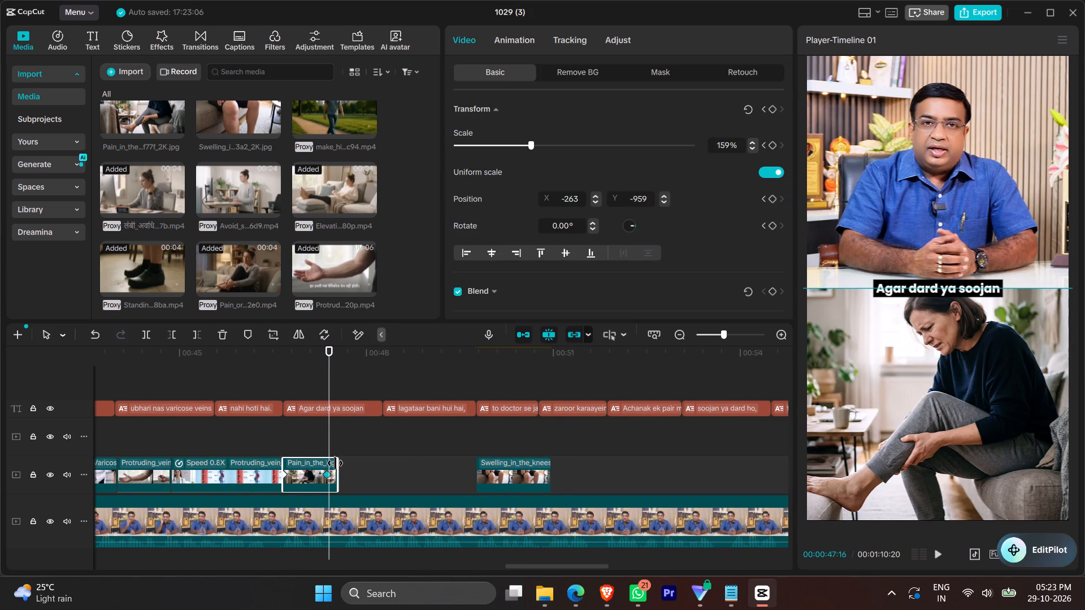
left_click_drag(325, 476, 358, 474)
left_click(259, 436)
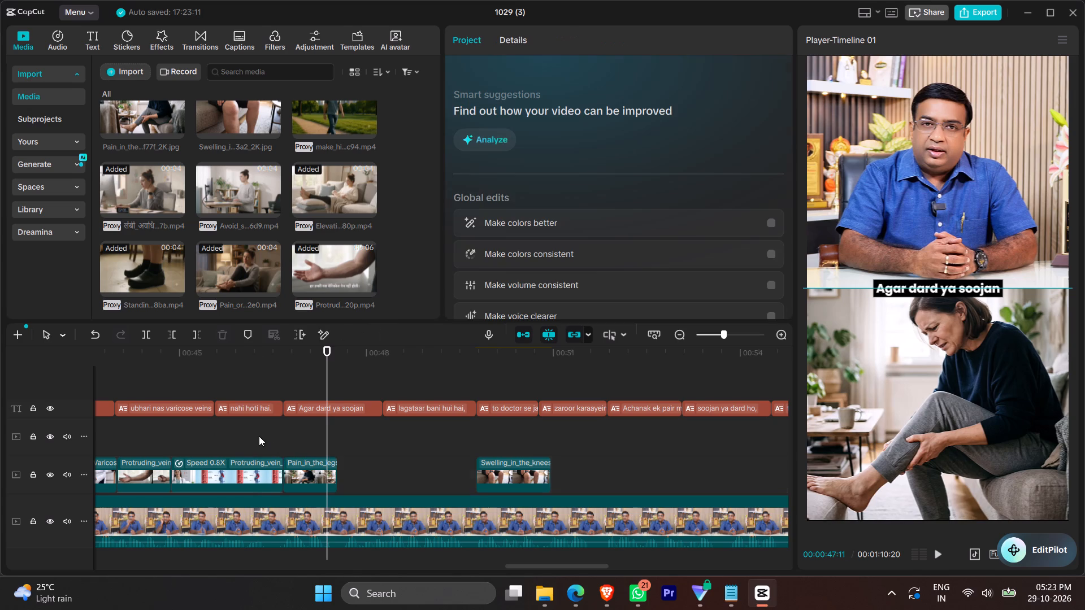
key("space")
key("space")
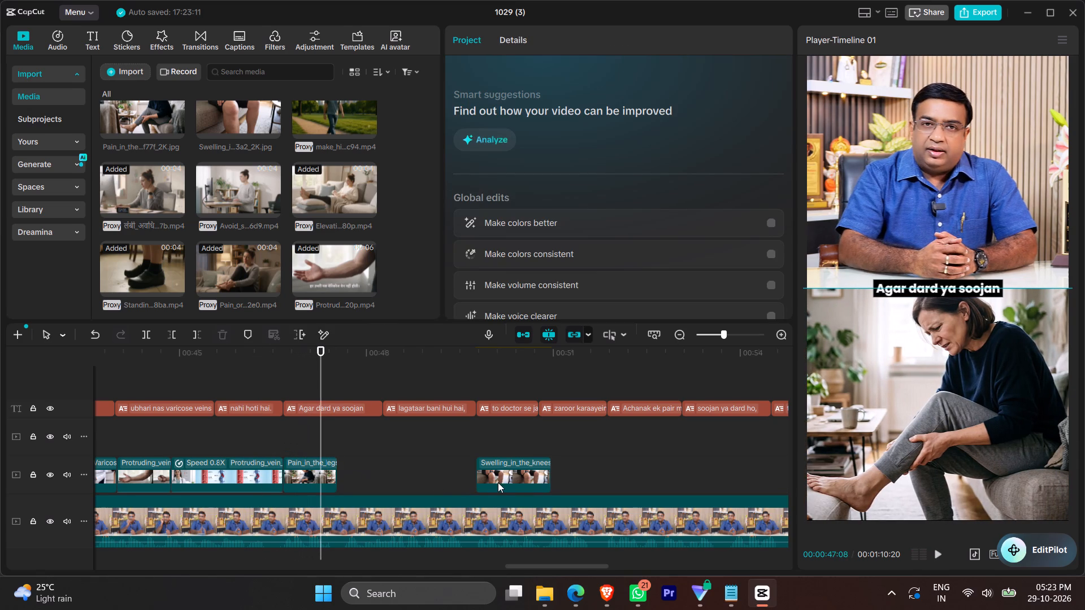
Move the pasted Swelling_in_the_knees image directly after Pain_in_the_leg and lengthen it to nearly the end of the "lagataar bani hui hai," caption.
left_click_drag(498, 482, 361, 486)
key("space")
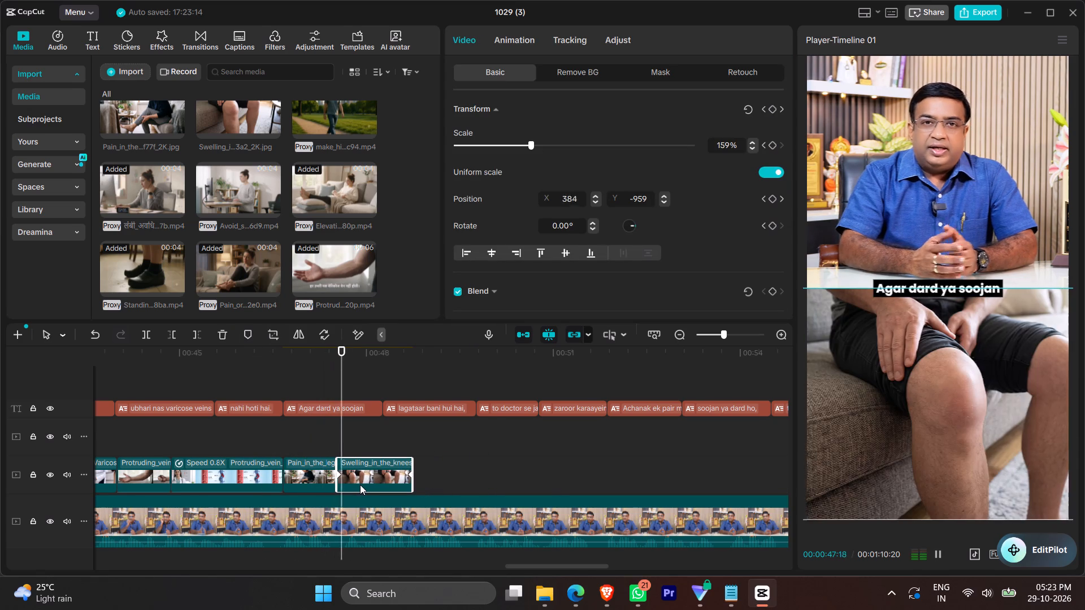
key("space")
key("space")
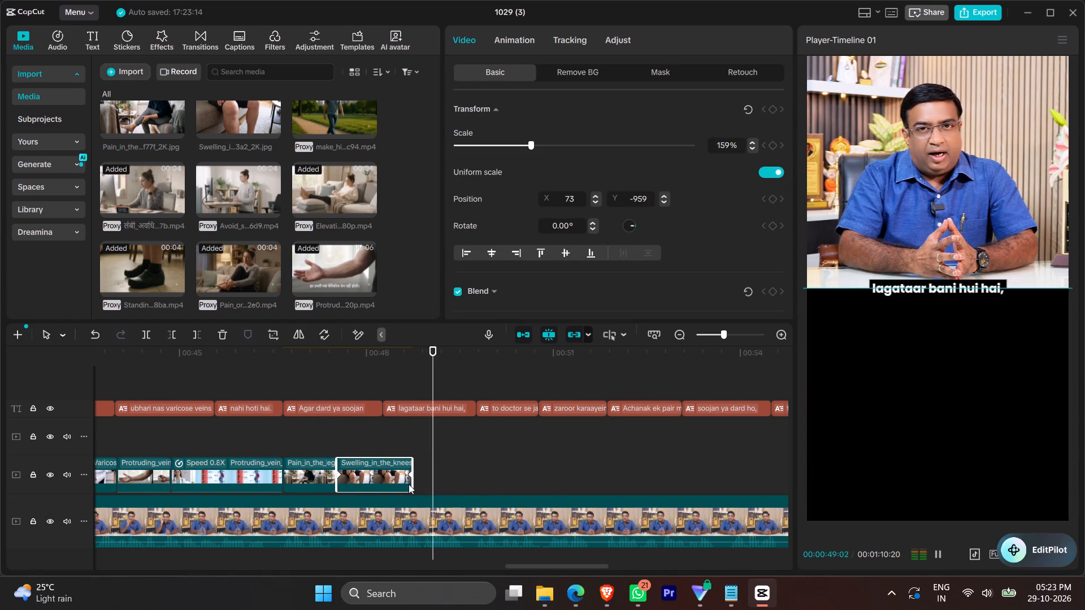
key("space")
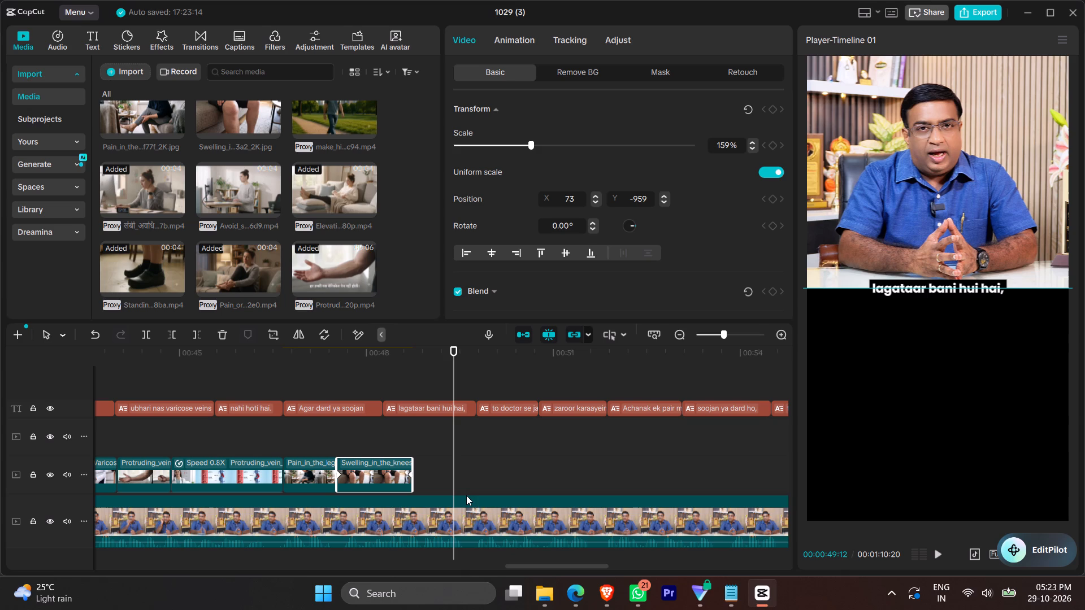
left_click_drag(409, 481, 453, 484)
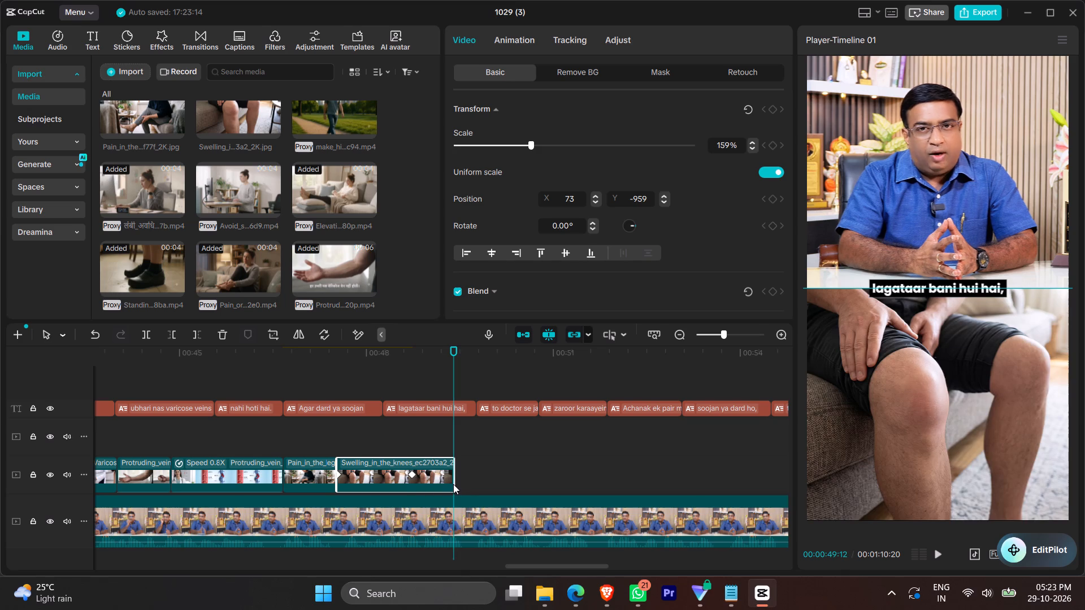
left_click_drag(453, 484, 466, 490)
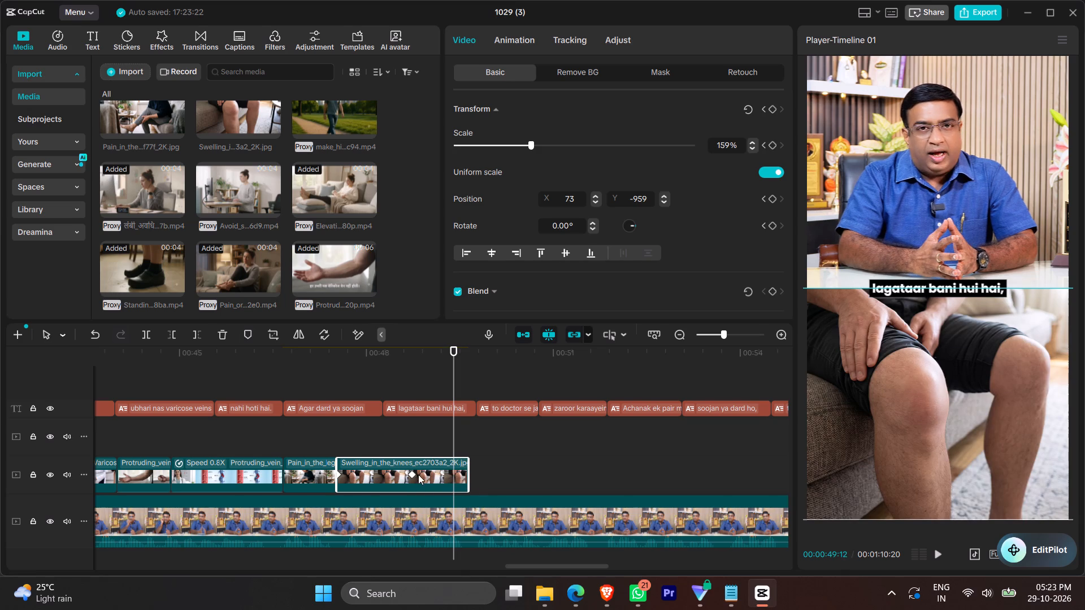
Move the Swelling_in_the_knees end keyframe to the clip's end, and extend the clip to the end of the "lagataar bani hui hai," caption.
left_click_drag(413, 473, 530, 467)
left_click(317, 451)
key("space")
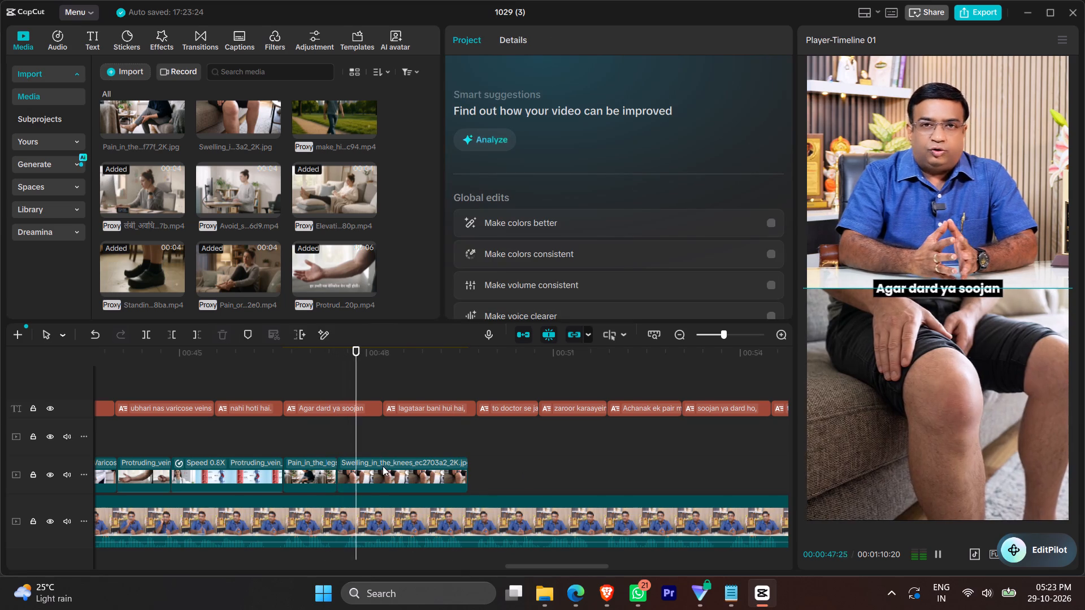
left_click(388, 468)
key("space")
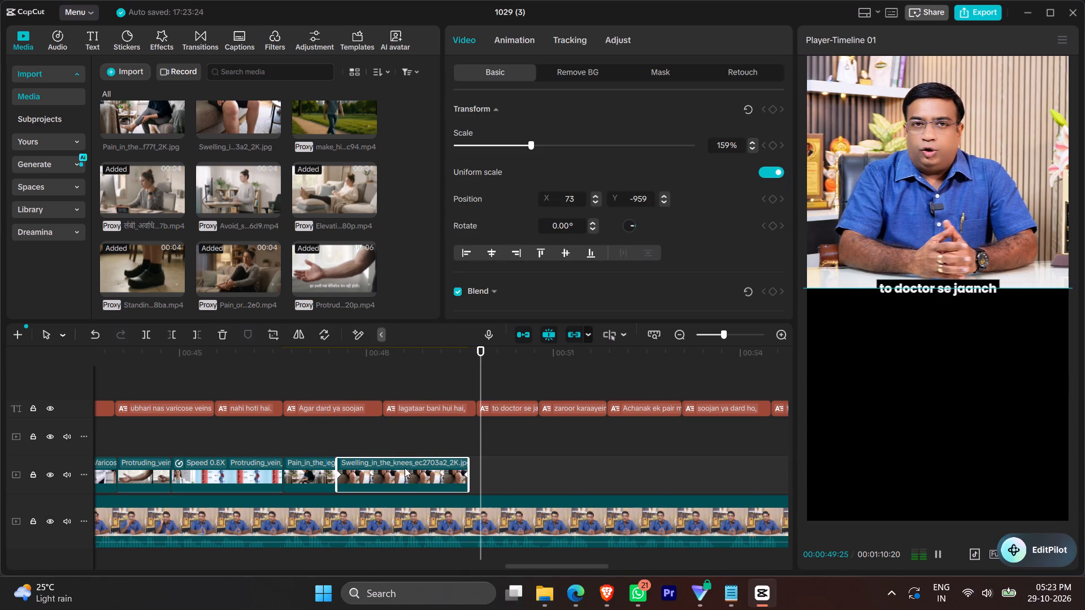
left_click(468, 472)
double_click(467, 473)
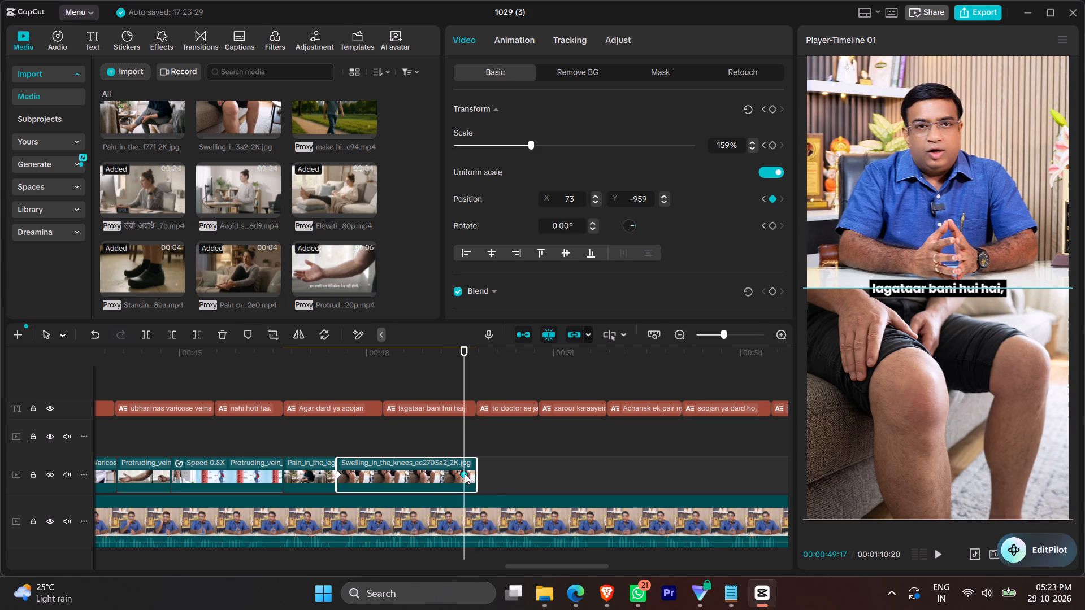
Shift the Swelling_in_the_knees image sideways at its end keyframe for a wider pan, and push both keyframes out to the clip's ends.
double_click(339, 473)
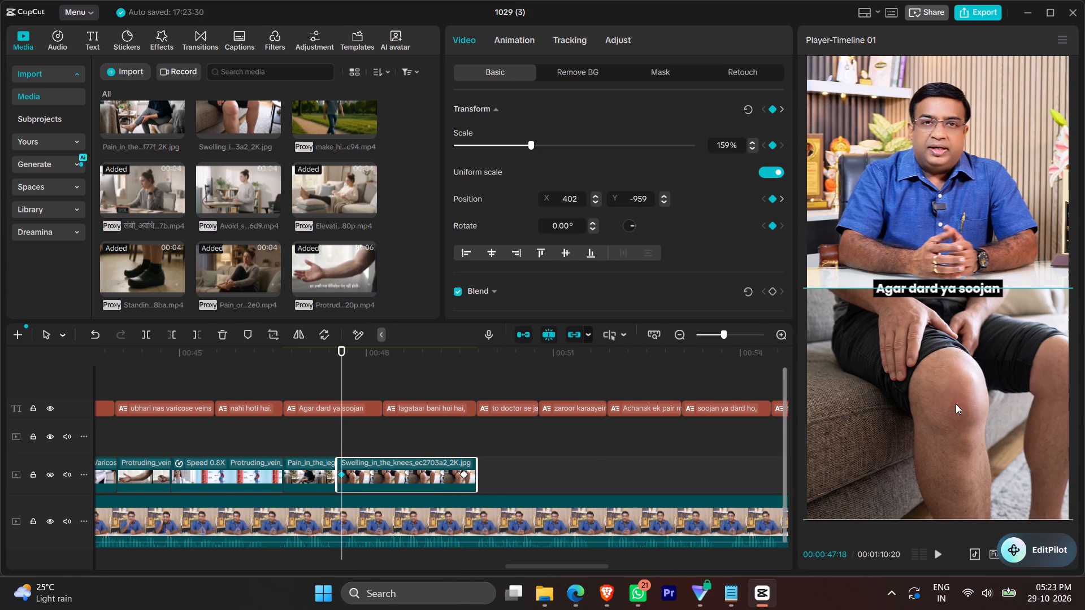
left_click(463, 476)
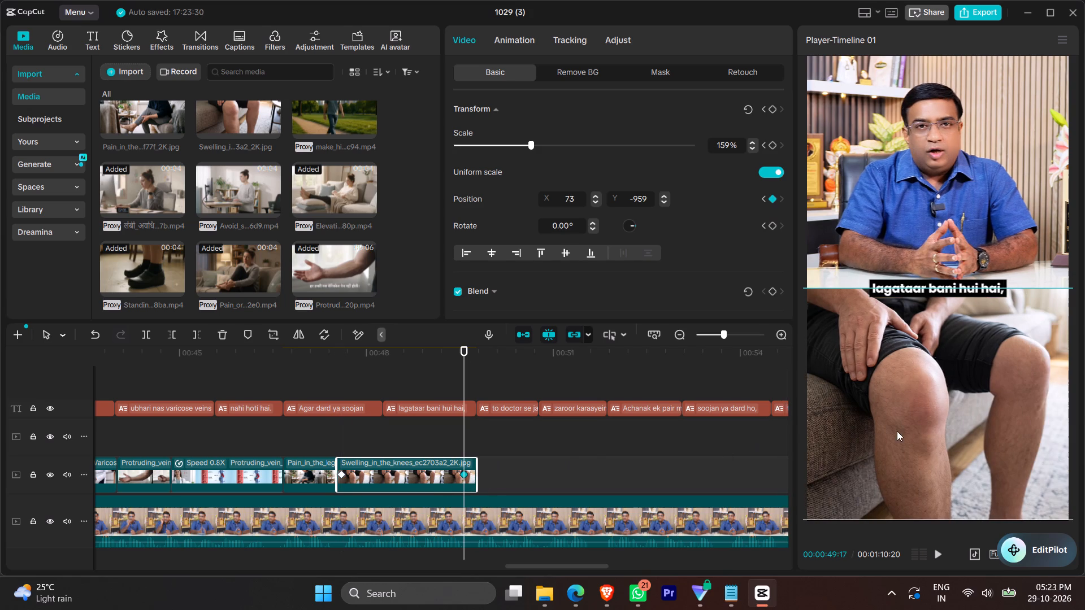
left_click_drag(943, 424, 907, 426)
left_click_drag(345, 474, 324, 469)
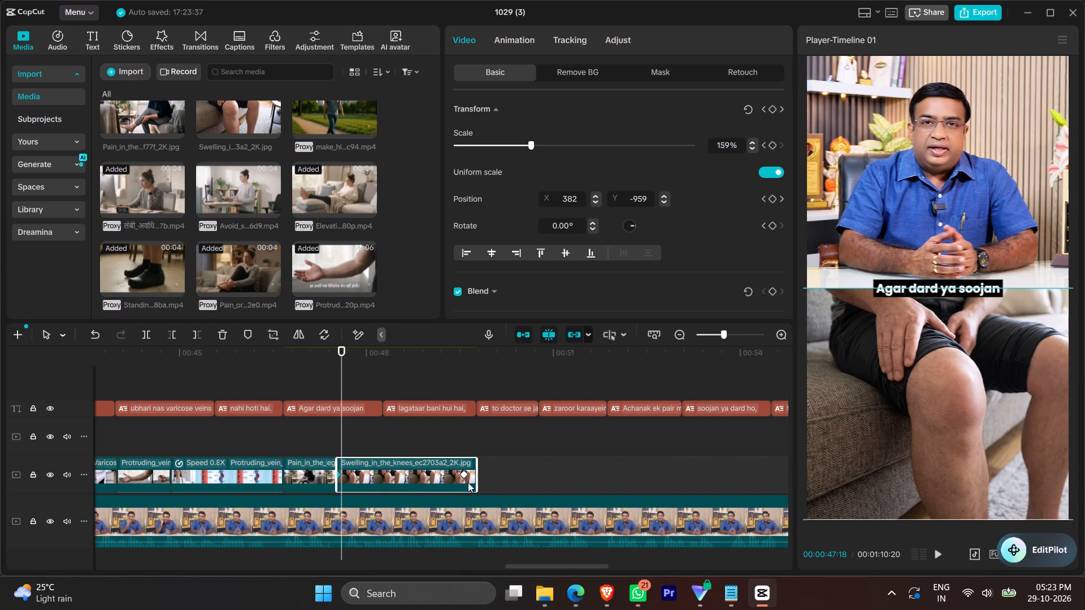
left_click_drag(463, 474, 494, 469)
Play the adjusted Swelling_in_the_knees image and continue through the uncovered "to doctor se jaanch" and "zaroor karaayein." captions.
left_click(323, 439)
key("space")
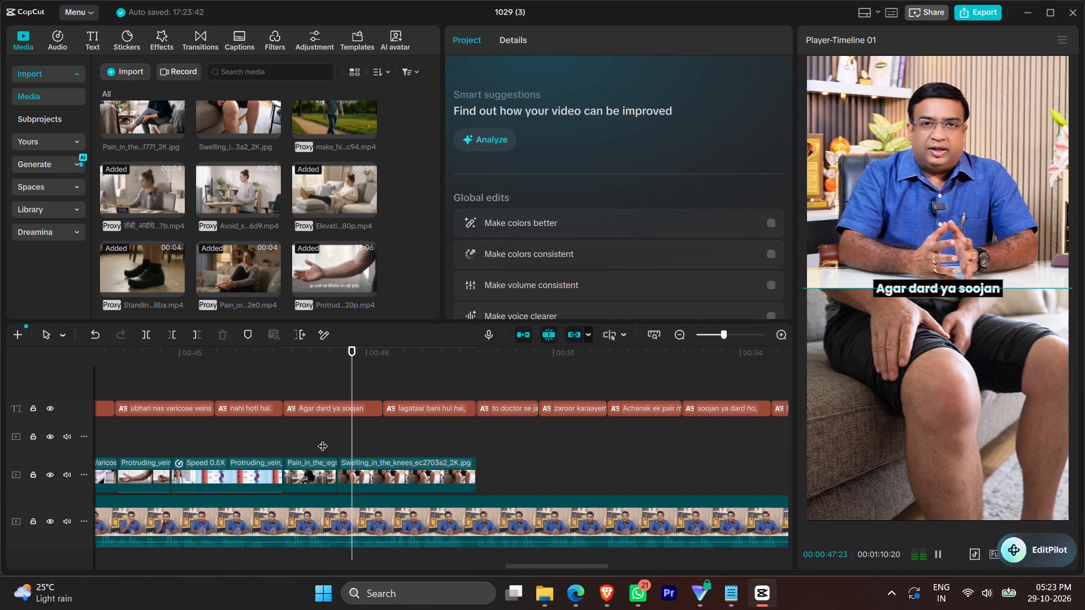
scroll(496, 474, "down", 13, "ctrl")
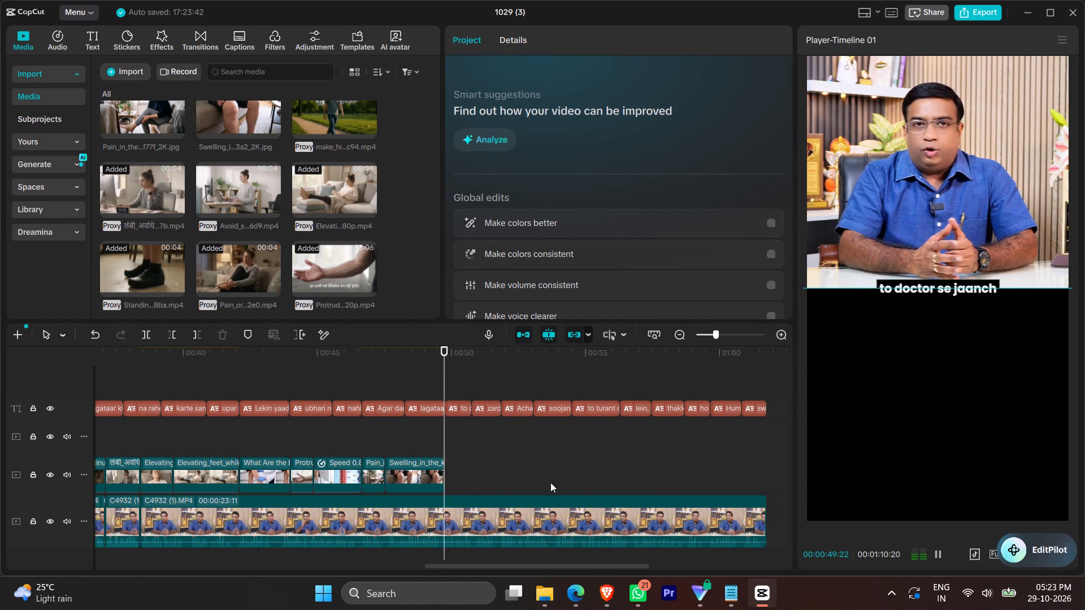
scroll(549, 482, "left", 1)
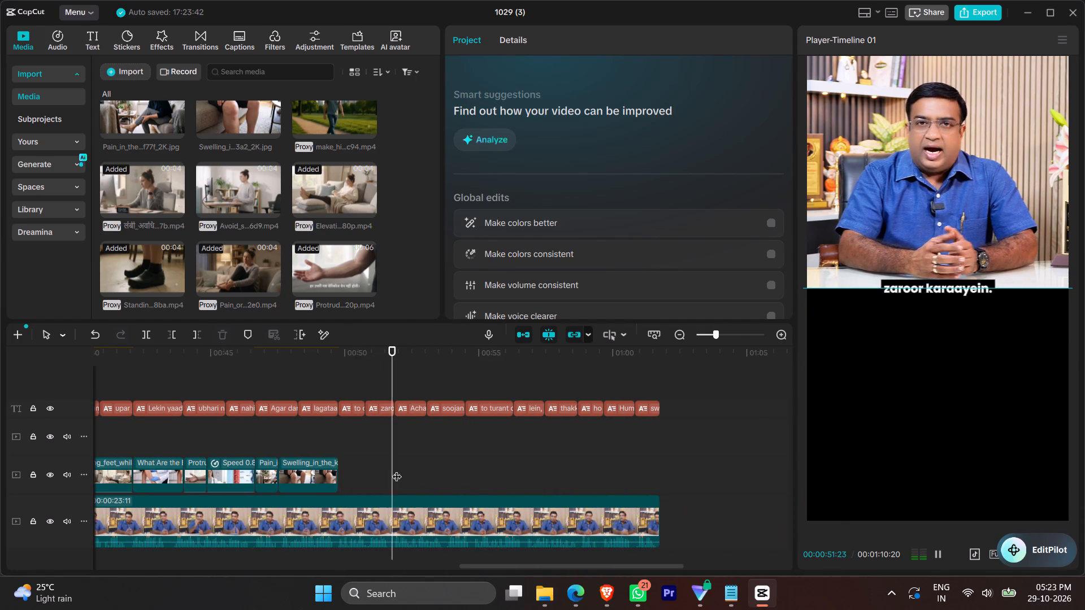
Move the Pain_or_swelling_in_foot clip from beyond the video's end onto the supporting-clip track, starting it at the "Achanak ek pair mein" caption.
scroll(476, 490, "left", 1)
key("space")
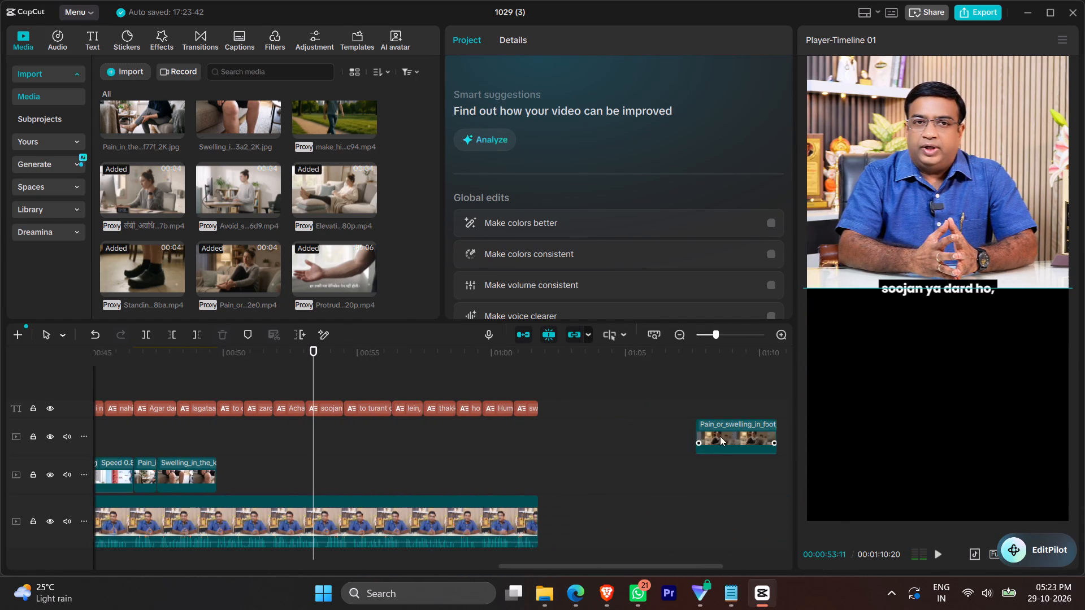
left_click_drag(728, 426, 314, 488)
left_click(232, 438)
left_click(301, 435)
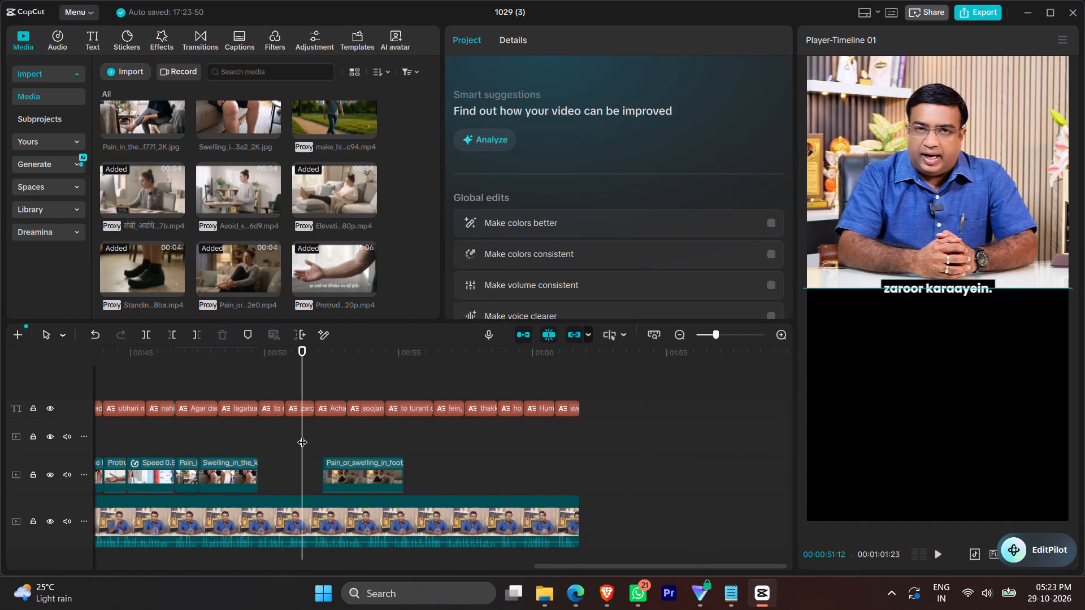
key("space")
scroll(345, 440, "up", 17, "ctrl")
left_click(327, 434)
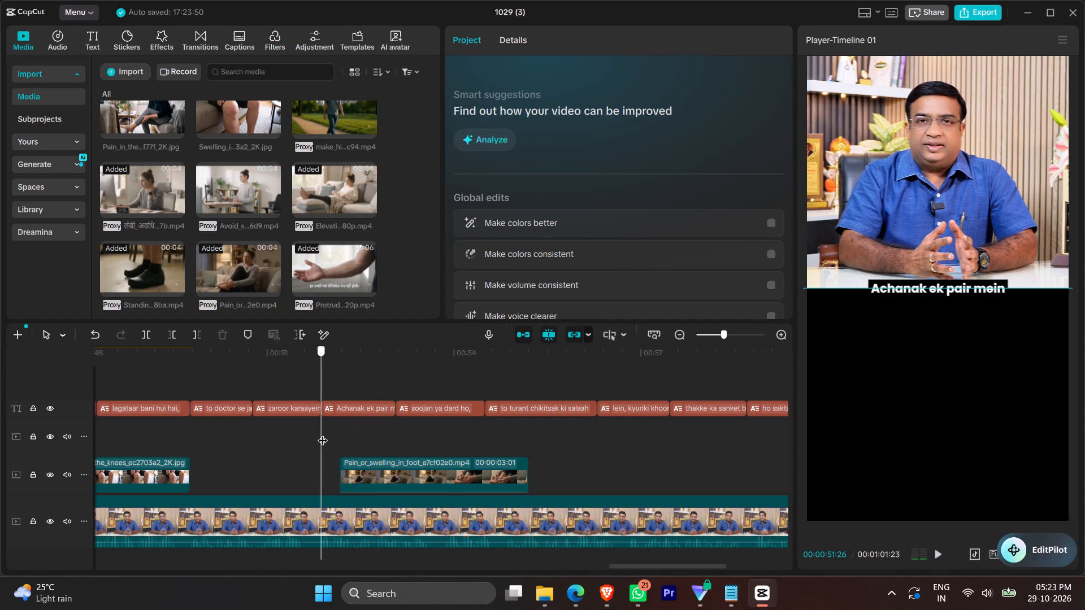
left_click(323, 433)
left_click(319, 434)
left_click(318, 436)
double_click(317, 438)
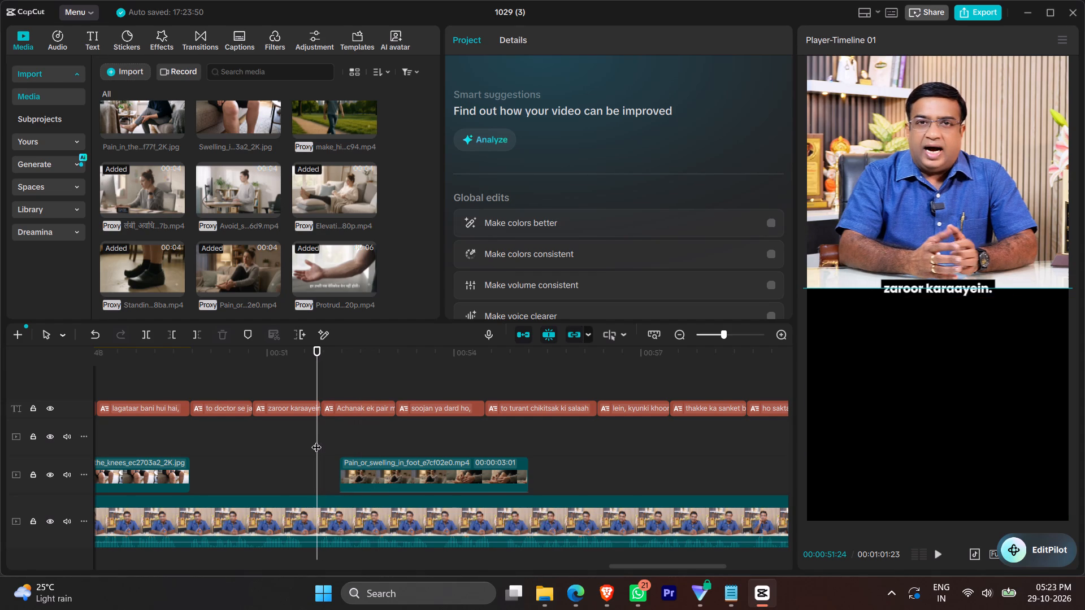
left_click_drag(376, 471, 358, 478)
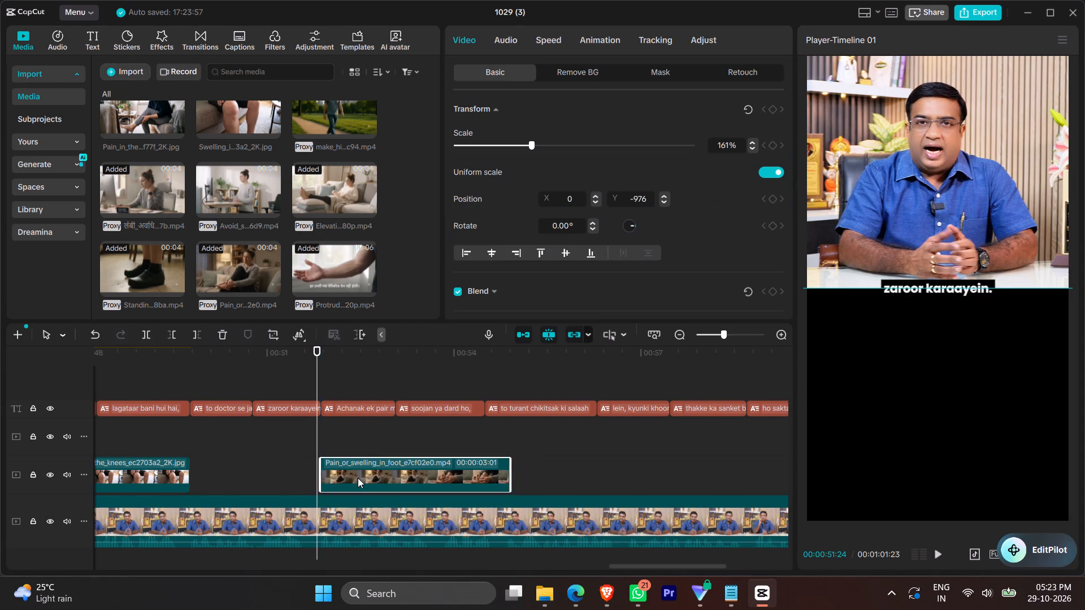
left_click_drag(358, 478, 353, 478)
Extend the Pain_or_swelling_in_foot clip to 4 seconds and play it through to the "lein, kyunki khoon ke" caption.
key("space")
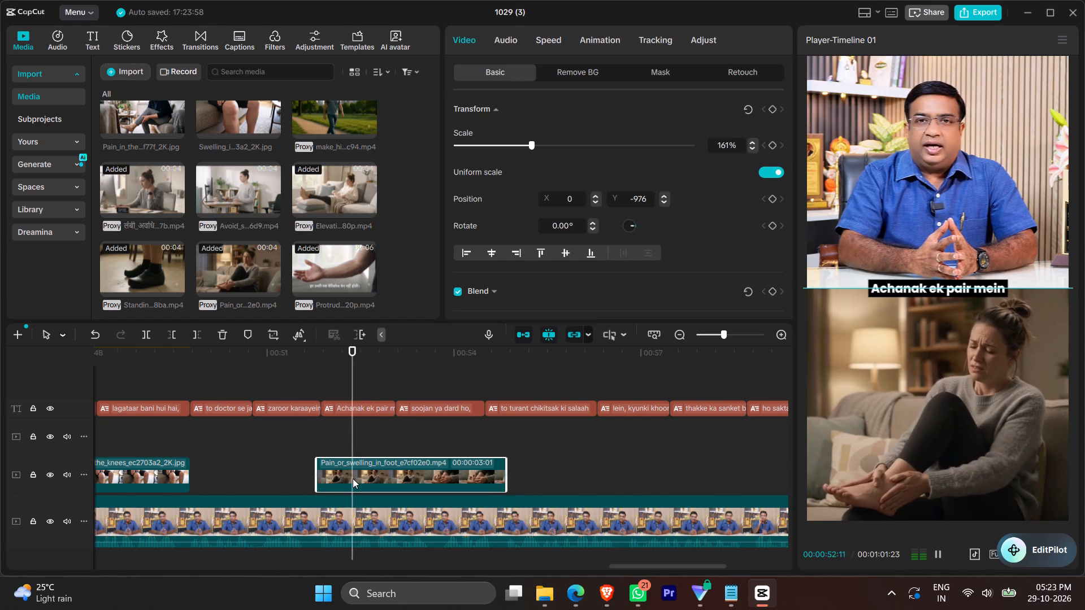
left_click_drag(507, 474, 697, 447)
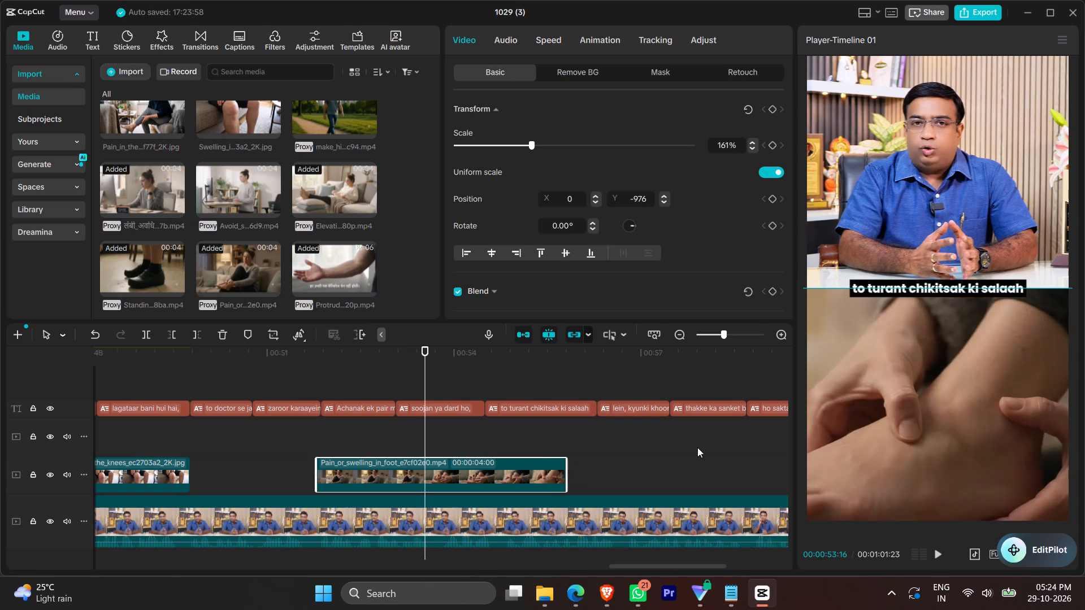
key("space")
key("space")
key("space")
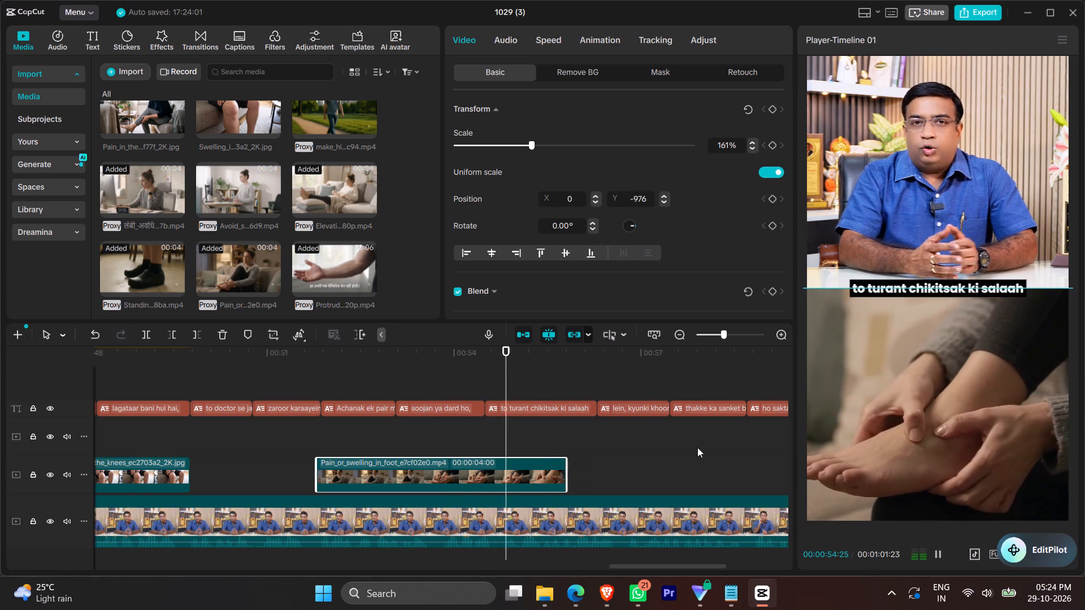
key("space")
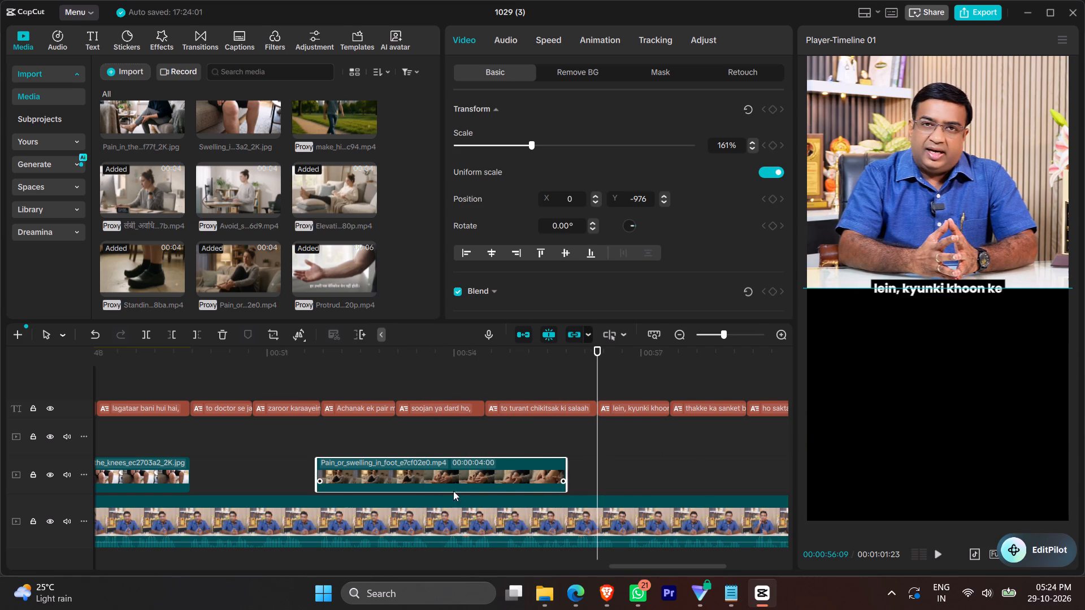
Trim the Pain_or_swelling_in_foot clip's end back to just after the "to turant chikitsak ki salaah" caption begins.
left_click(462, 445)
key("space")
key("space")
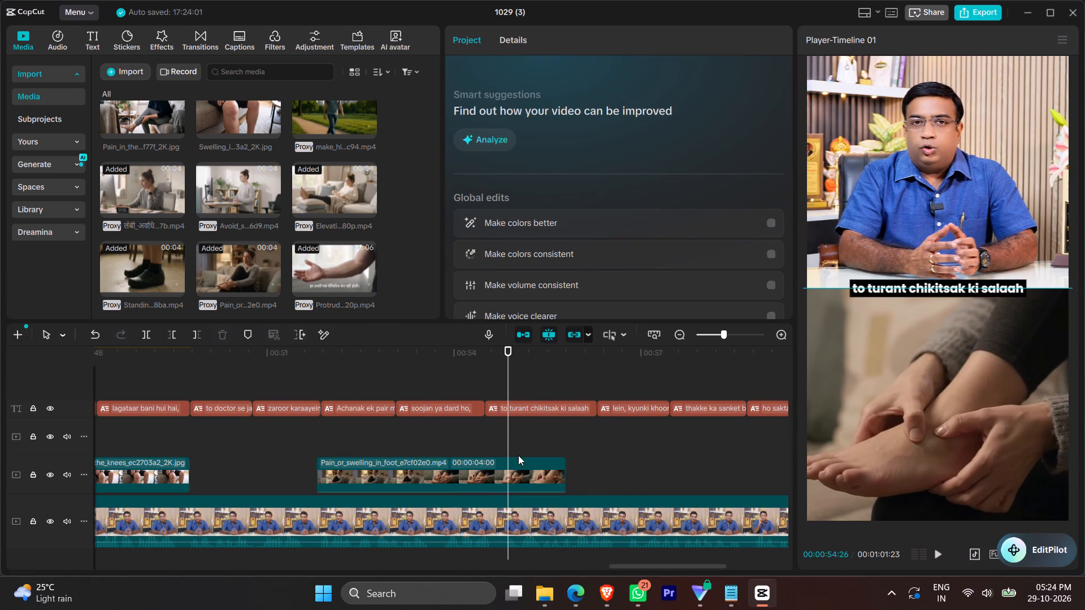
left_click(522, 472)
left_click_drag(567, 470, 541, 473)
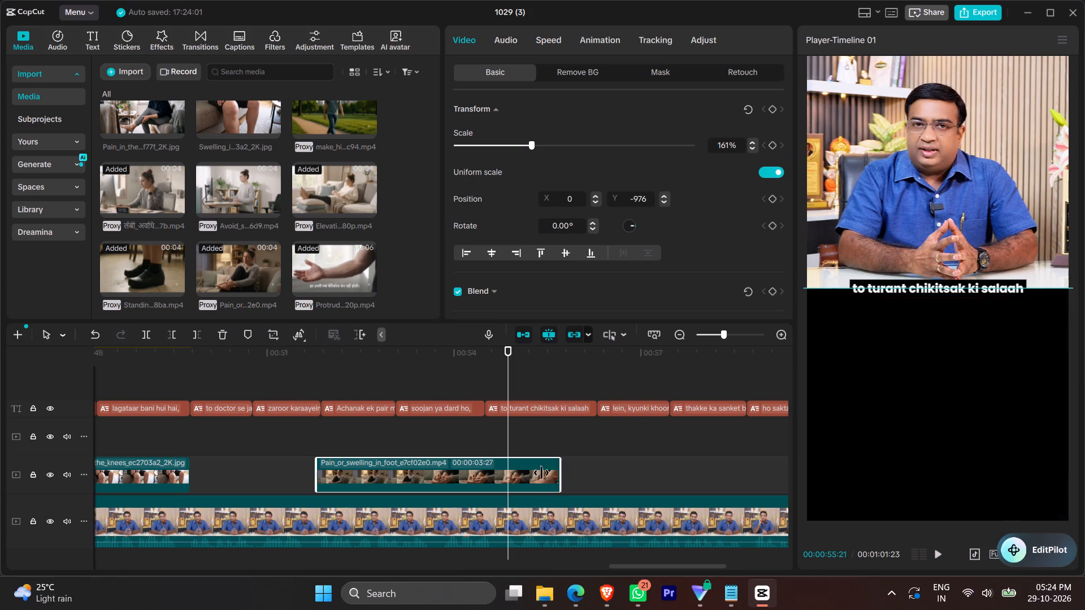
left_click_drag(541, 473, 506, 476)
scroll(510, 487, "down", 15, "ctrl")
key("space")
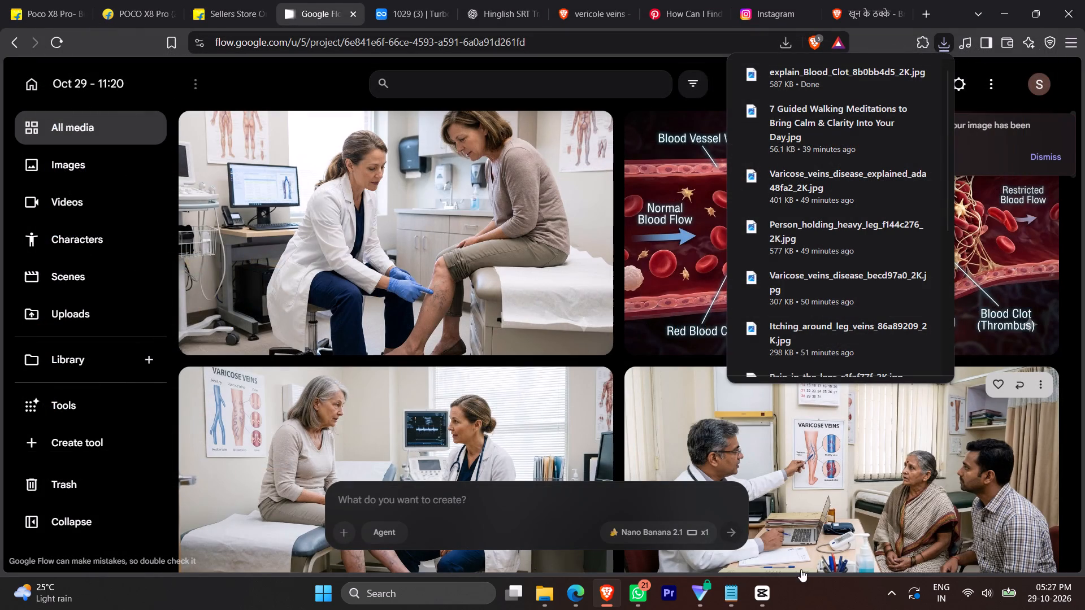
Switch to CapCut and import the downloaded doctor consultation and Blood Clot images into the project media.
left_click(757, 591)
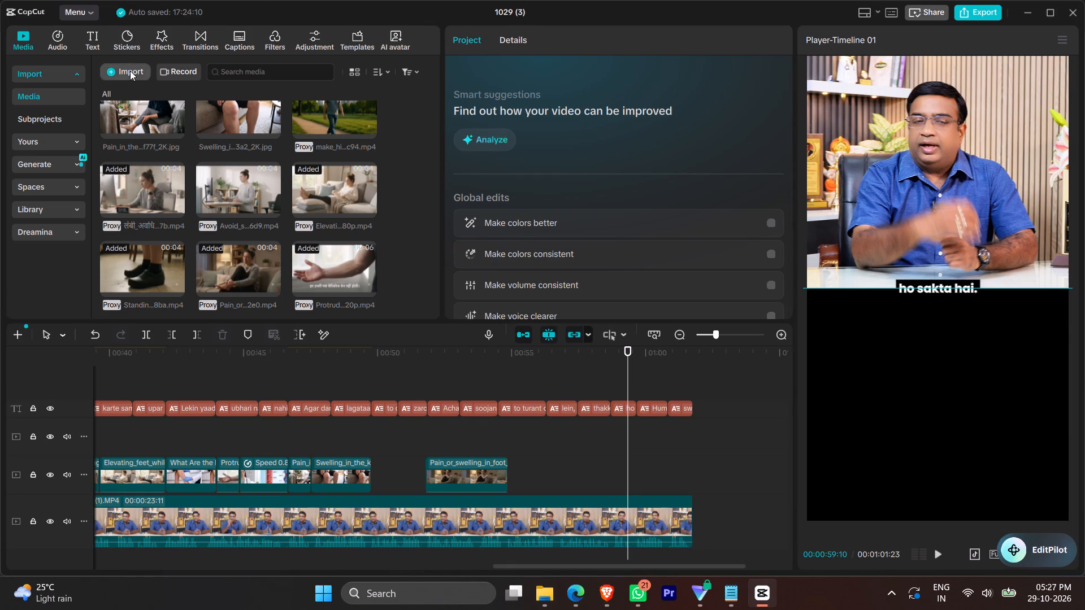
left_click(130, 71)
left_click(138, 103)
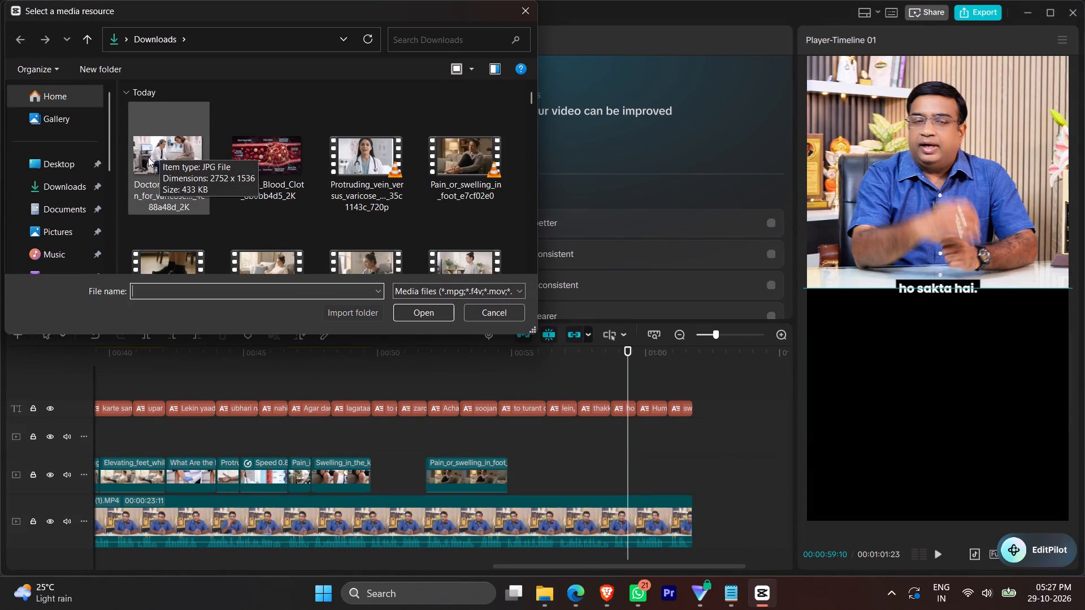
left_click_drag(122, 165, 251, 178)
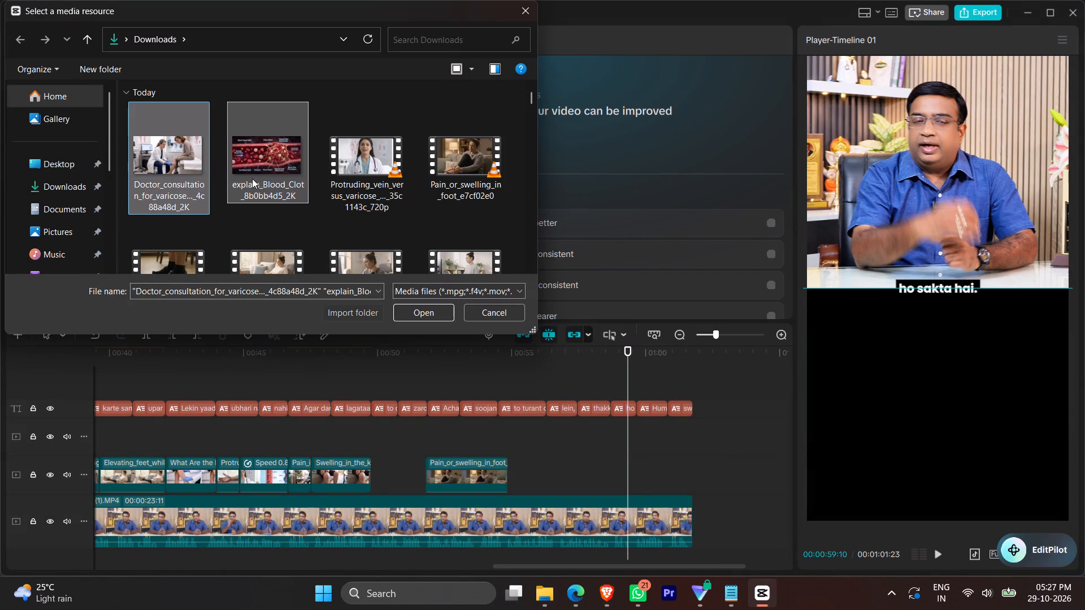
left_click(419, 309)
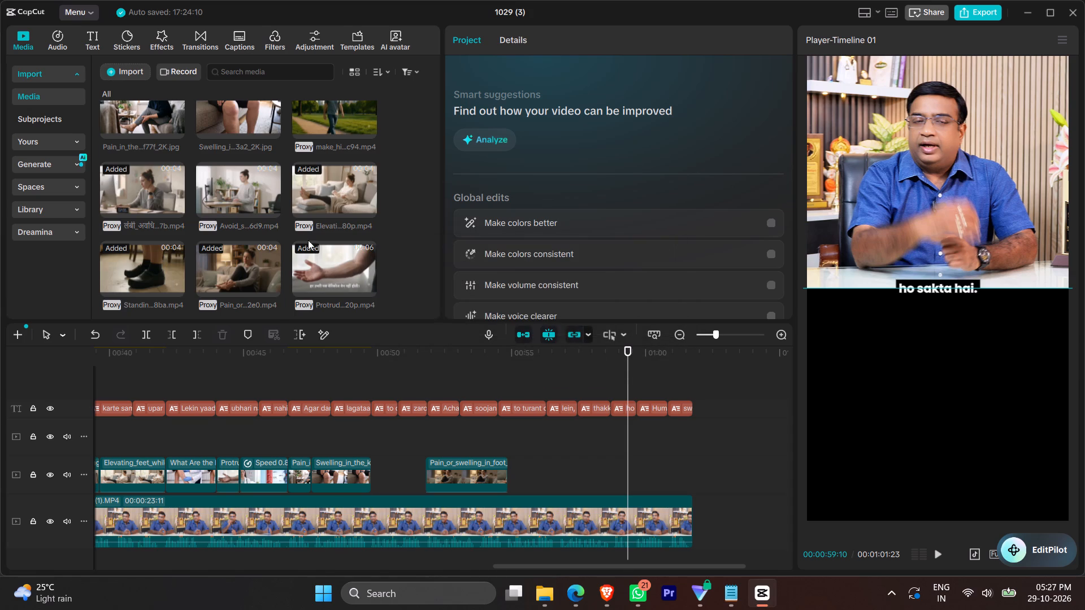
Place the doctor consultation image on the overlay track directly after the Pain_or_swelling_in_foot clip.
scroll(307, 247, "down", 17)
left_click(507, 386)
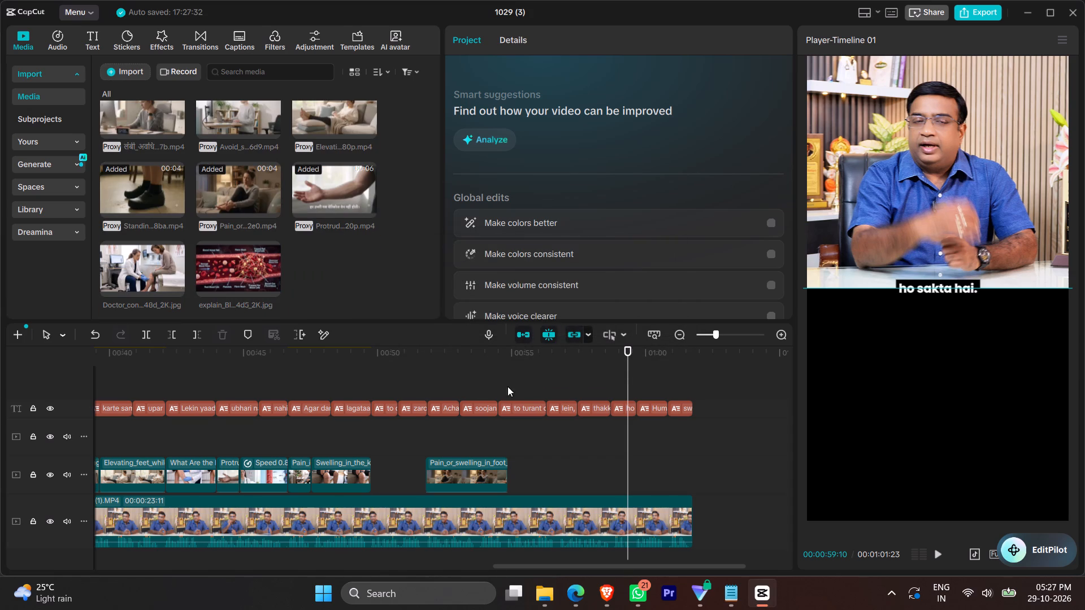
key("space")
scroll(425, 364, "left", 1)
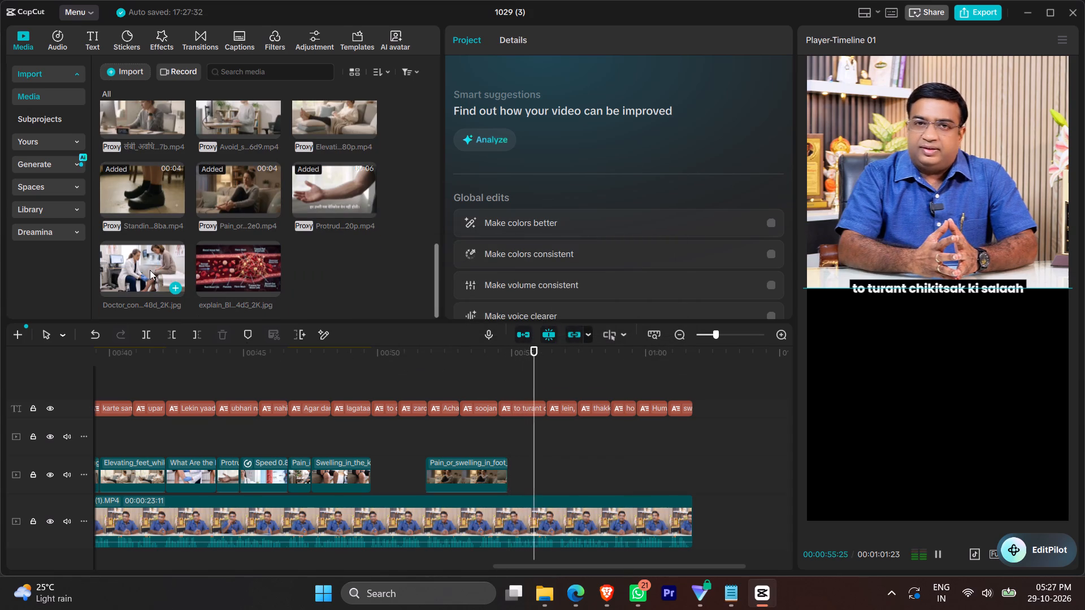
left_click_drag(147, 266, 514, 480)
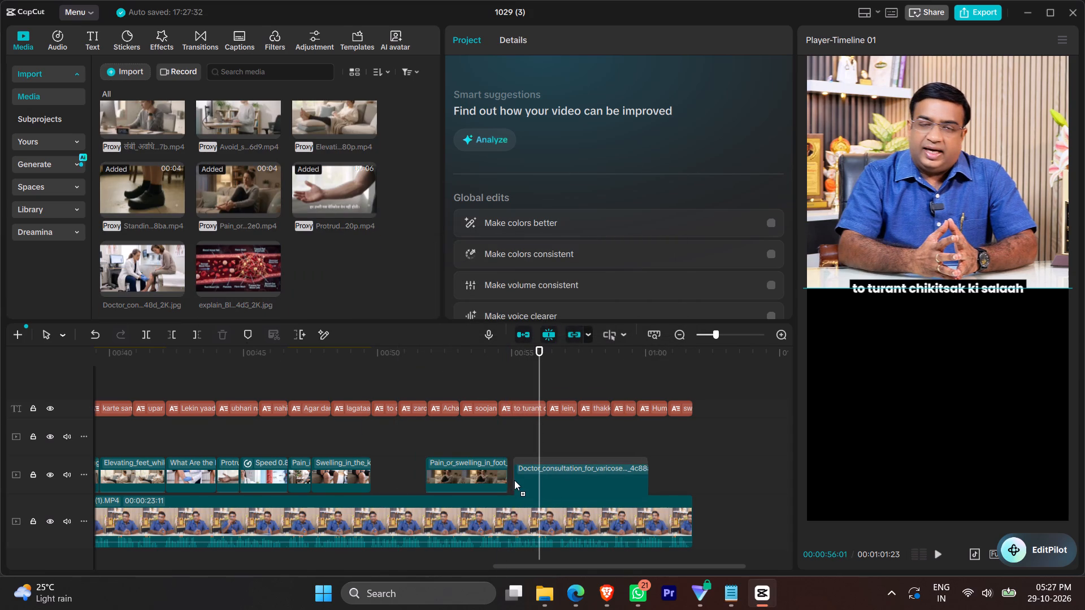
left_click_drag(514, 480, 510, 479)
Copy the Swelling_in_the_knees clip's attributes onto the doctor consultation clip so it fills the lower half at 159% scale.
left_click(479, 424)
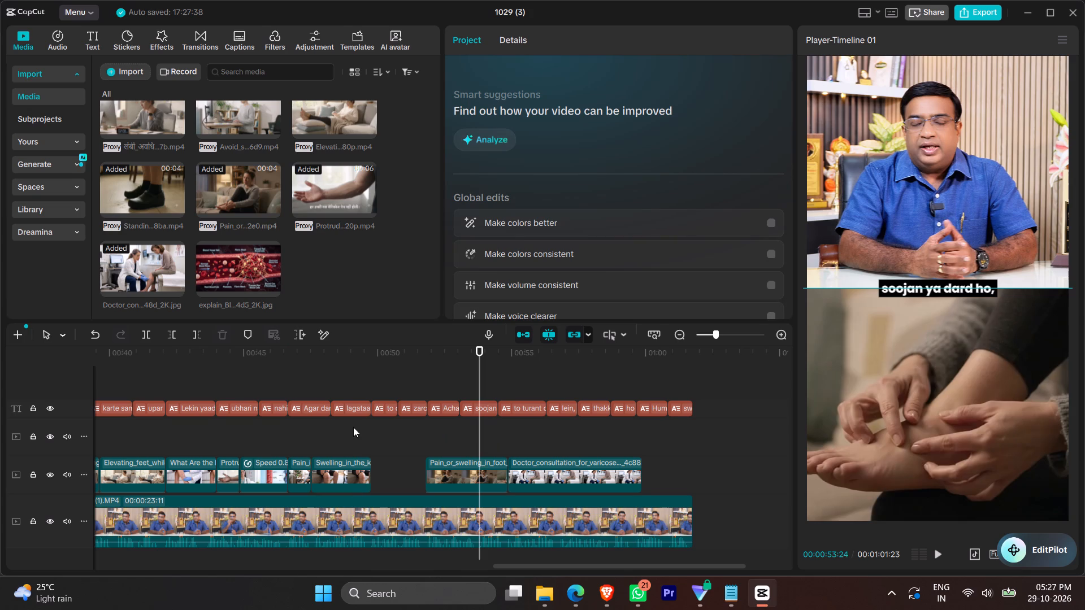
left_click(353, 427)
left_click(332, 464)
right_click(338, 492)
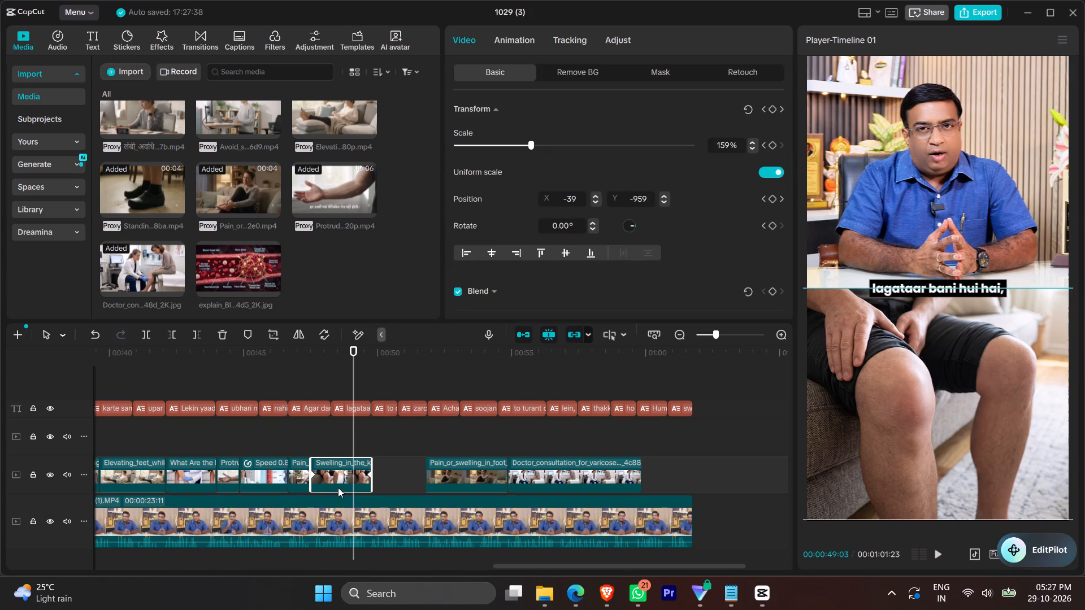
left_click(378, 73)
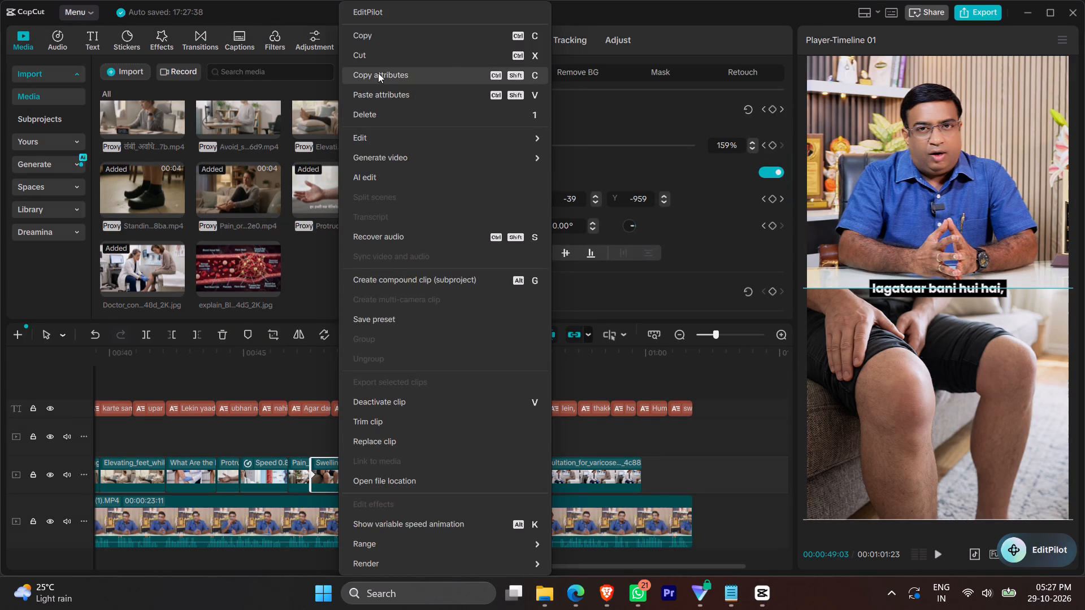
left_click(450, 443)
left_click(527, 447)
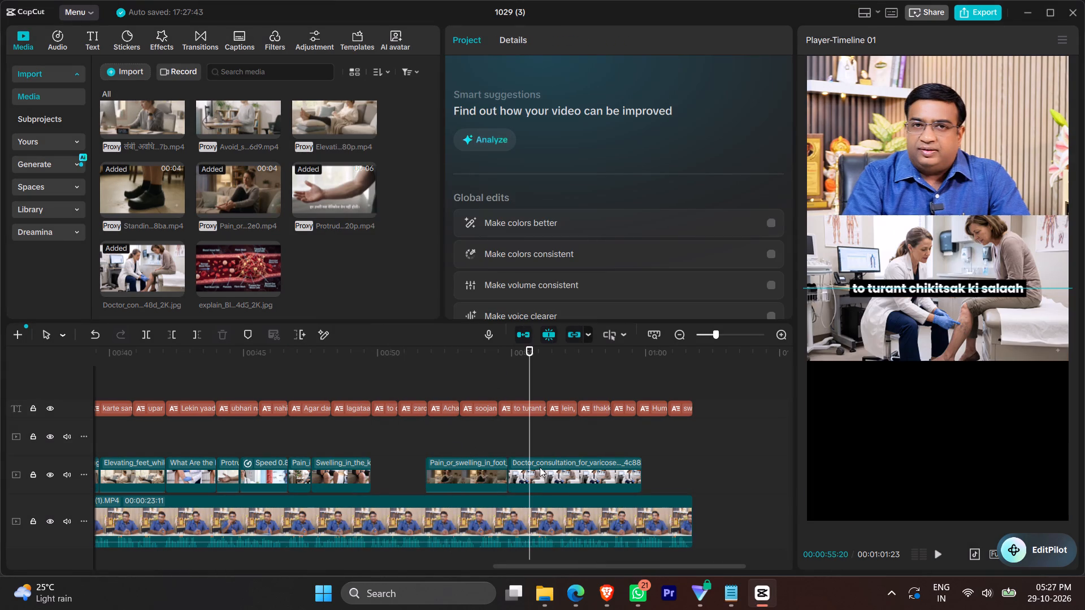
left_click(540, 468)
right_click(540, 468)
left_click(570, 95)
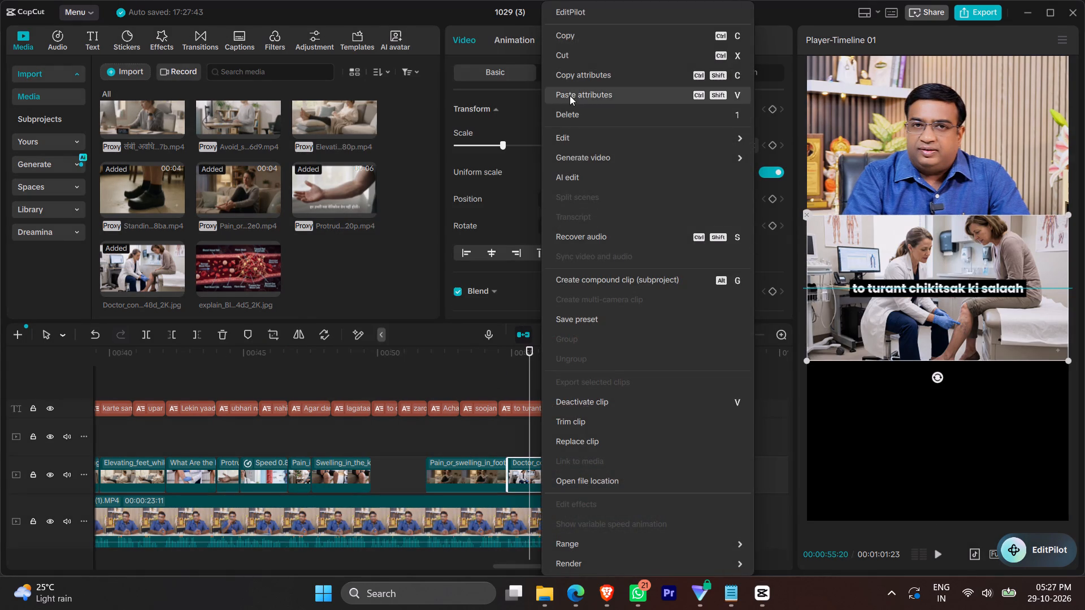
left_click(697, 351)
Cut the doctor consultation clip at about 00:00:56:22, within the "lein, kyunki khoon ke" caption, and remove the remainder.
left_click(516, 433)
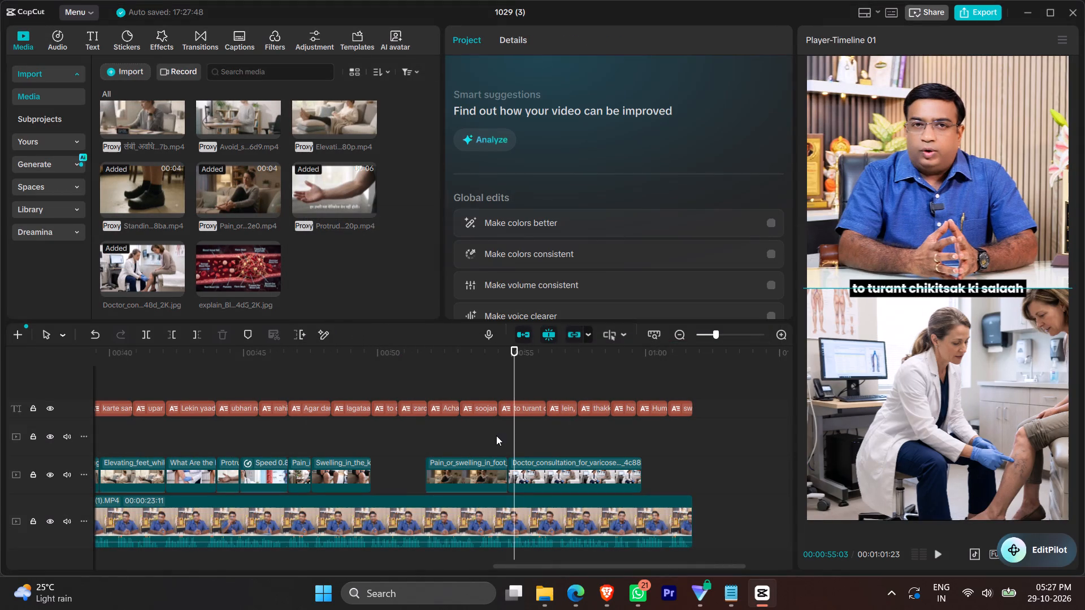
left_click(496, 435)
key("space")
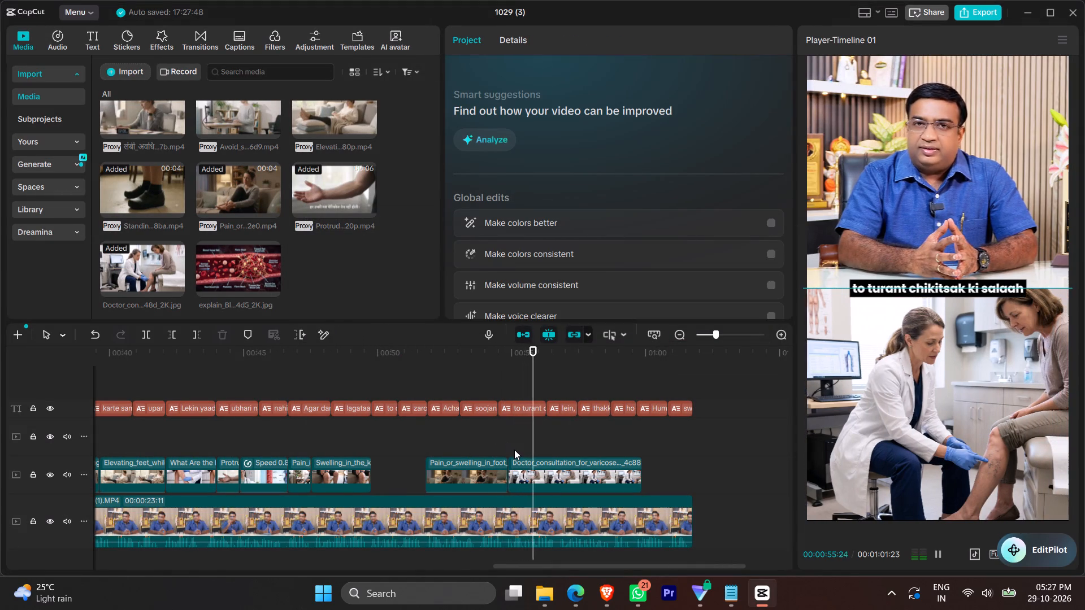
key("space")
key("space")
key("space")
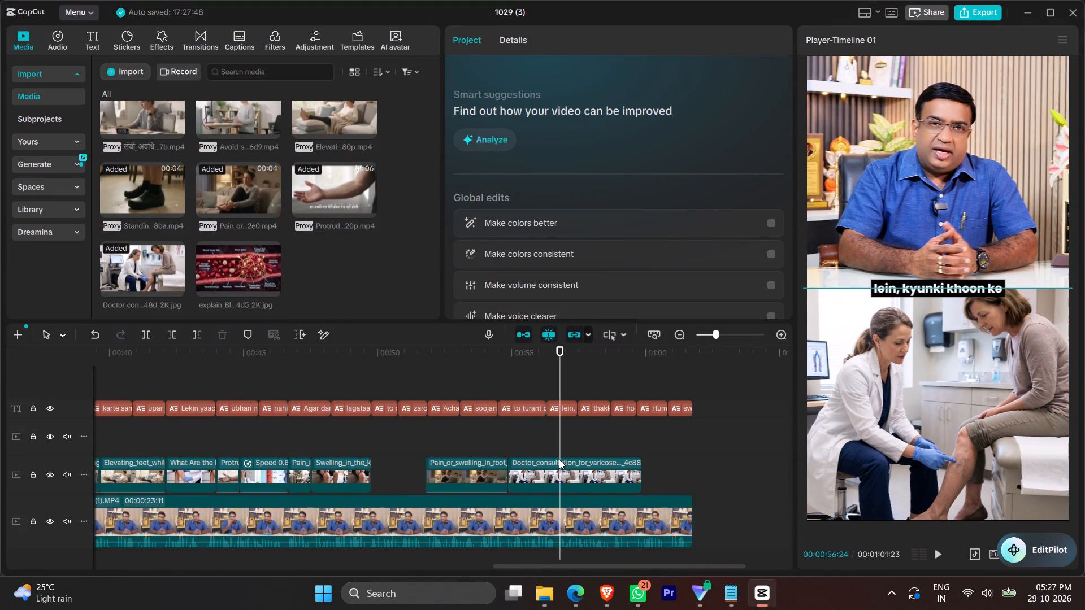
key("Left")
key("Left")
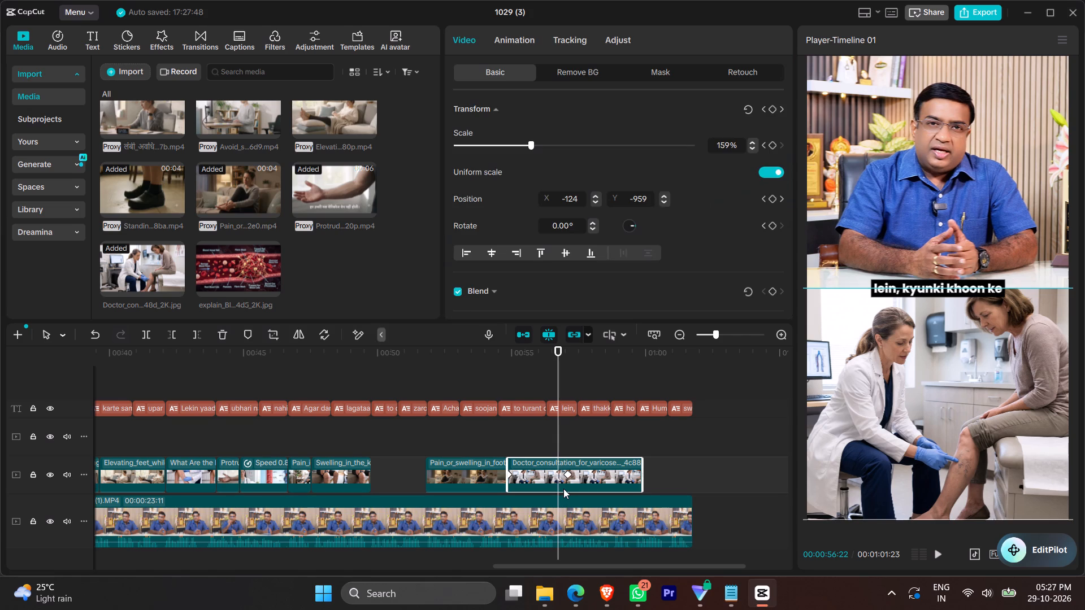
key("ctrl+b")
key("q")
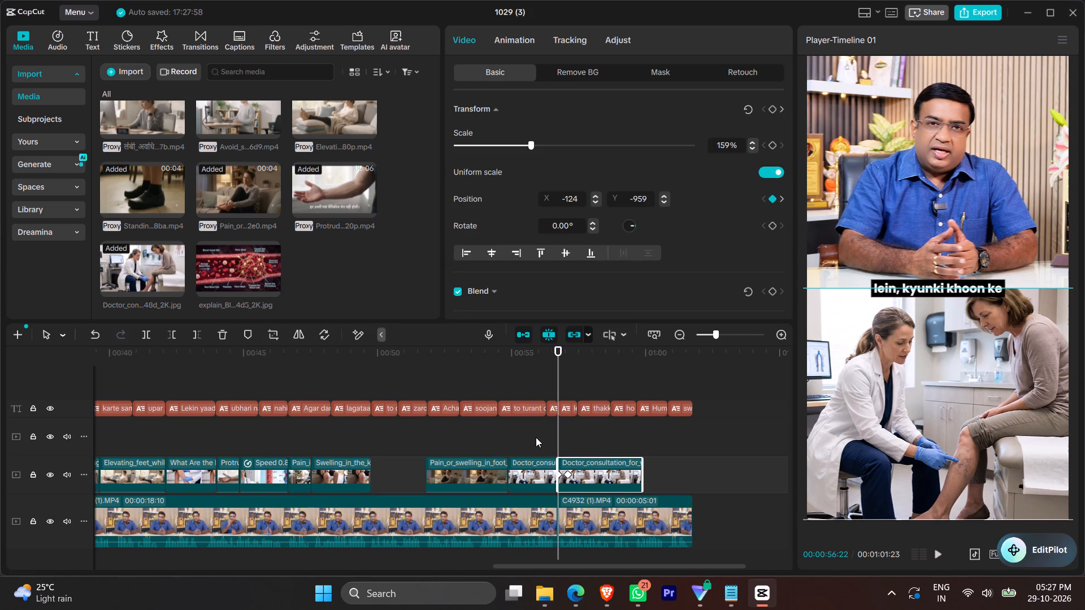
key("ctrl+z")
key("1")
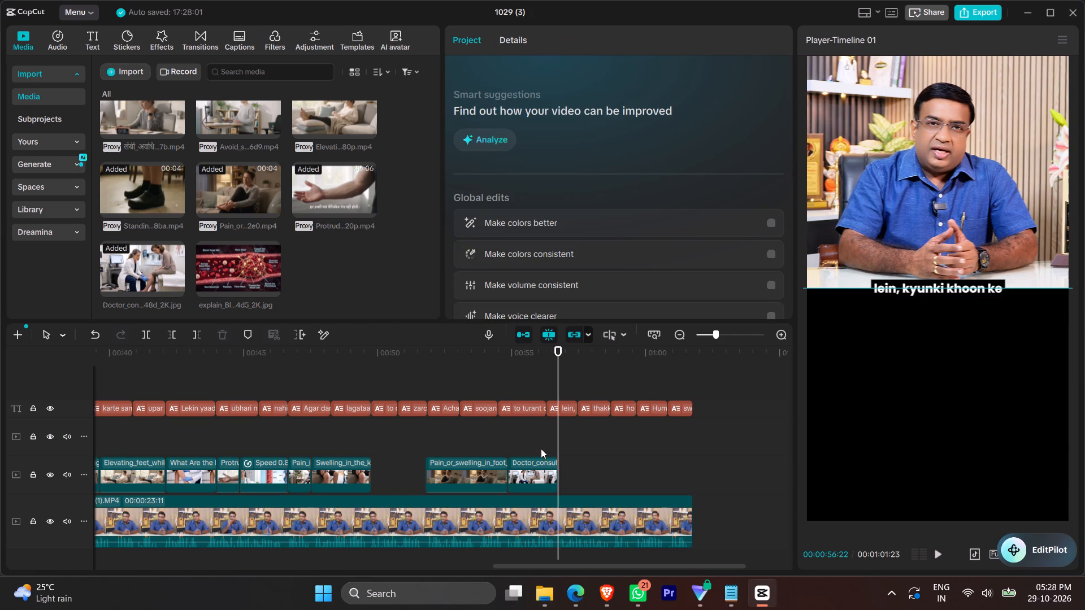
Place the Blood Clot image on the overlay track directly against the end of the shortened doctor consultation clip.
left_click(537, 442)
left_click(545, 485)
key("space")
key("space")
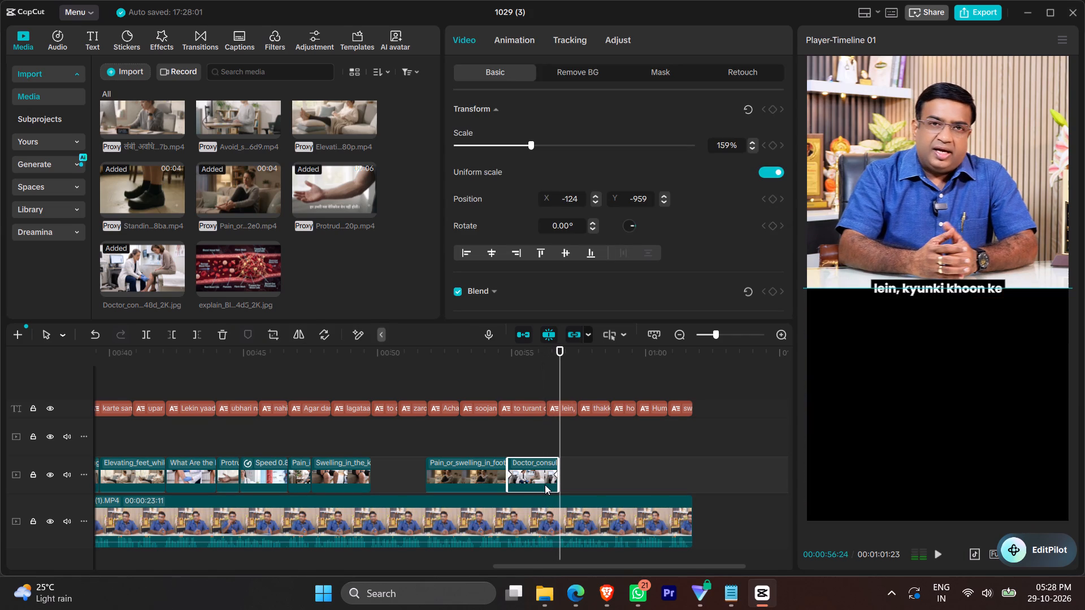
left_click_drag(218, 265, 545, 389)
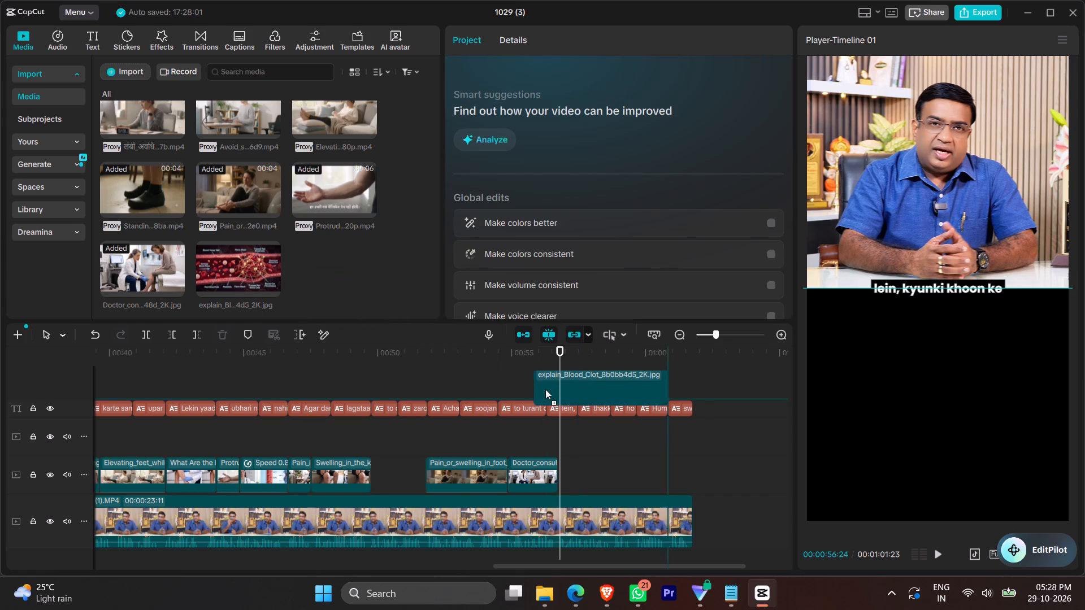
left_click_drag(545, 389, 554, 472)
left_click(553, 439)
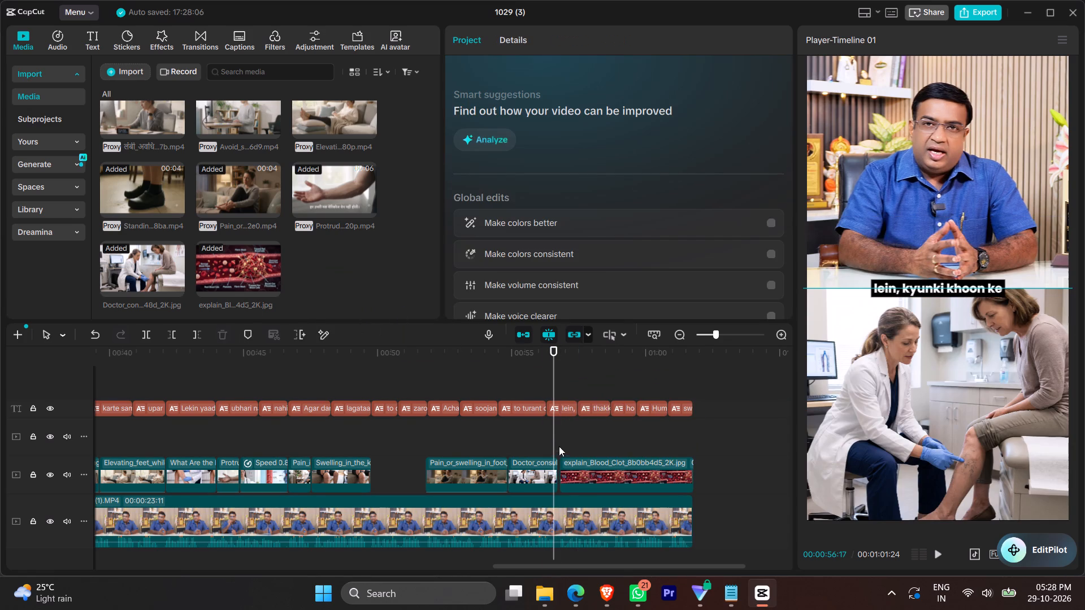
scroll(568, 485, "up", 12, "ctrl")
left_click_drag(588, 485, 581, 486)
left_click_drag(566, 438, 575, 486)
scroll(576, 482, "up", 14, "ctrl")
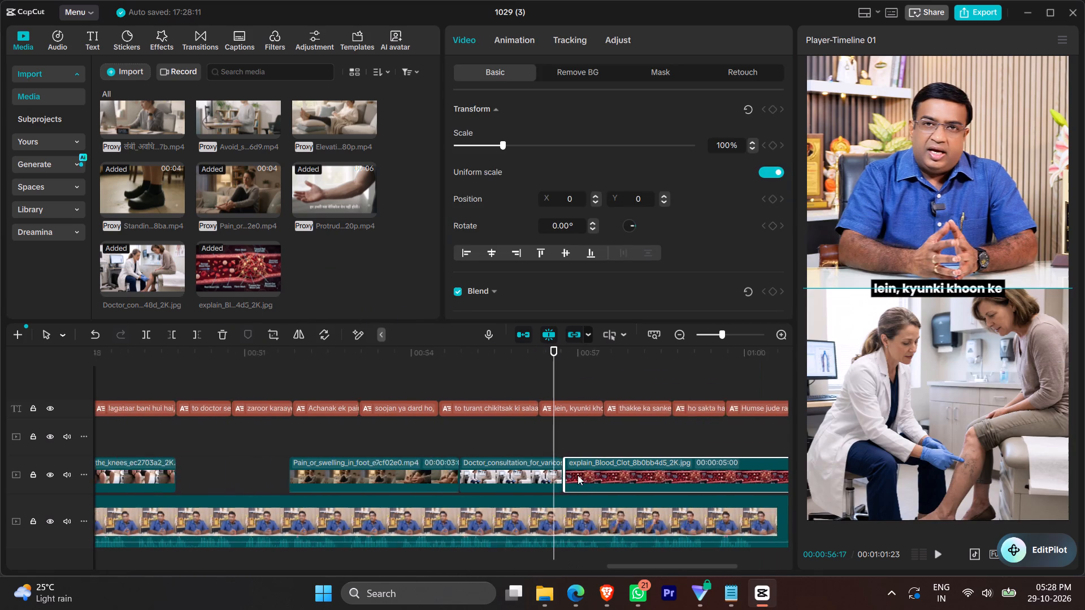
Copy the doctor consultation clip's attributes onto the Blood Clot clip so it fills the lower half at 159% scale.
left_click(558, 444)
left_click(588, 465)
left_click(549, 438)
left_click(585, 472)
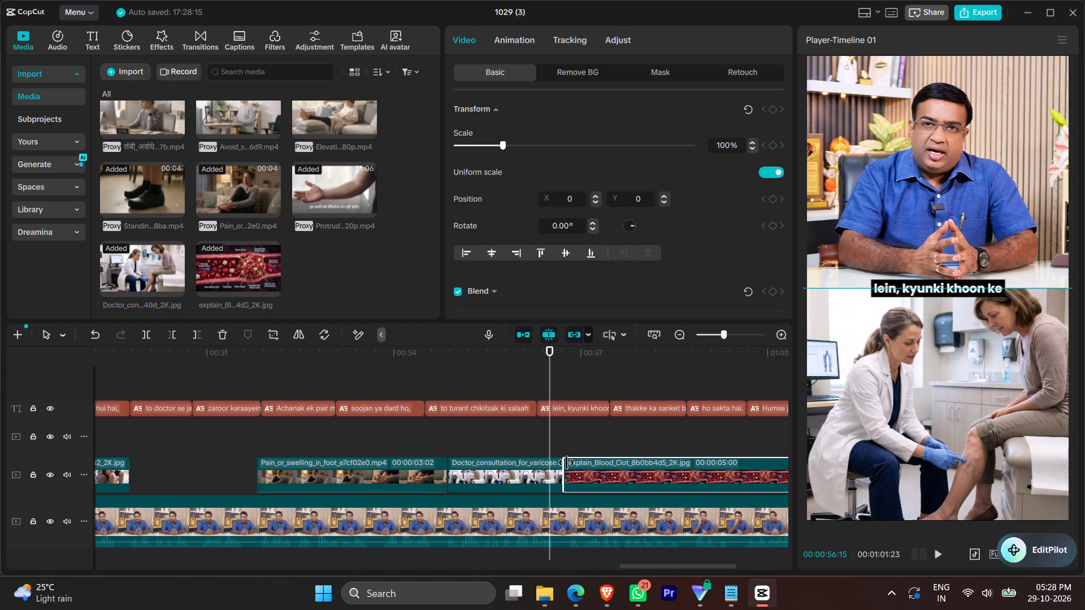
right_click(504, 474)
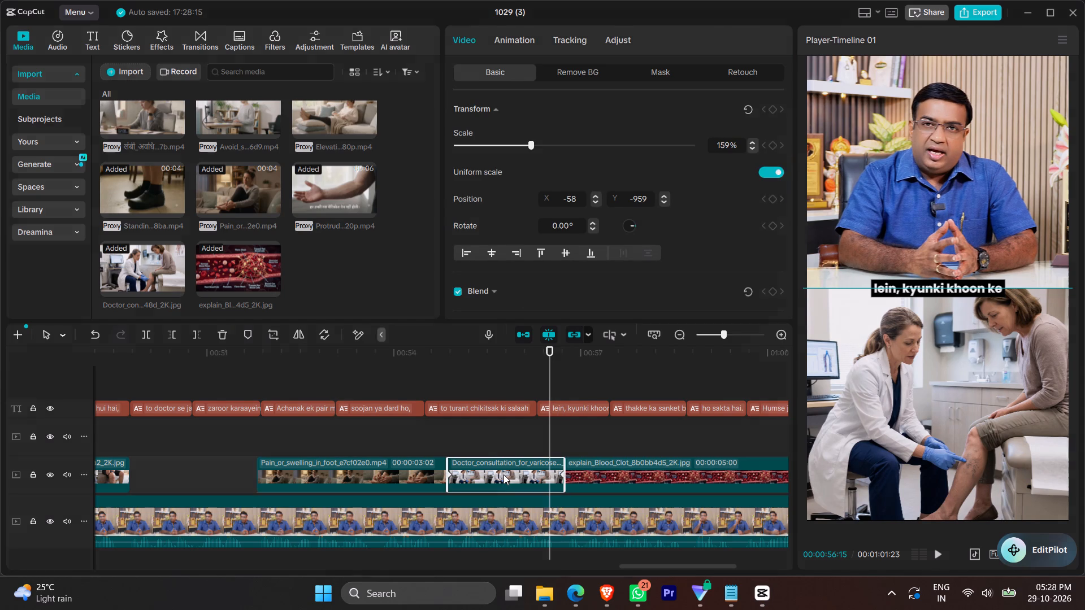
Copy the doctor consultation clip's attributes onto the Blood Clot clip so it fills the lower half at 159% scale.
left_click(540, 84)
right_click(620, 469)
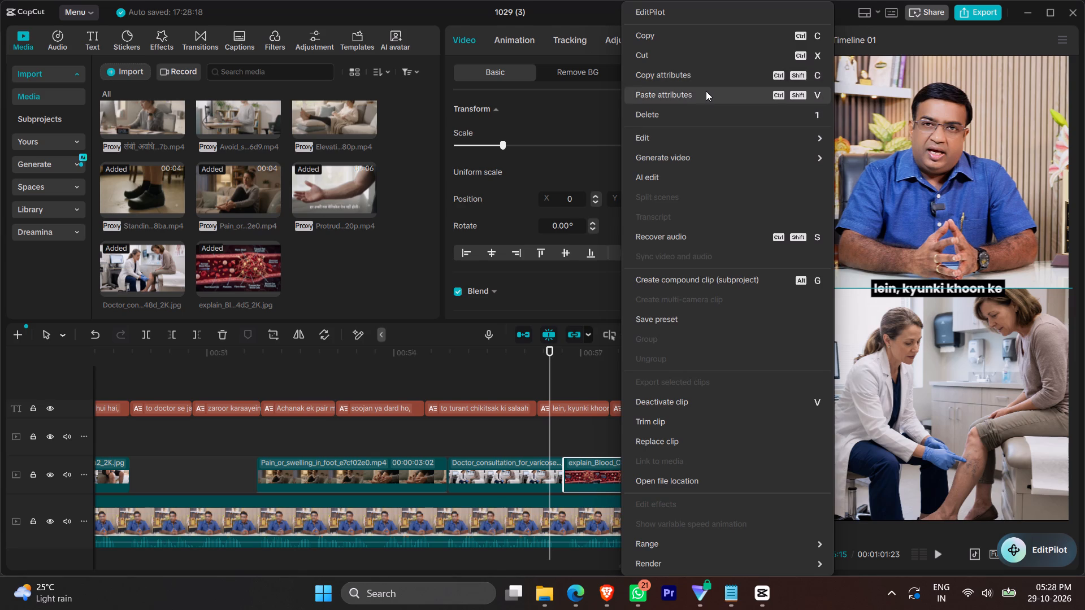
left_click(706, 91)
left_click(697, 356)
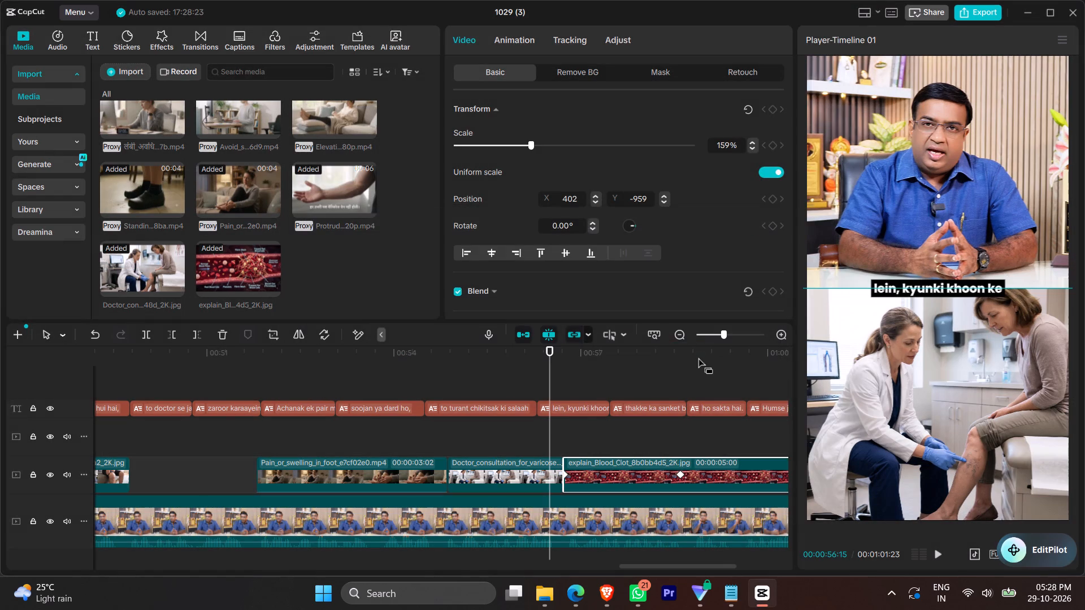
Play back the Blood Clot section to check its framing and sideways movement against the speech.
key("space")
scroll(630, 476, "down", 11, "ctrl")
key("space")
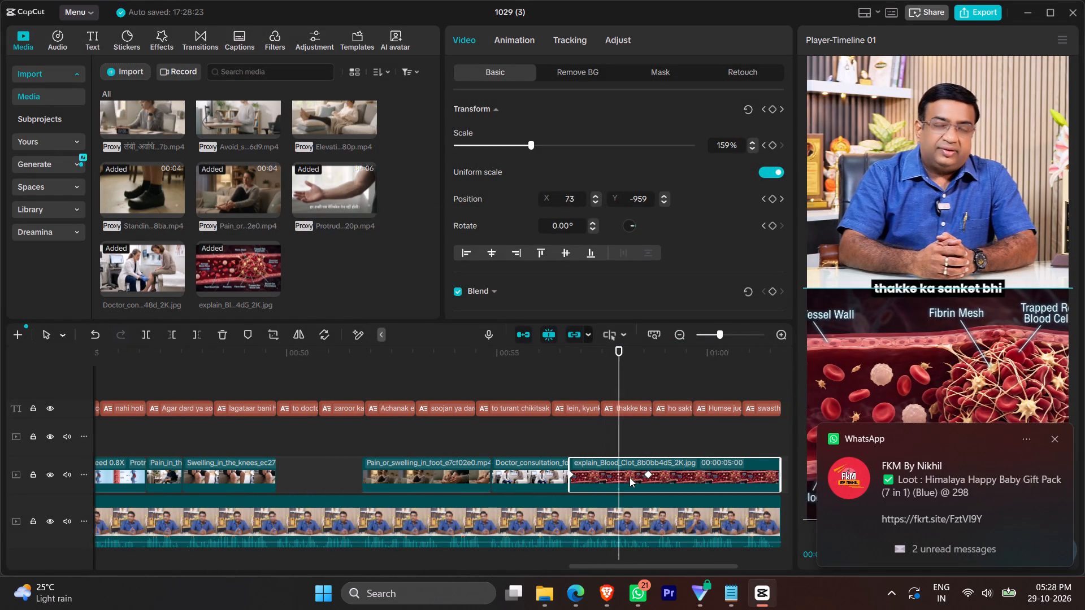
left_click(1053, 437)
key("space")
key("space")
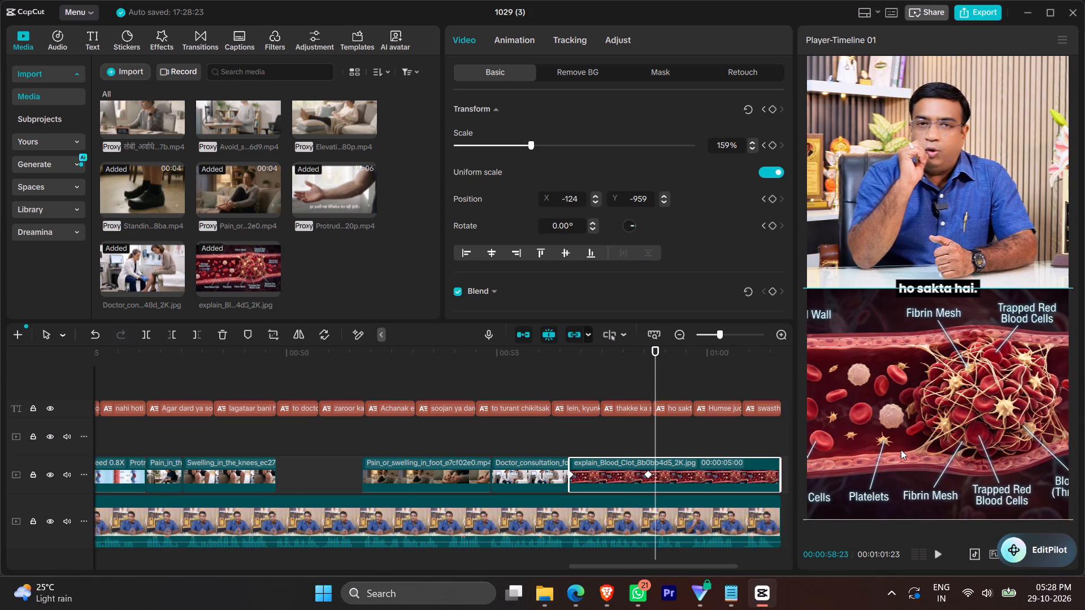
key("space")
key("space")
Move the Blood Clot clip's second position keyframe to about 00:00:59:17, within the "ho sakta hai." caption.
scroll(711, 443, "left", 1)
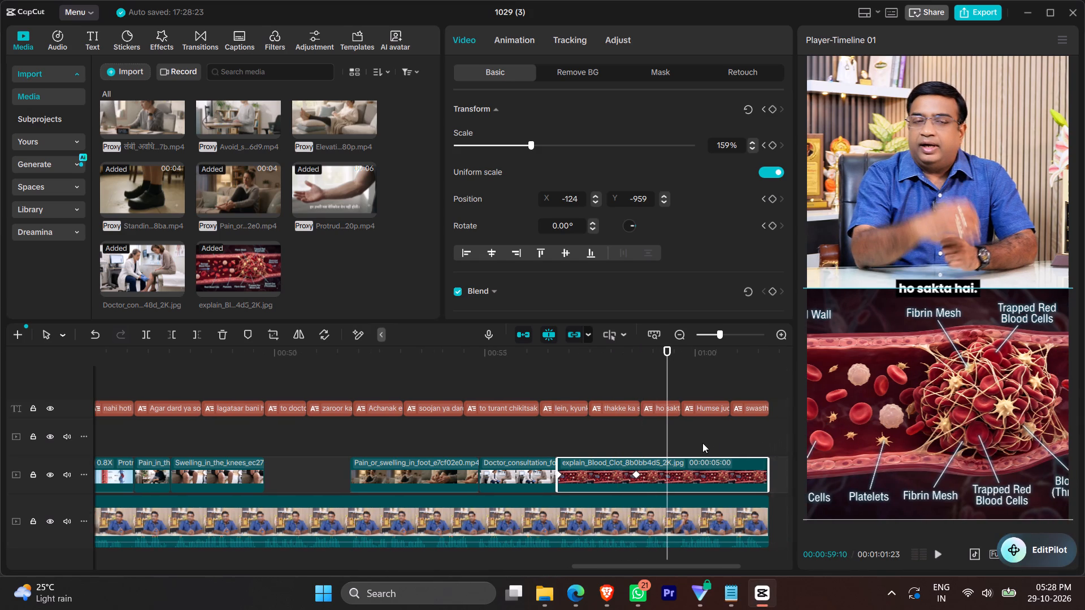
scroll(702, 443, "left", 1)
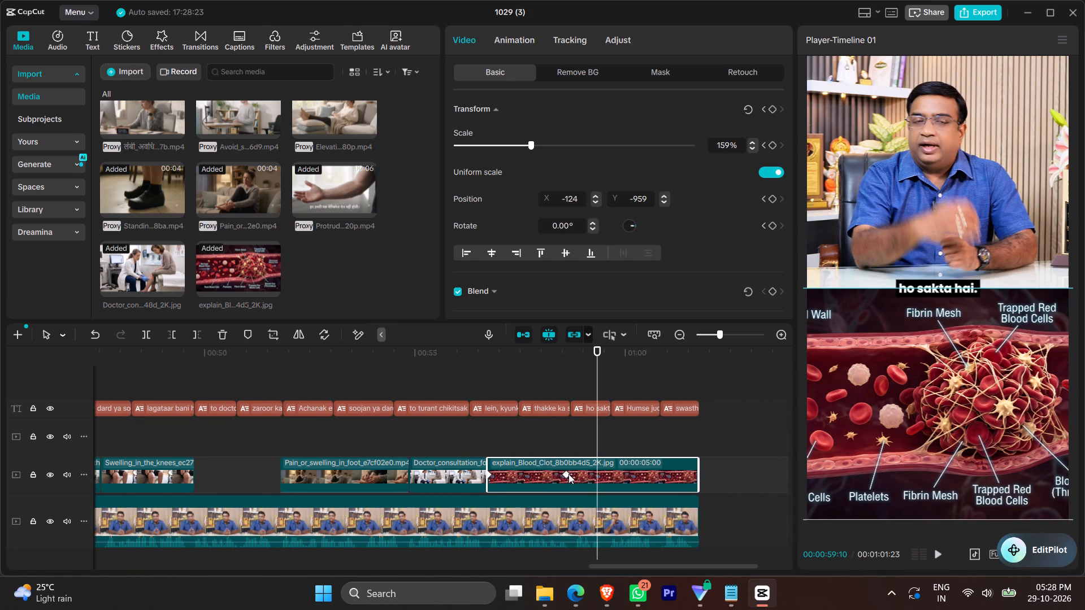
left_click_drag(568, 475, 596, 478)
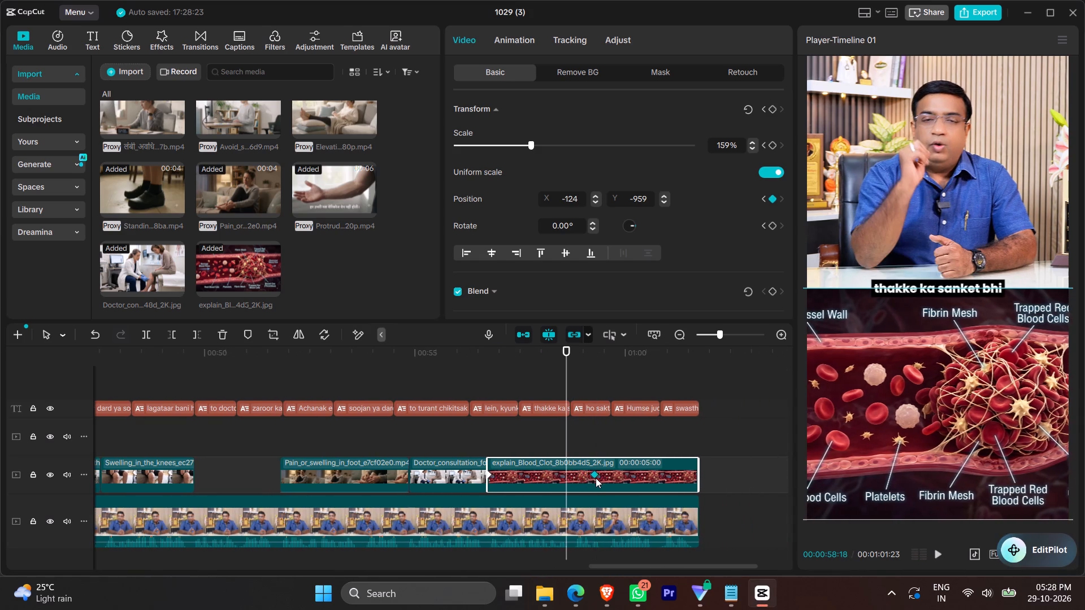
left_click_drag(596, 478, 599, 478)
left_click(599, 473)
left_click_drag(599, 473, 606, 473)
left_click(607, 473)
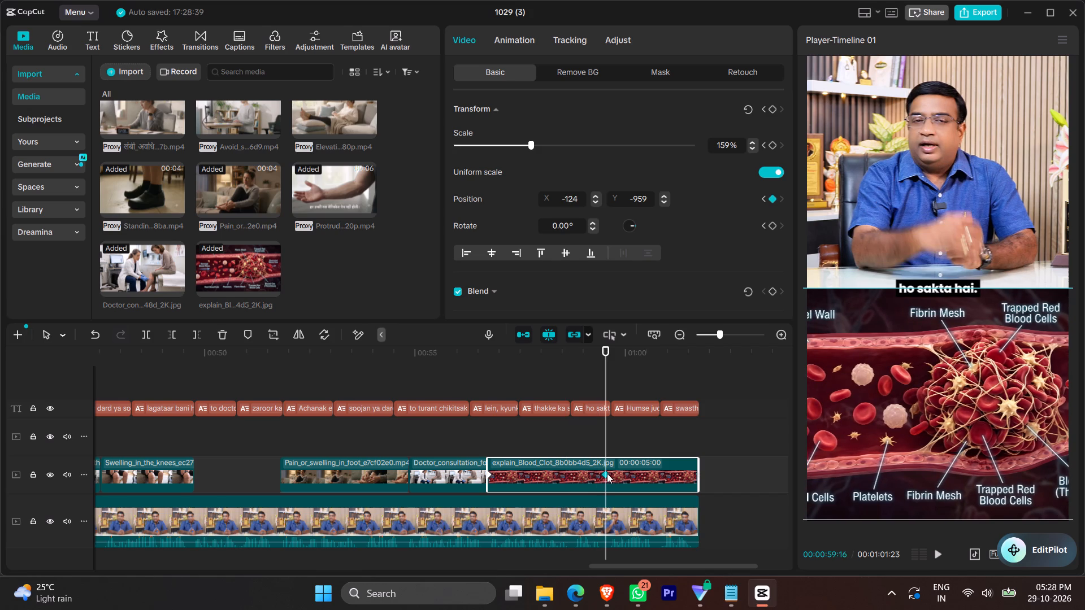
left_click(607, 473)
double_click(607, 474)
left_click(608, 474)
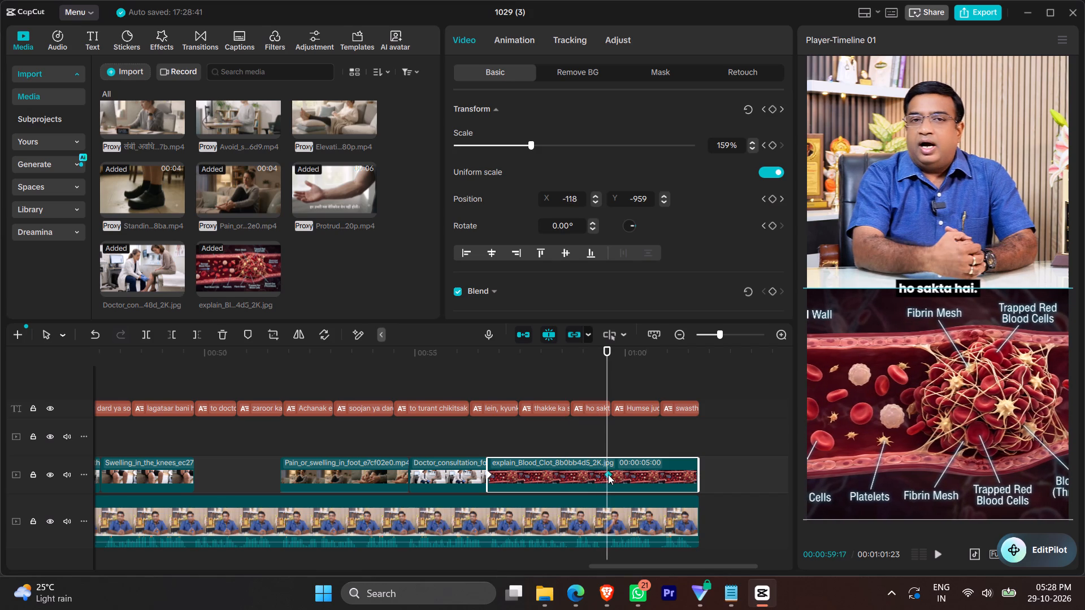
Move the Blood Clot clip's end position keyframe to 00:00:59:16 and trim the clip to end there, within the "ho sakta hai." caption.
left_click(469, 430)
key("space")
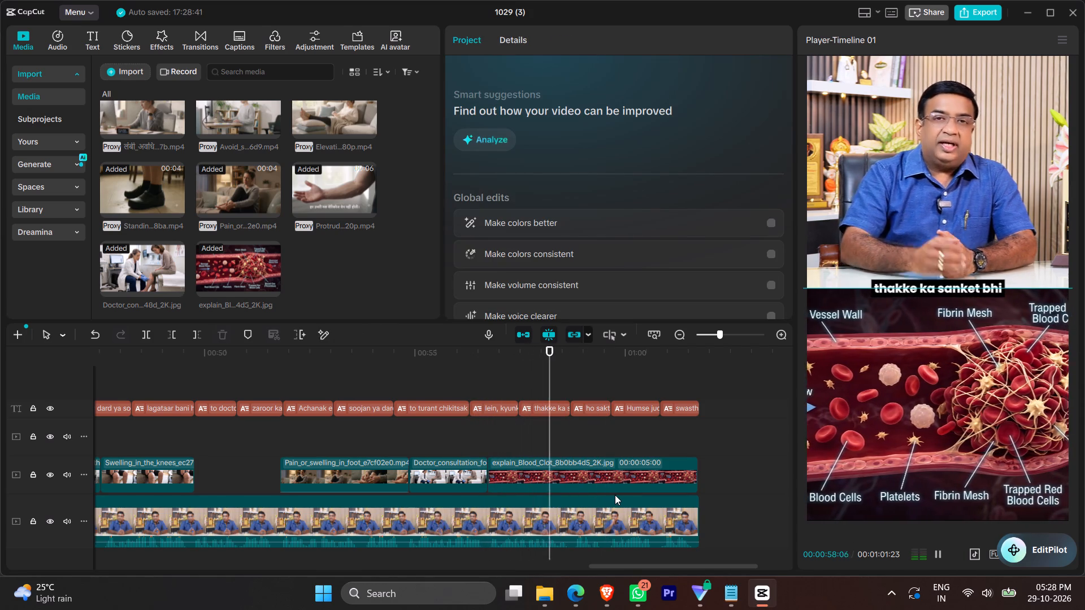
key("space")
left_click(611, 484)
left_click(610, 478)
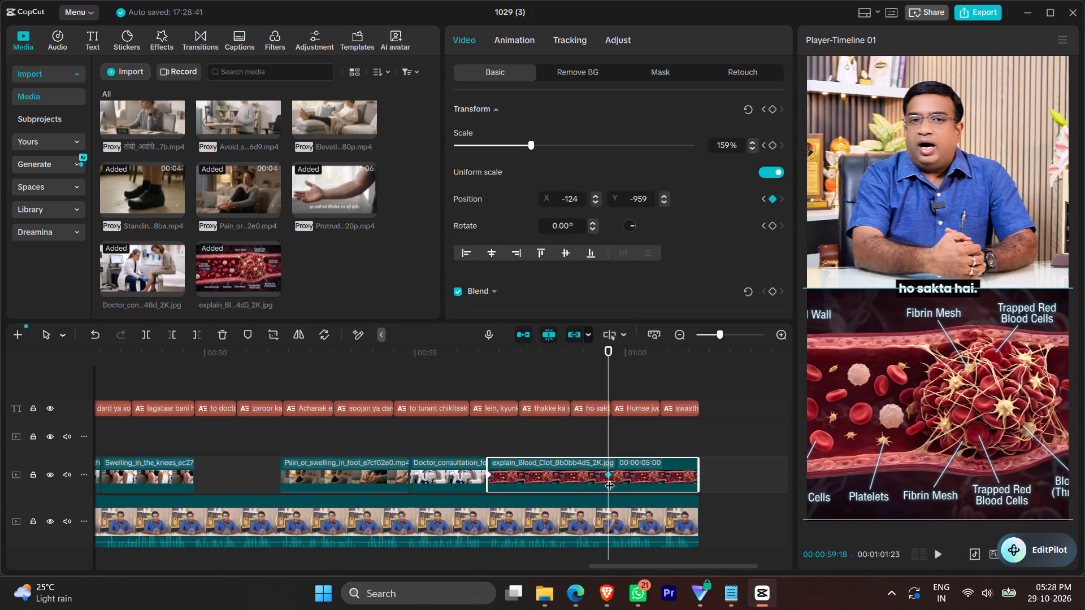
left_click(559, 426)
key("space")
key("space")
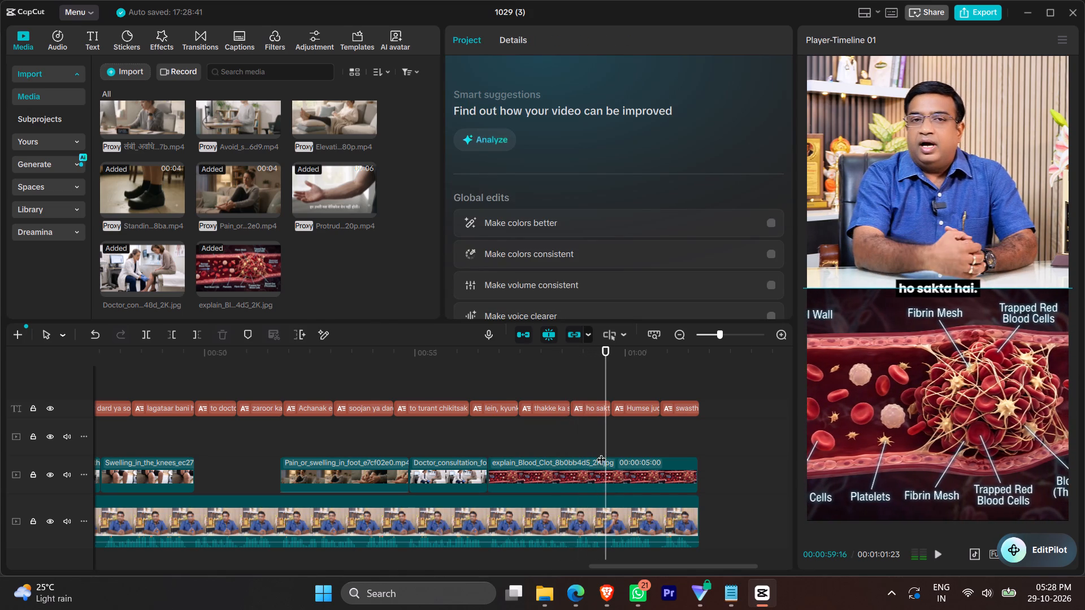
left_click(601, 478)
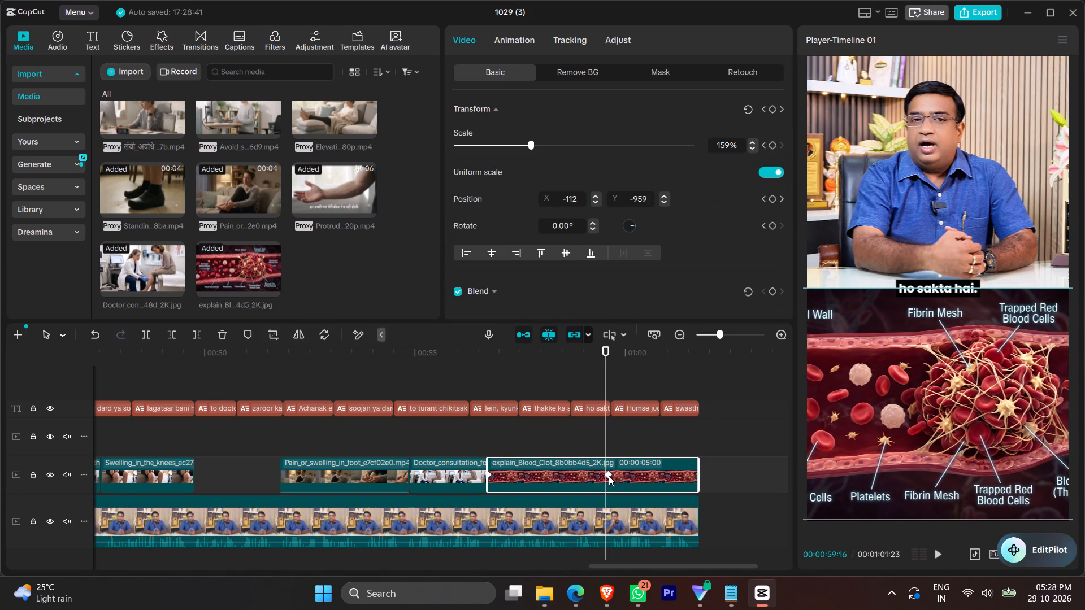
left_click(609, 476)
left_click(605, 476)
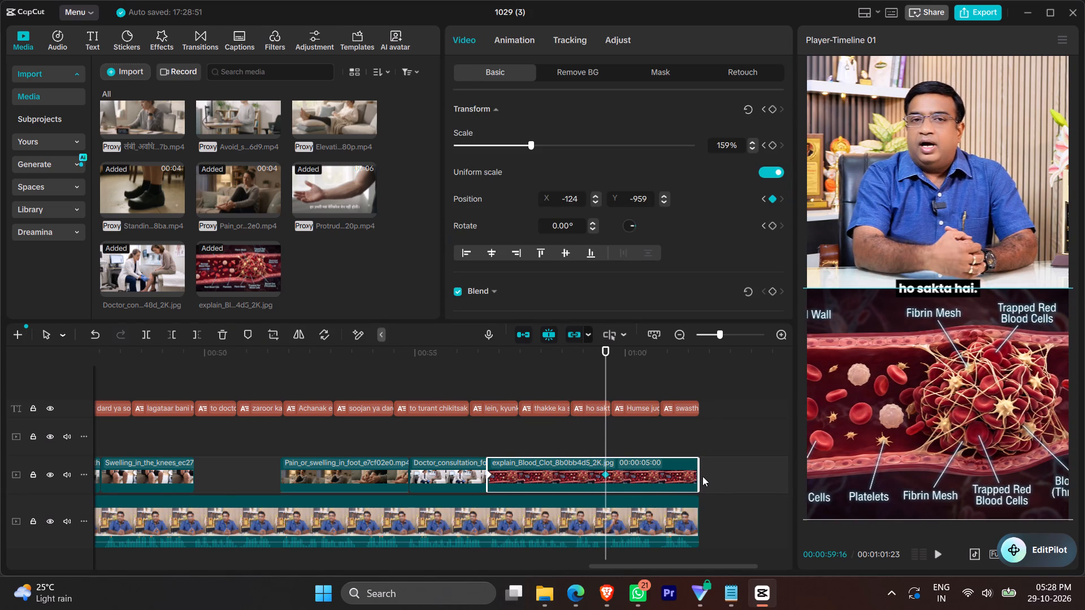
left_click_drag(697, 473, 606, 482)
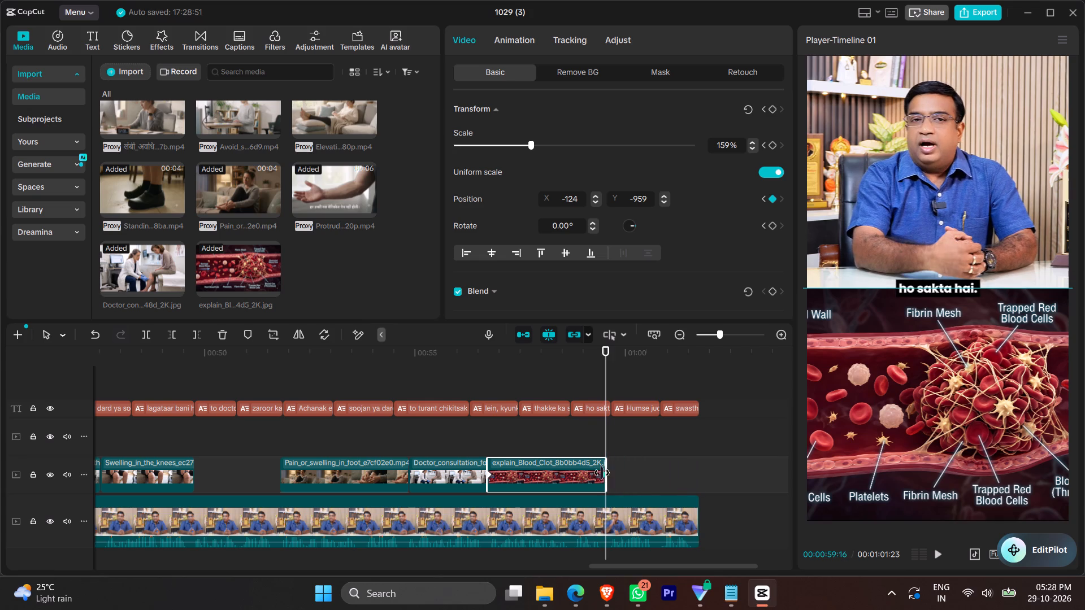
Shorten the Blood Clot clip slightly so that it and its last position keyframe end at 00:00:59:14.
left_click(604, 478)
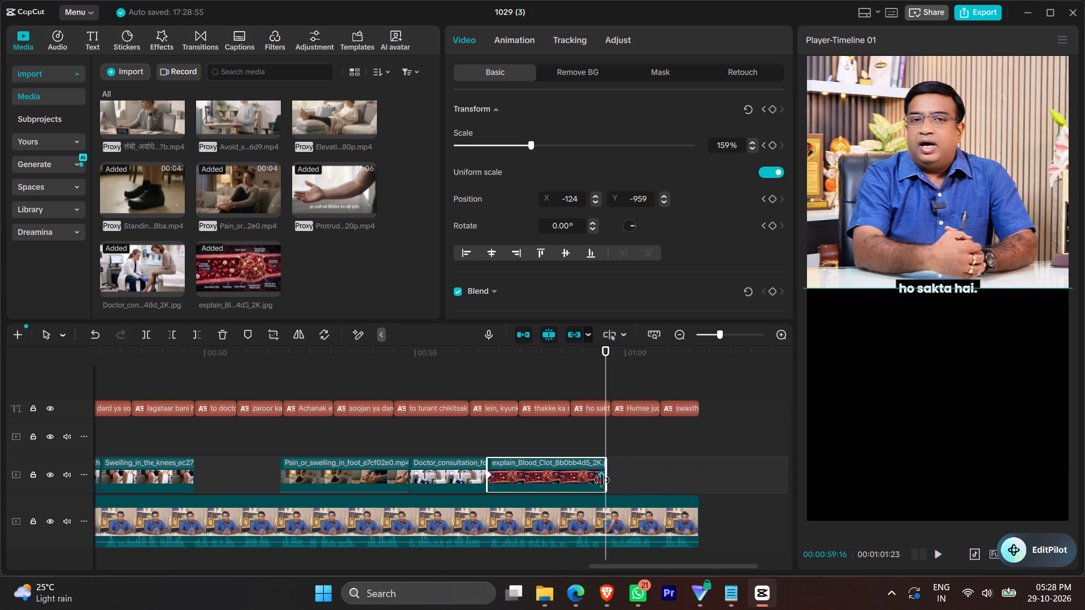
left_click(602, 480)
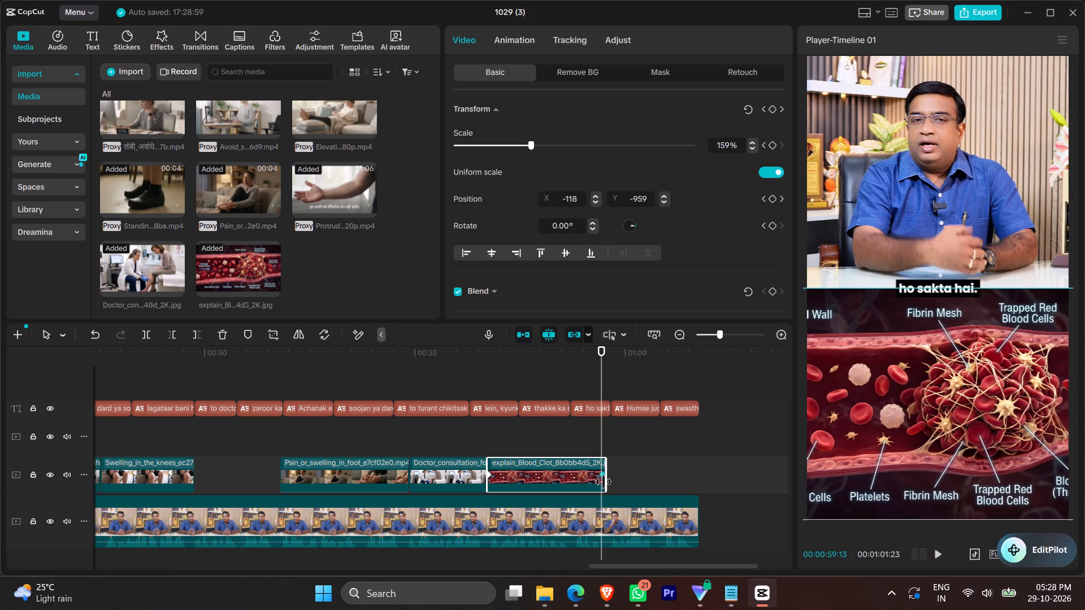
left_click(605, 482)
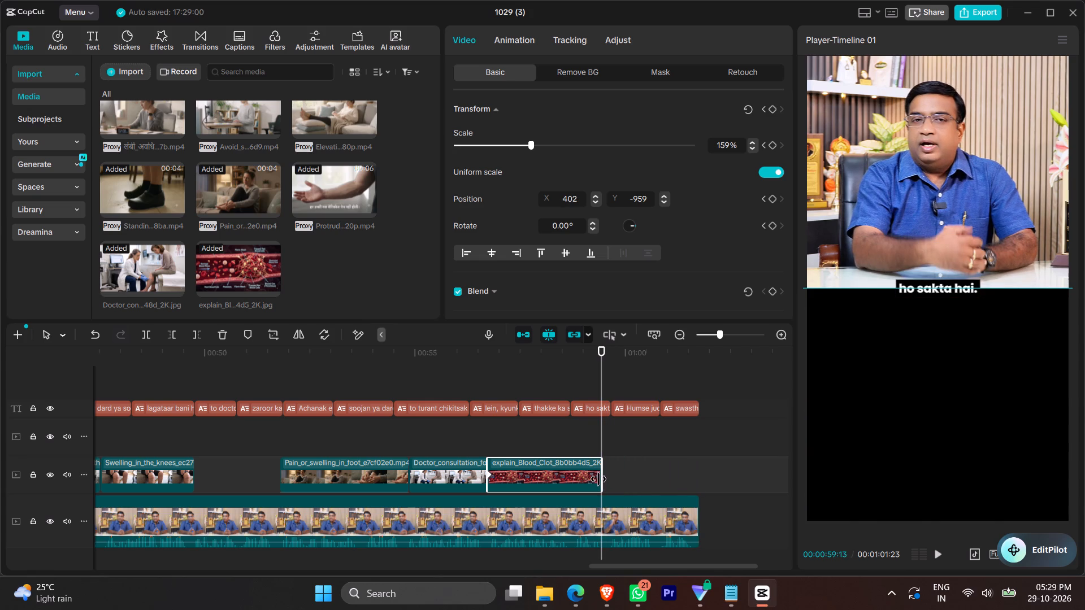
key("ctrl+z")
left_click(601, 475)
left_click(605, 475)
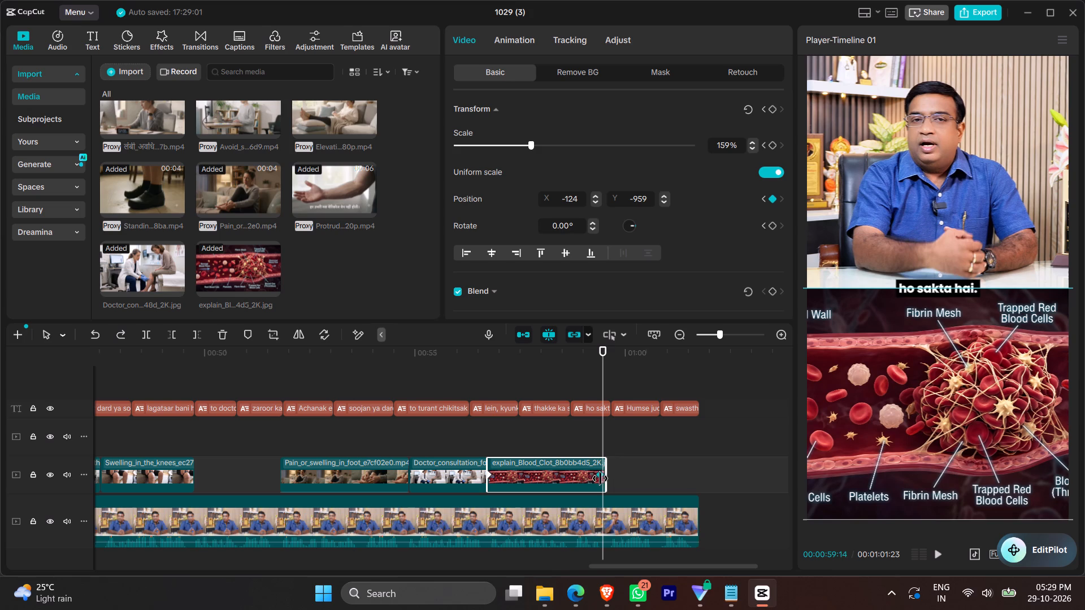
key("ctrl+z")
left_click(602, 476)
left_click(604, 486)
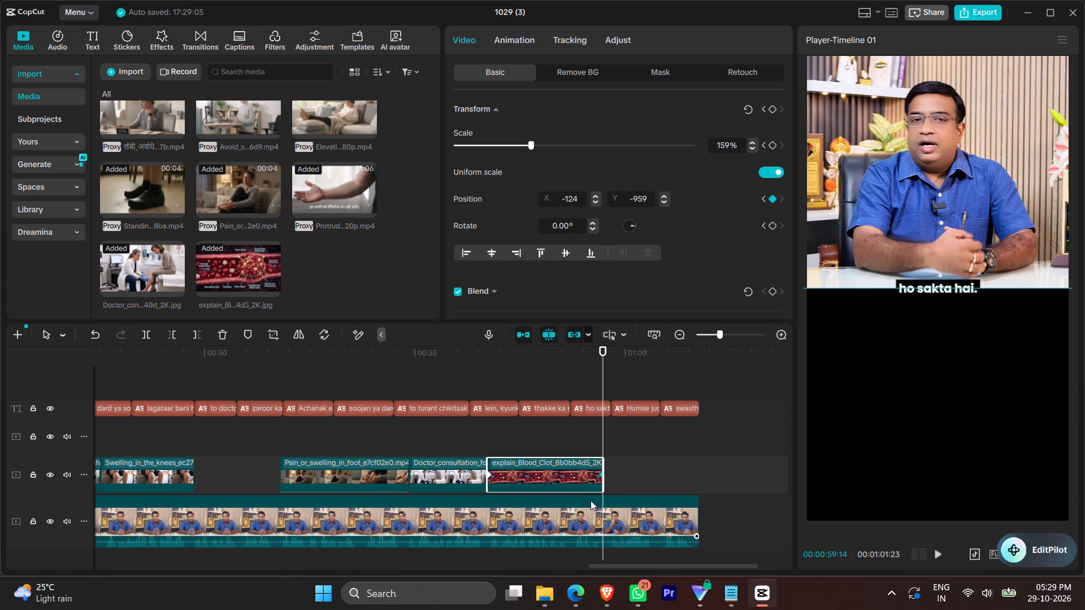
Split the main C4932 (1) speaker clip at 00:00:59:14, at the end of the Blood Clot clip.
left_click(619, 507)
key("ctrl+b")
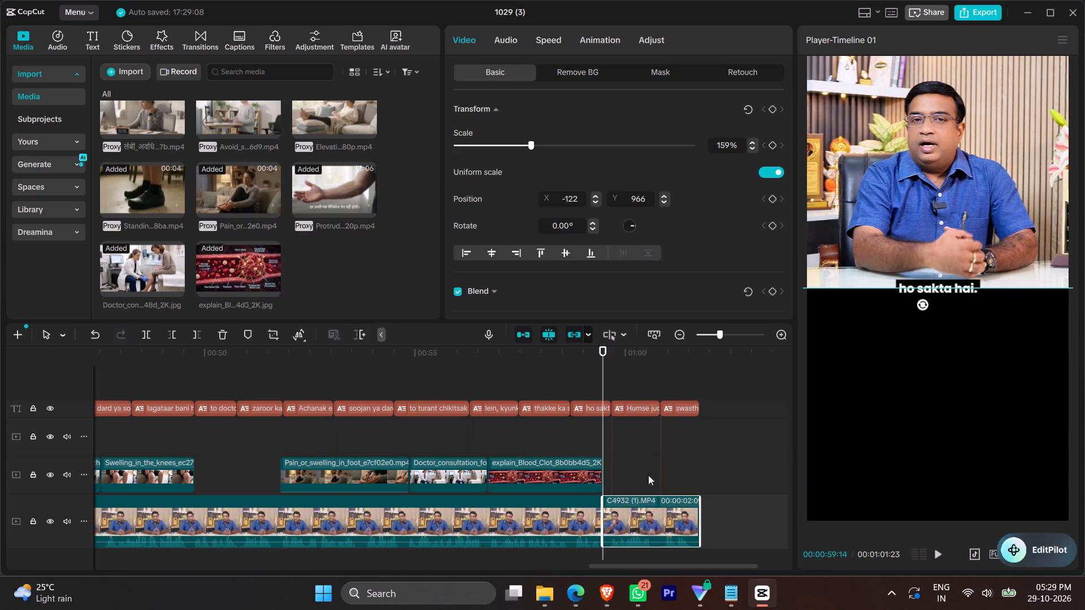
Make the final speaker segment fill the whole frame at 319% scale, positioned at X -131, Y -18, and play it back.
left_click_drag(896, 212, 892, 322)
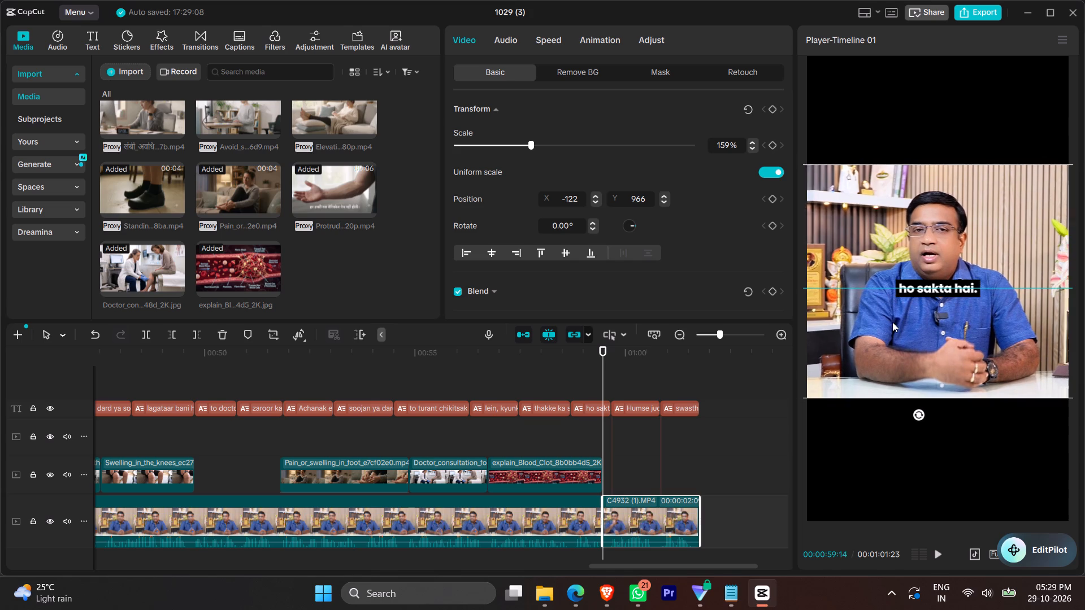
left_click_drag(892, 322, 903, 332)
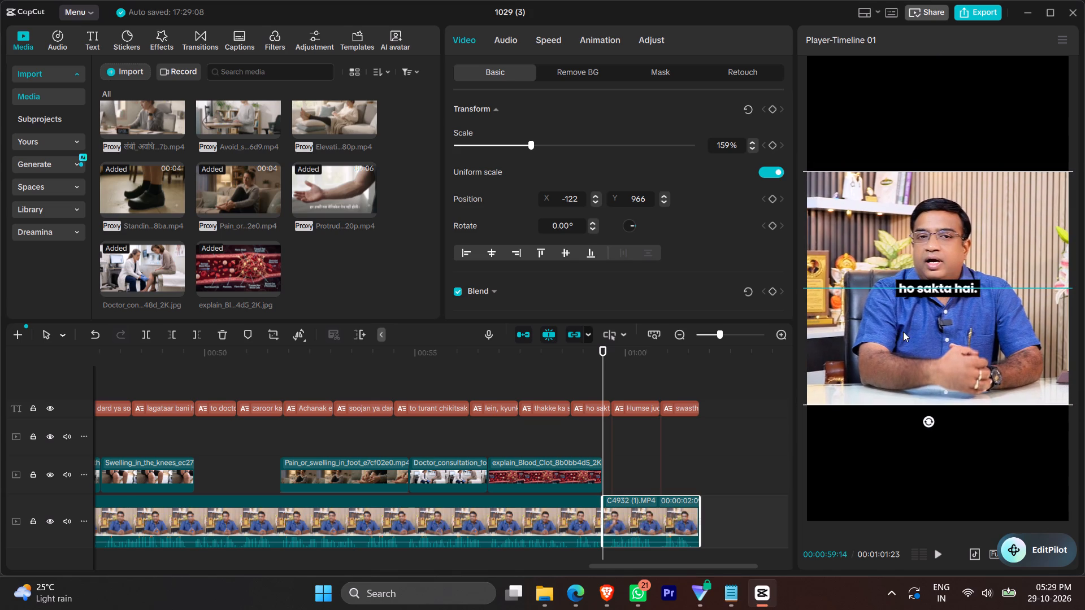
left_click_drag(903, 332, 903, 333)
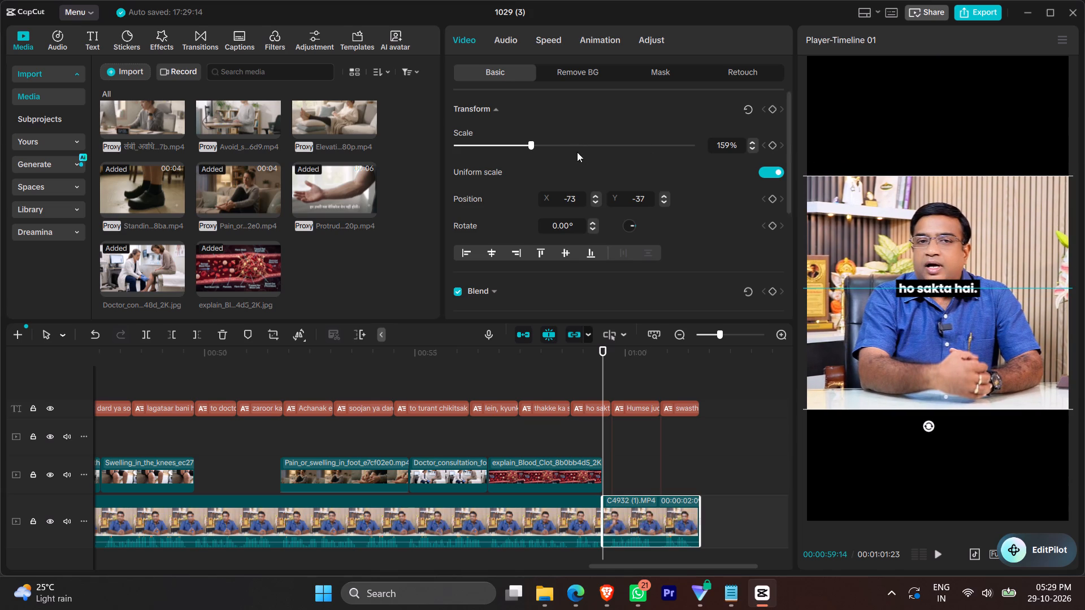
left_click(583, 149)
left_click_drag(595, 146, 605, 145)
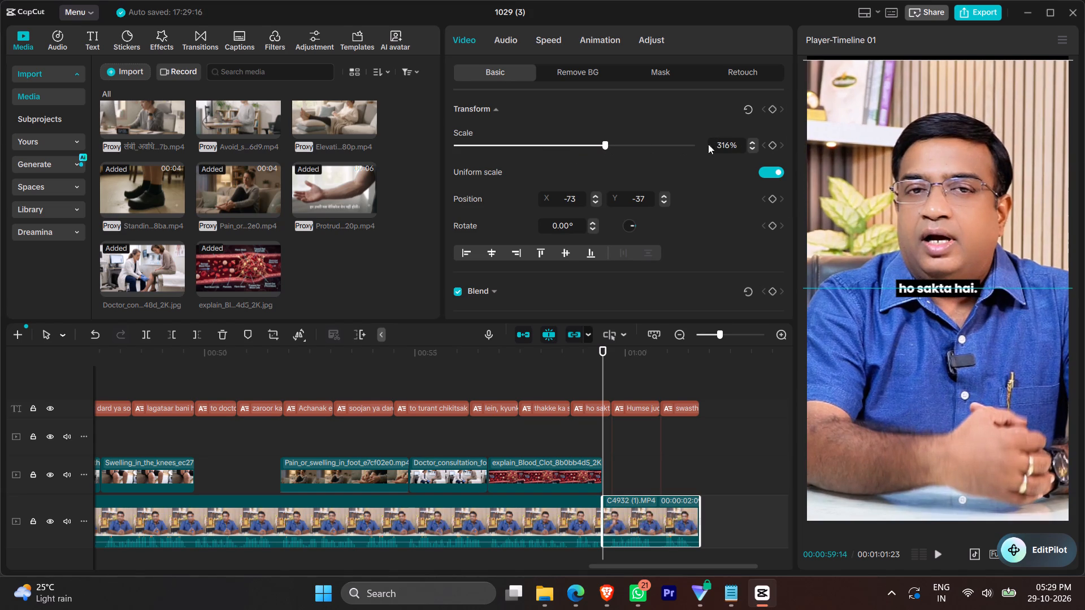
left_click(723, 144)
scroll(723, 145, "up", 3)
left_click_drag(980, 269, 983, 278)
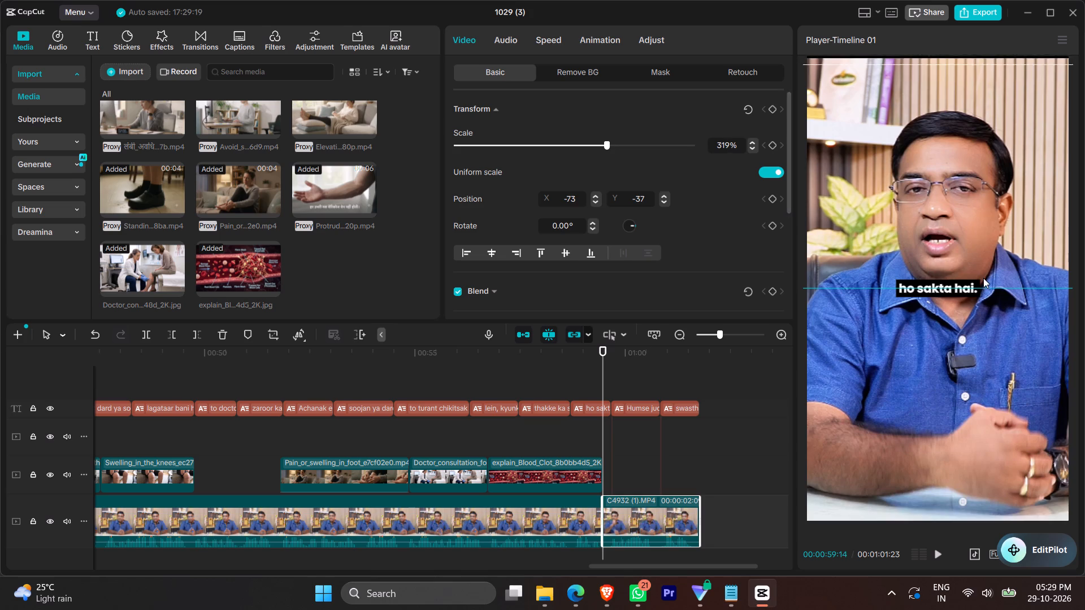
left_click_drag(983, 278, 973, 269)
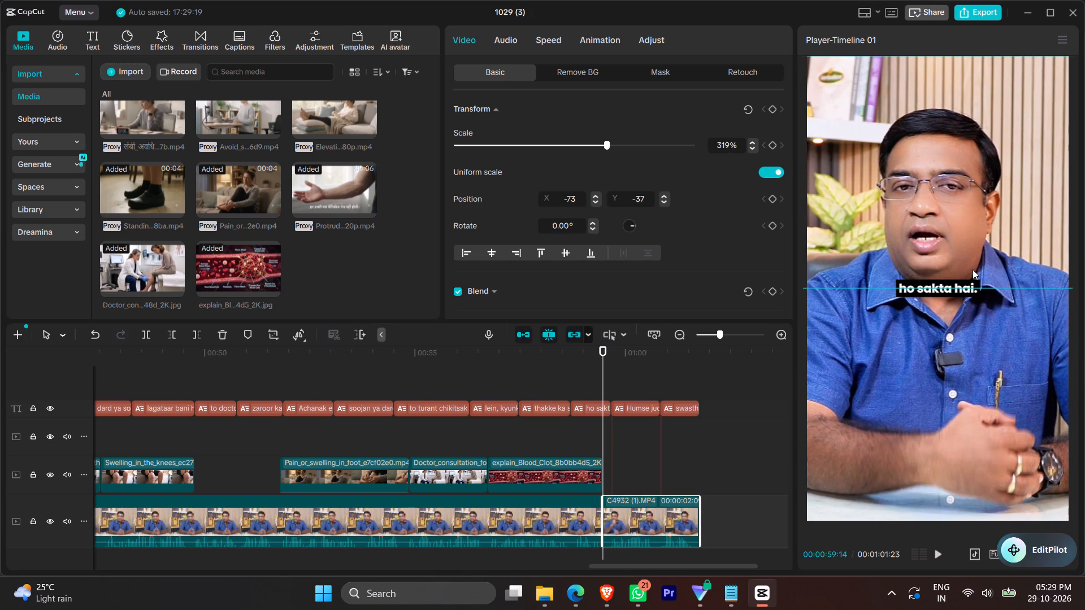
left_click_drag(973, 269, 978, 269)
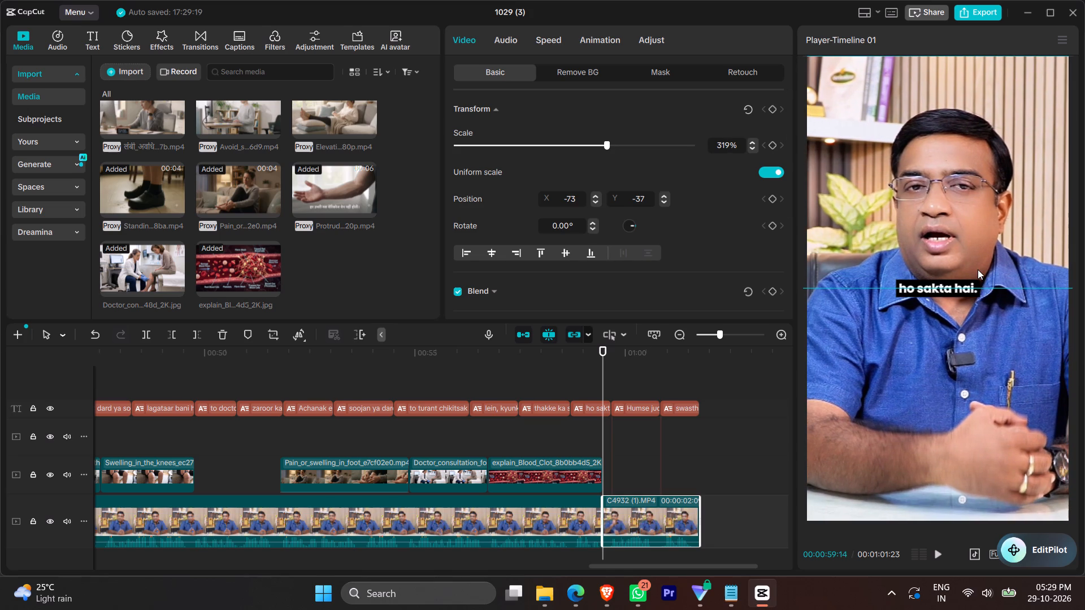
left_click_drag(978, 269, 973, 270)
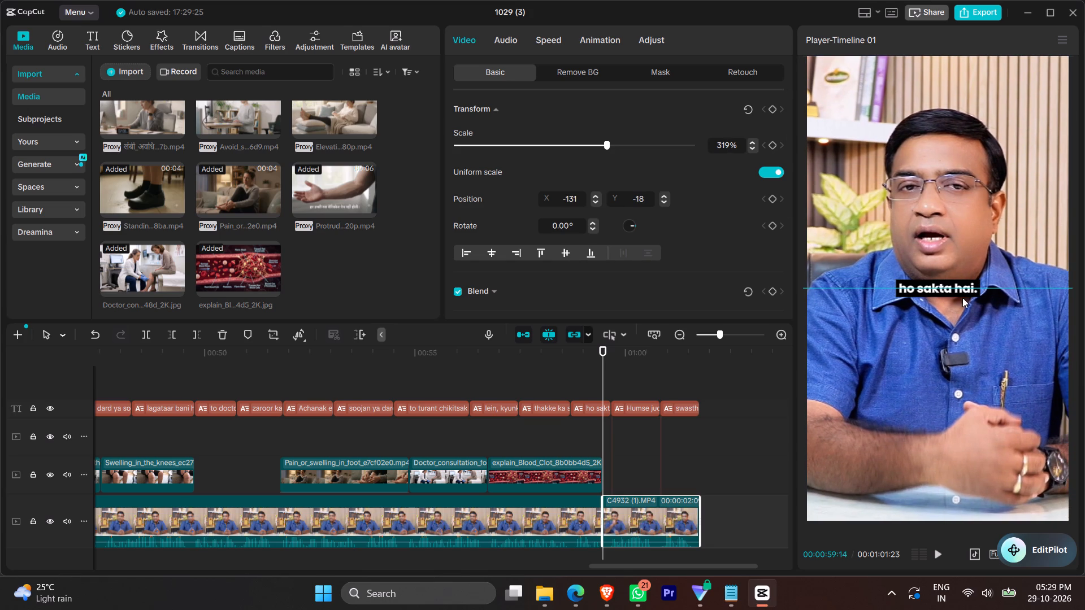
key("space")
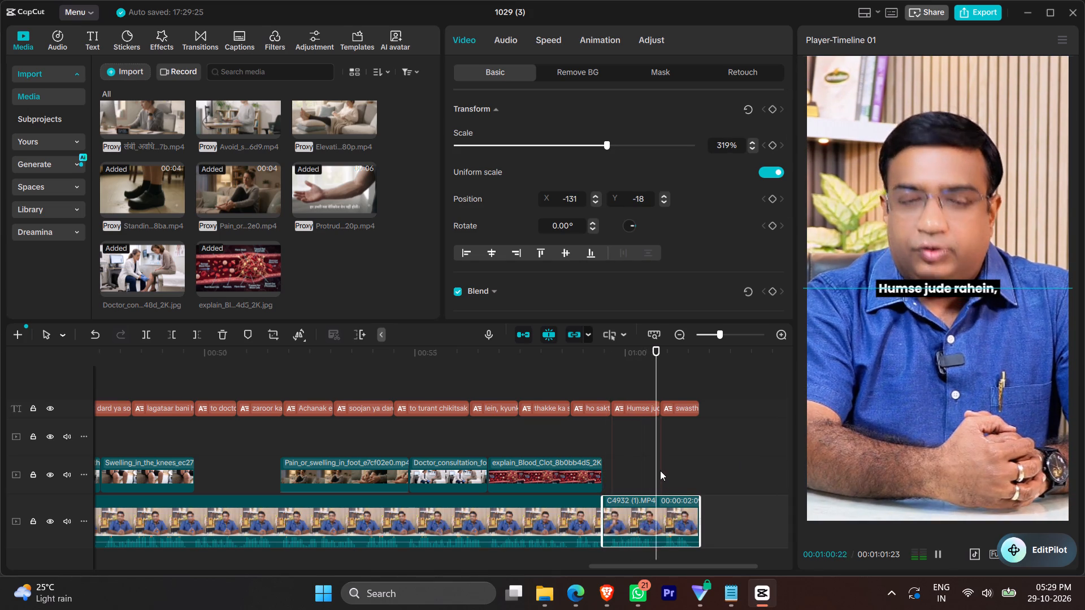
left_click(554, 430)
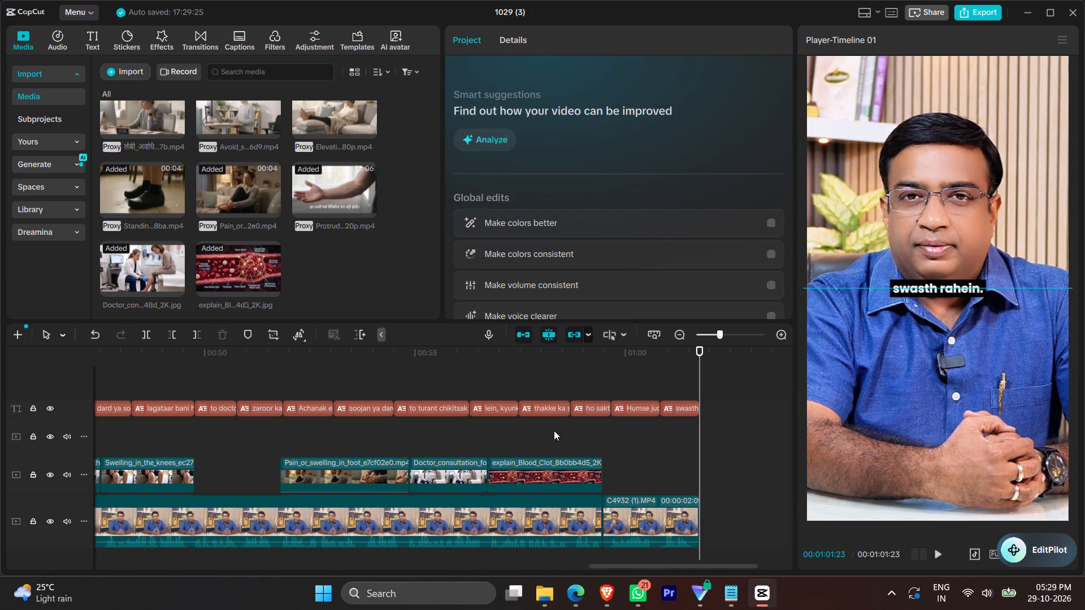
key("space")
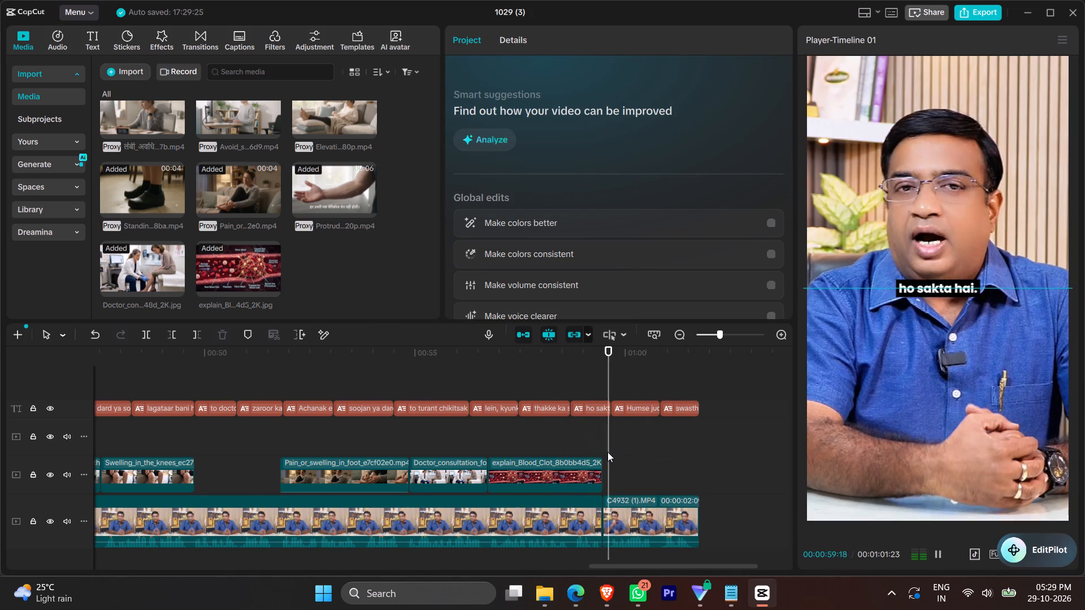
key("space")
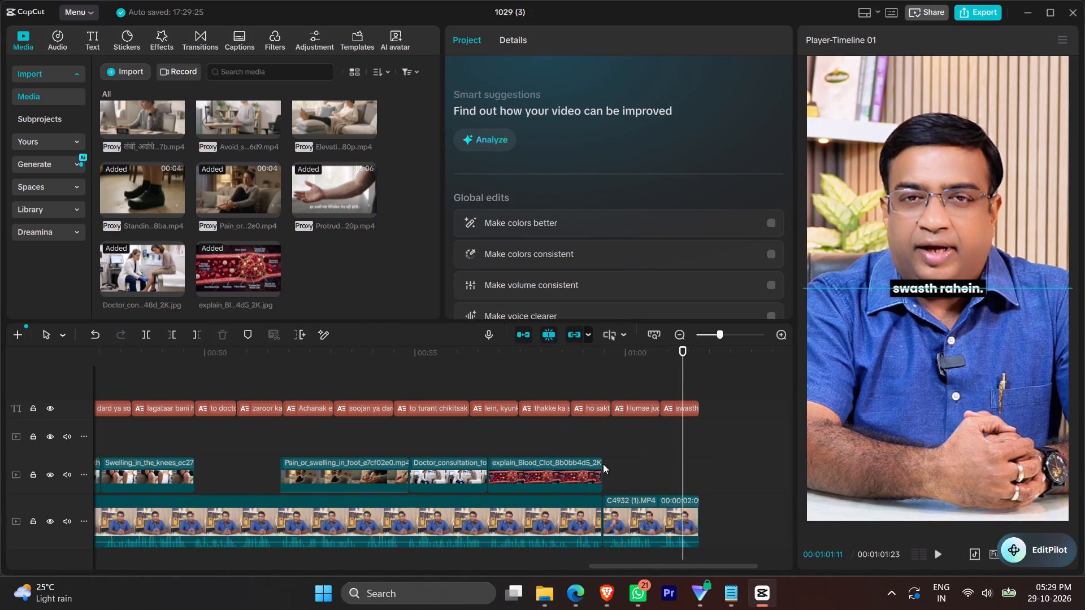
Review the speech over the uncovered gap between the Swelling_in_the_knees and Pain_or_swelling_in_foot clips.
left_click(579, 422)
scroll(622, 446, "down", 9, "ctrl")
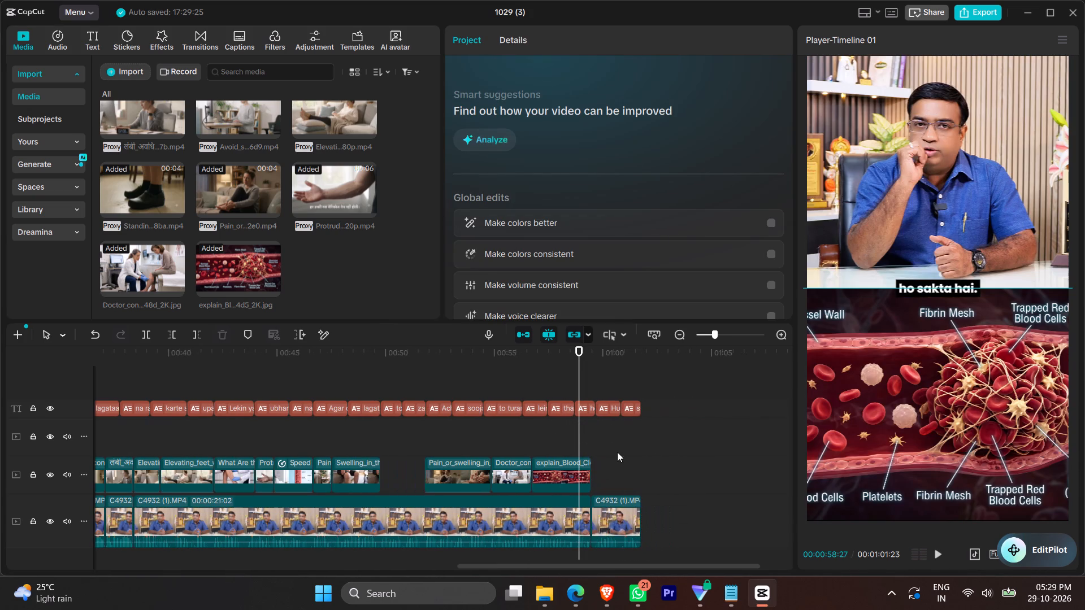
left_click(557, 441)
left_click(497, 434)
left_click(441, 429)
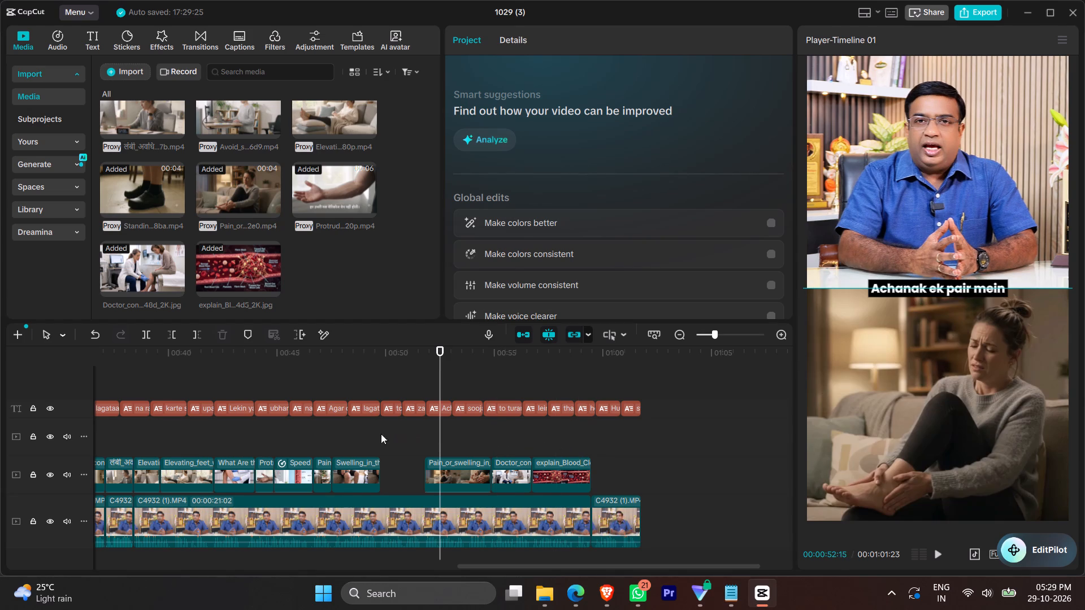
scroll(312, 432, "right", 2)
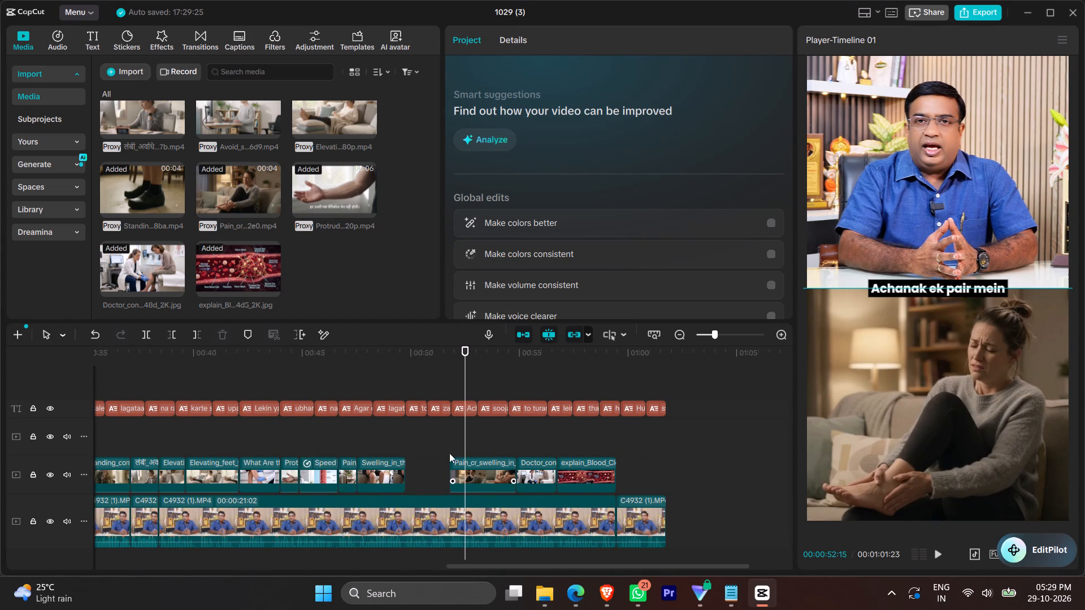
left_click(393, 429)
key("space")
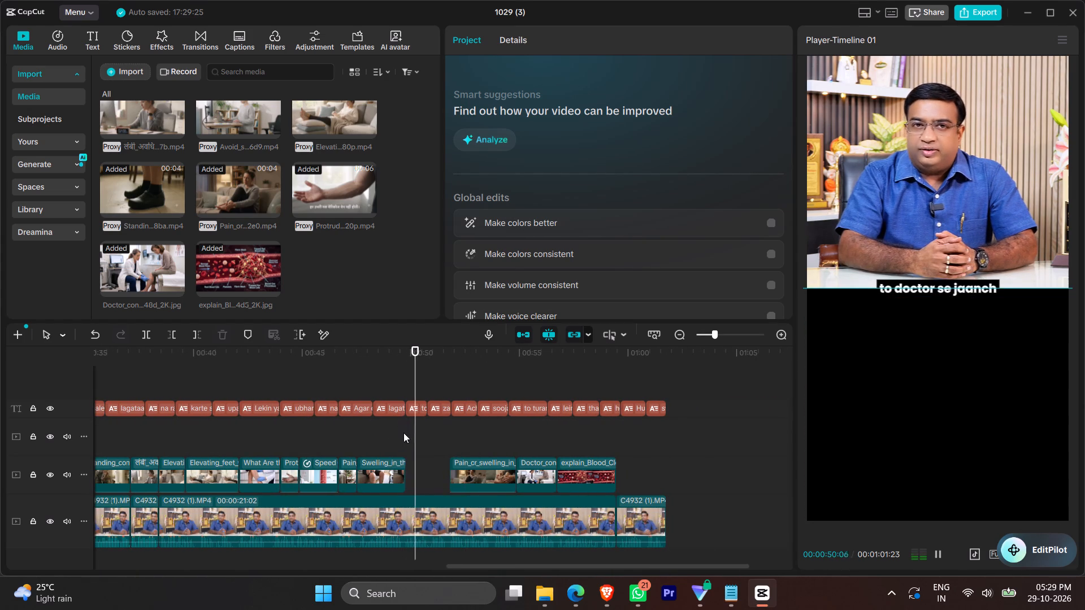
key("space")
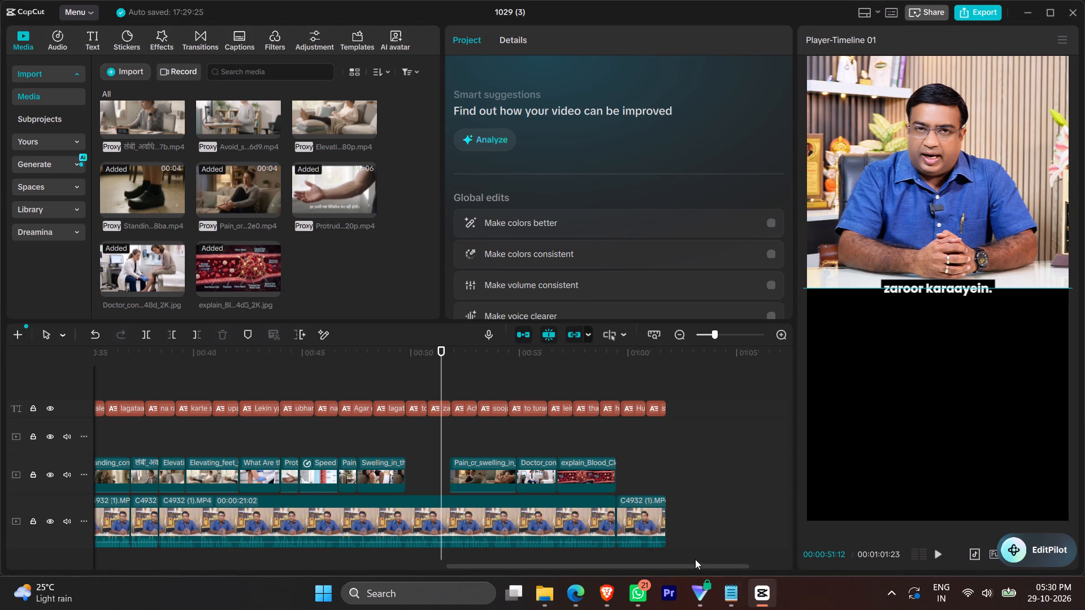
left_click_drag(695, 559, 333, 277)
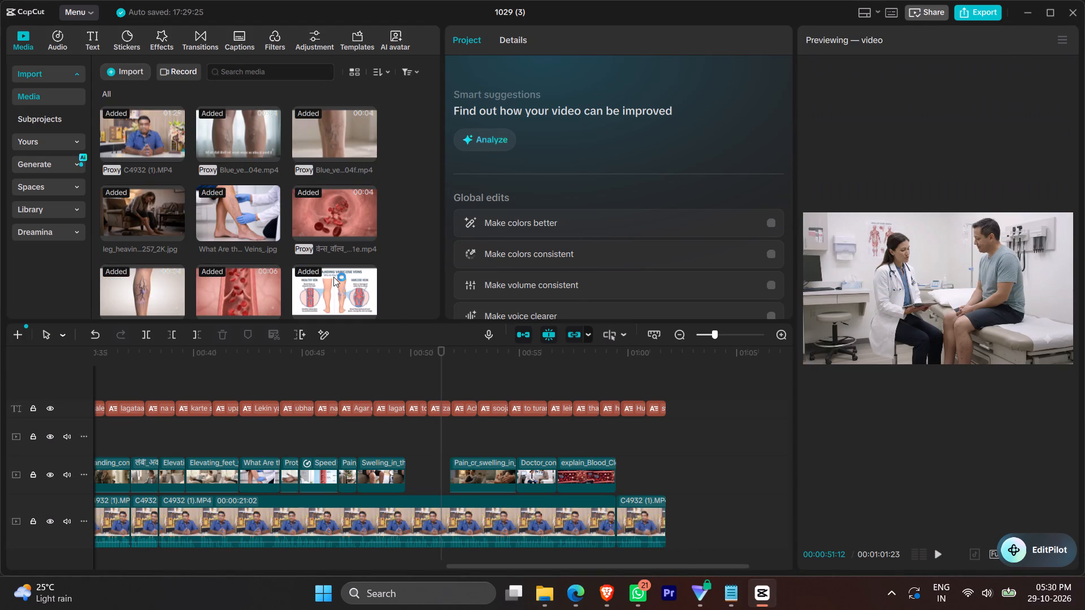
Place the new doctor consultation video above the gap, starting where the Swelling_in_the_knees clip ends, and play it.
left_click_drag(333, 277, 407, 431)
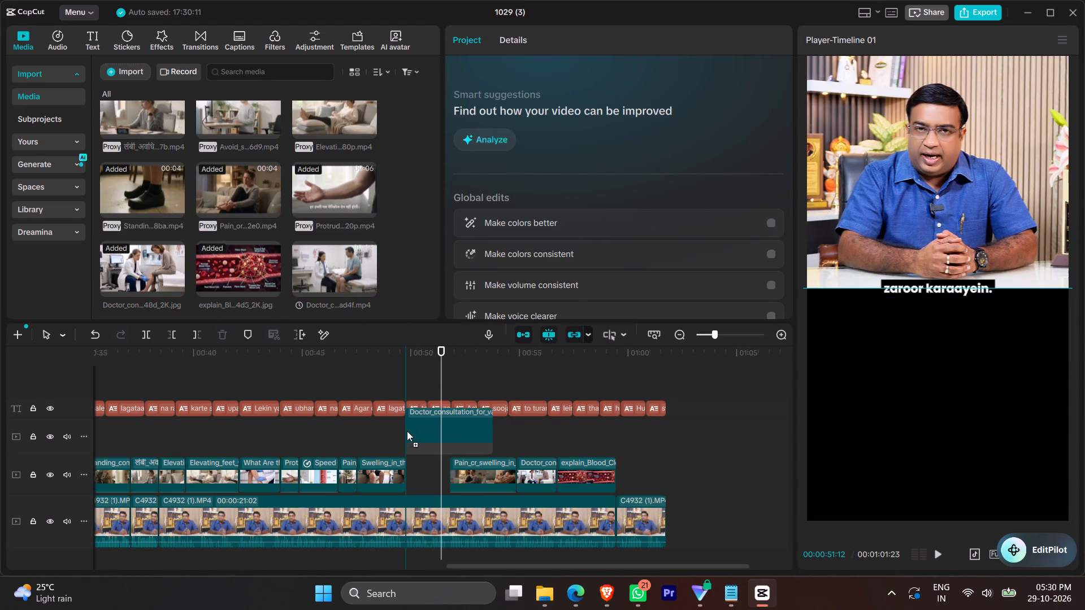
left_click_drag(407, 431, 407, 433)
left_click(404, 383)
key("space")
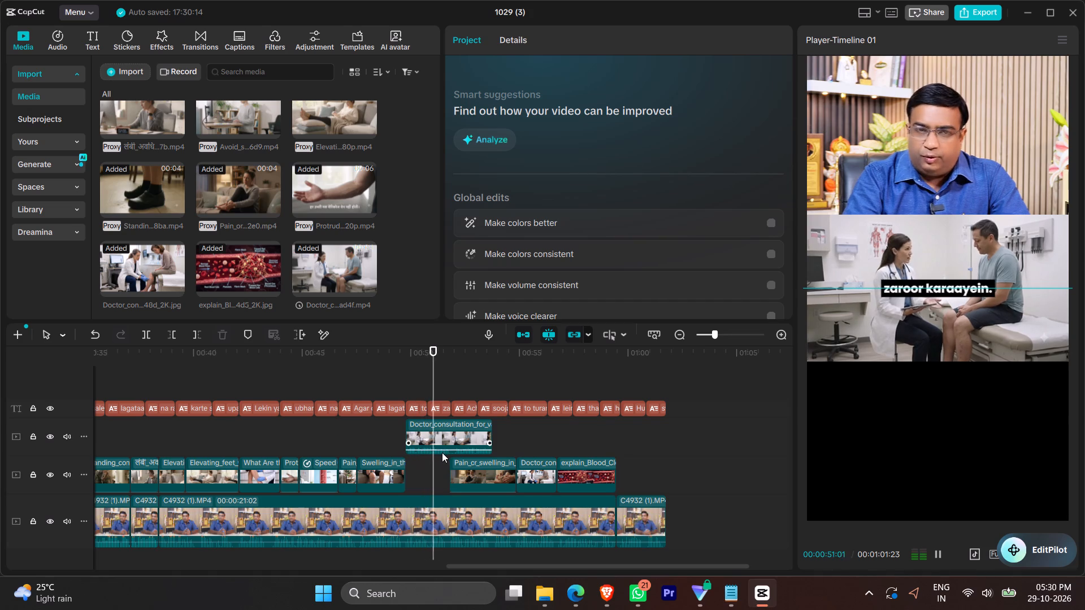
key("space")
Trim the doctor consultation clip to the gap's length and fit it between the Swelling_in_the_knees and Pain_or_swelling_in_foot clips.
left_click_drag(442, 450, 445, 459)
left_click_drag(492, 433, 444, 441)
left_click(445, 435)
left_click_drag(433, 435, 435, 465)
left_click_drag(431, 437, 433, 482)
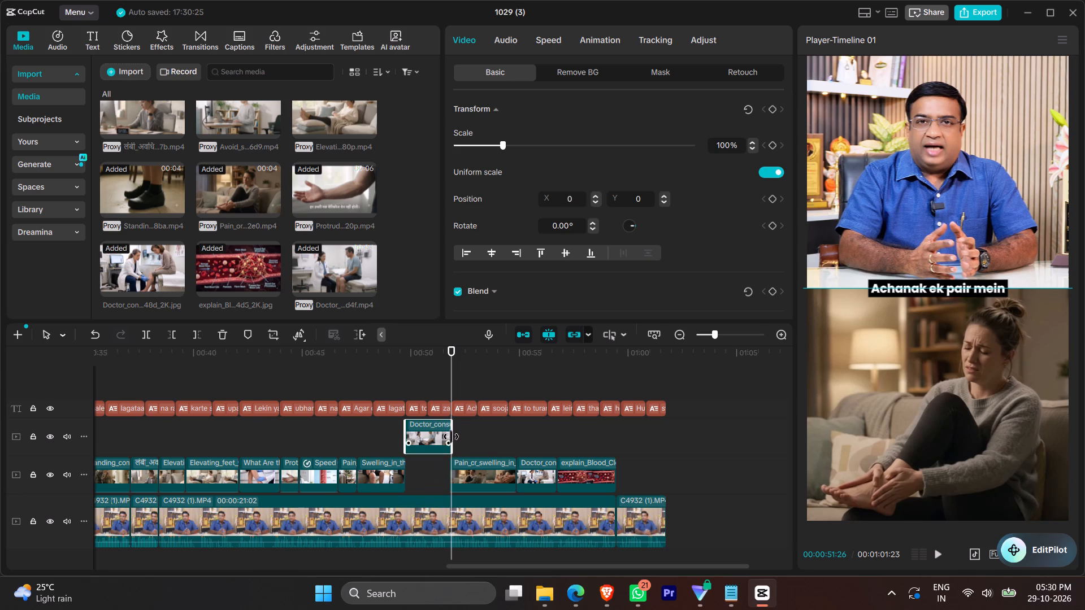
left_click_drag(451, 437, 444, 438)
left_click_drag(441, 438, 439, 448)
left_click_drag(454, 434, 445, 436)
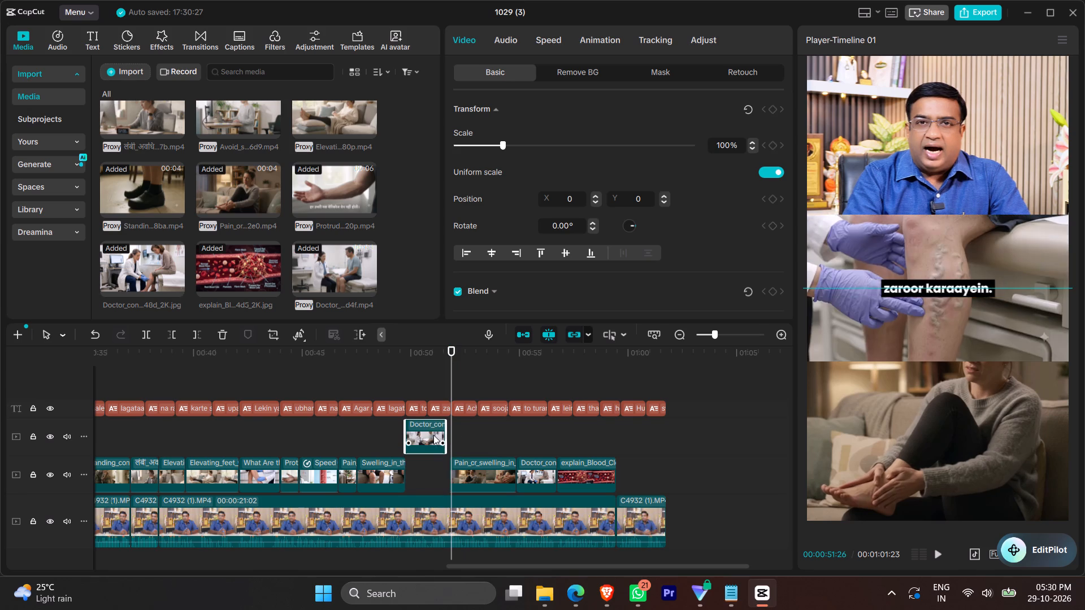
left_click_drag(433, 435, 434, 466)
left_click(401, 429)
scroll(401, 441, "up", 8, "ctrl")
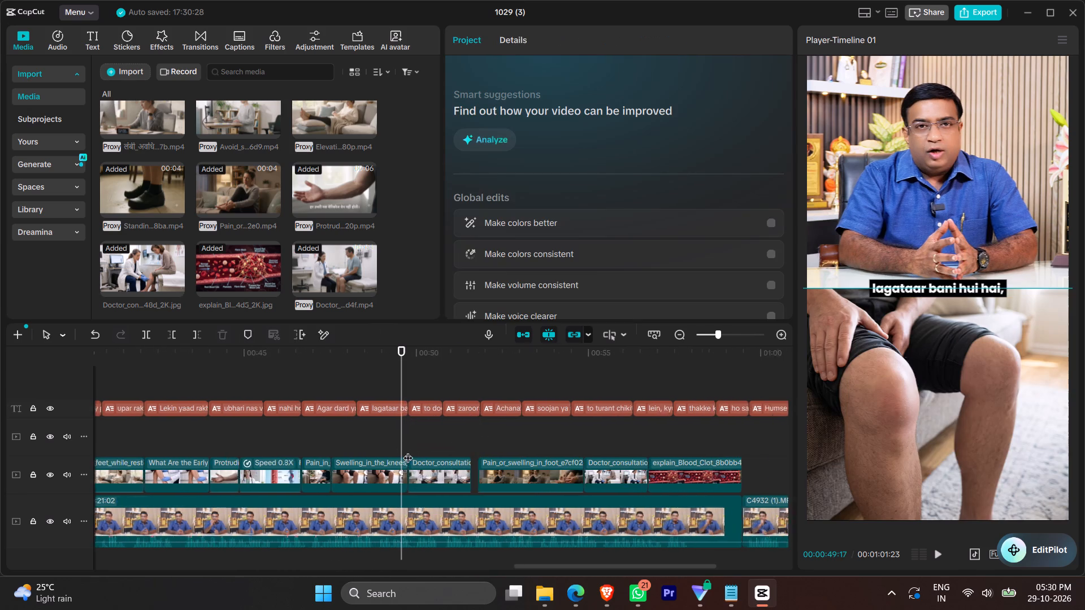
scroll(408, 451, "up", 3, "ctrl")
left_click(491, 485)
left_click_drag(495, 472, 509, 470)
left_click(383, 442)
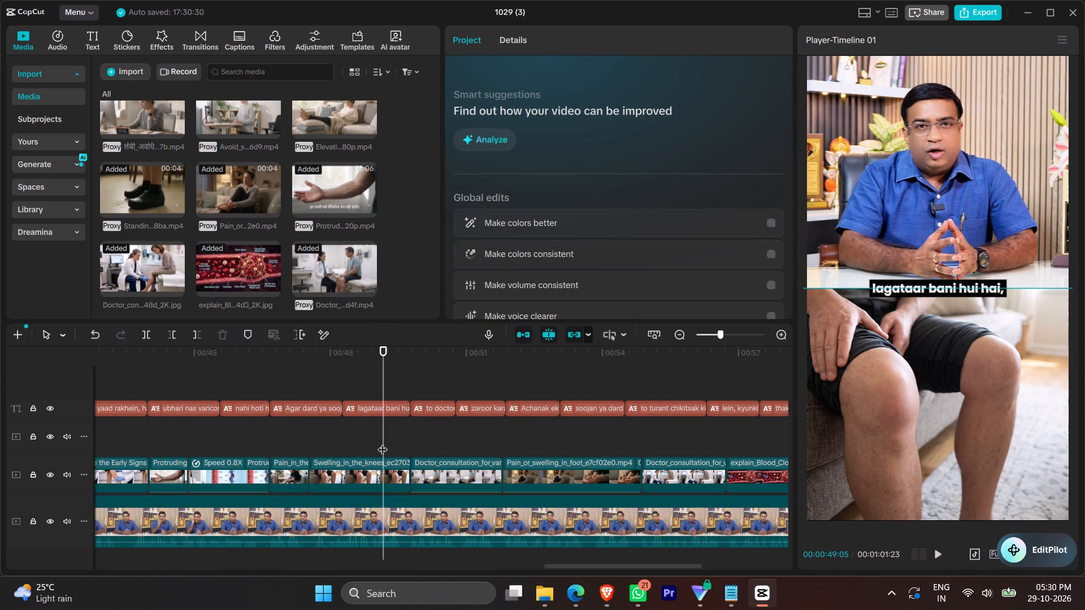
key("space")
key("space")
Copy the Pain_or_swelling_in_foot clip's attributes and paste all video and audio ones onto the doctor consultation clip.
left_click(537, 447)
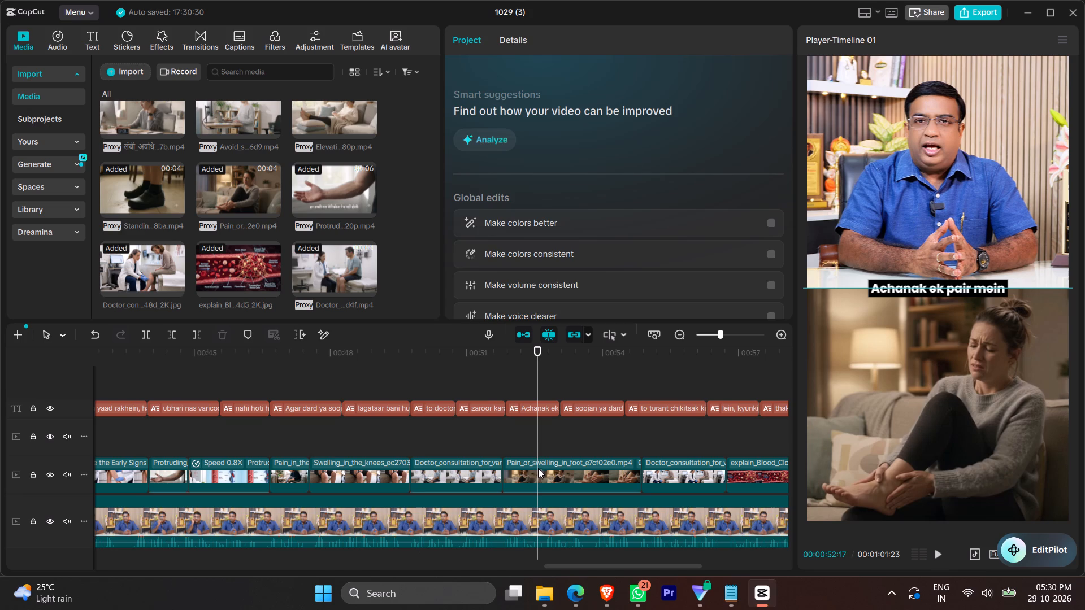
right_click(538, 469)
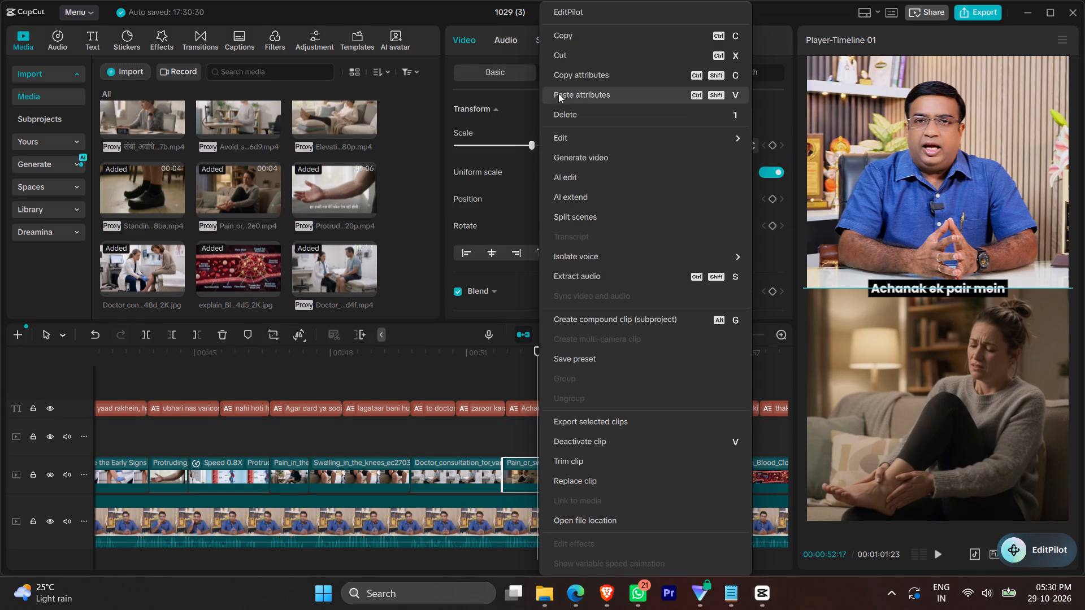
left_click(563, 73)
right_click(445, 489)
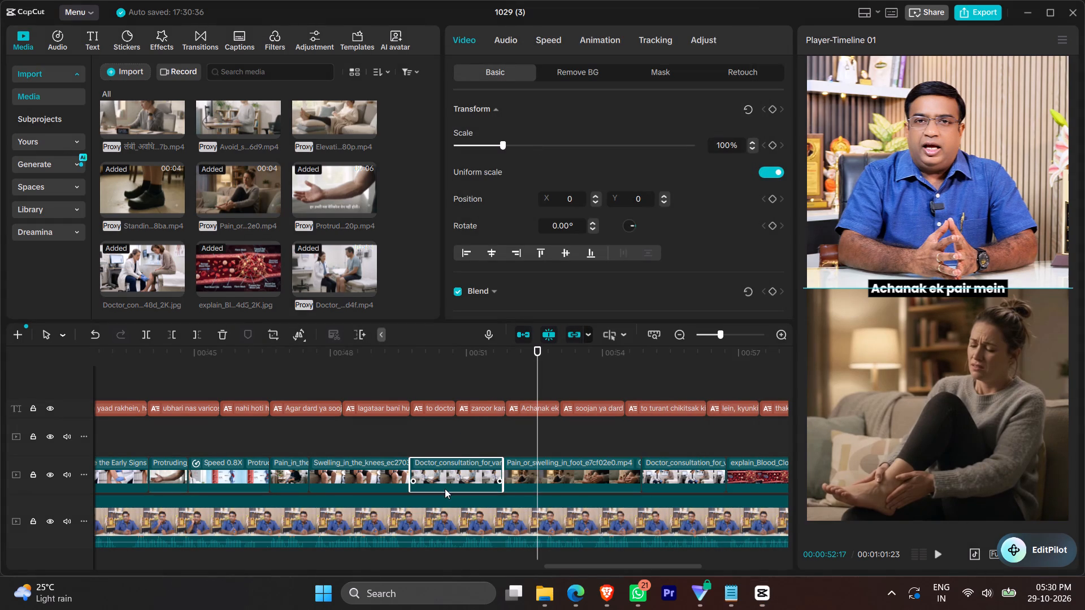
left_click(528, 91)
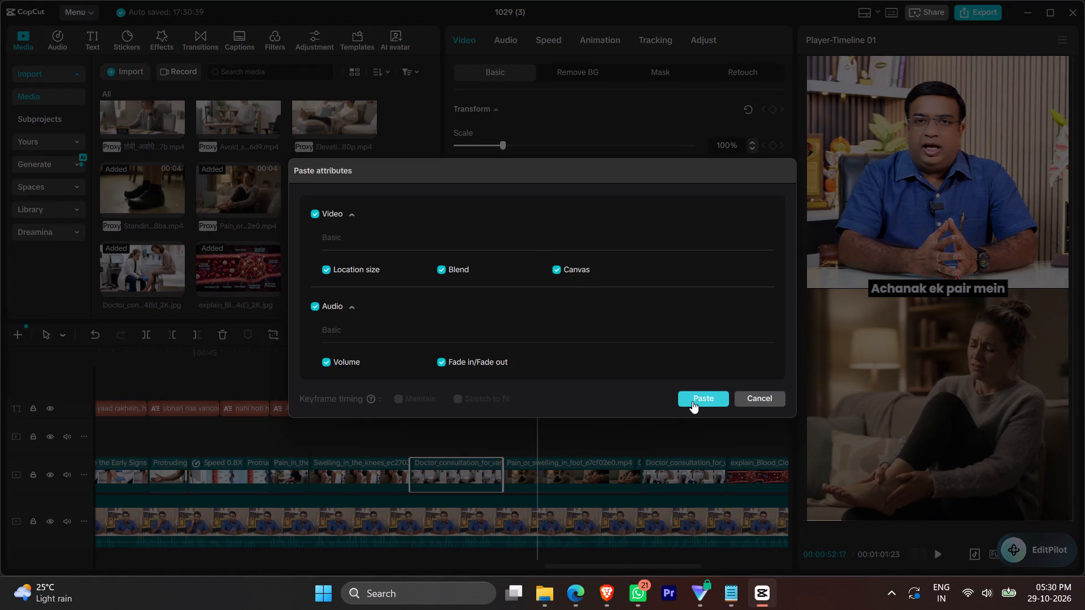
left_click(693, 401)
Play back the doctor consultation clip to examine how its shots match the speech and captions.
left_click(394, 445)
key("space")
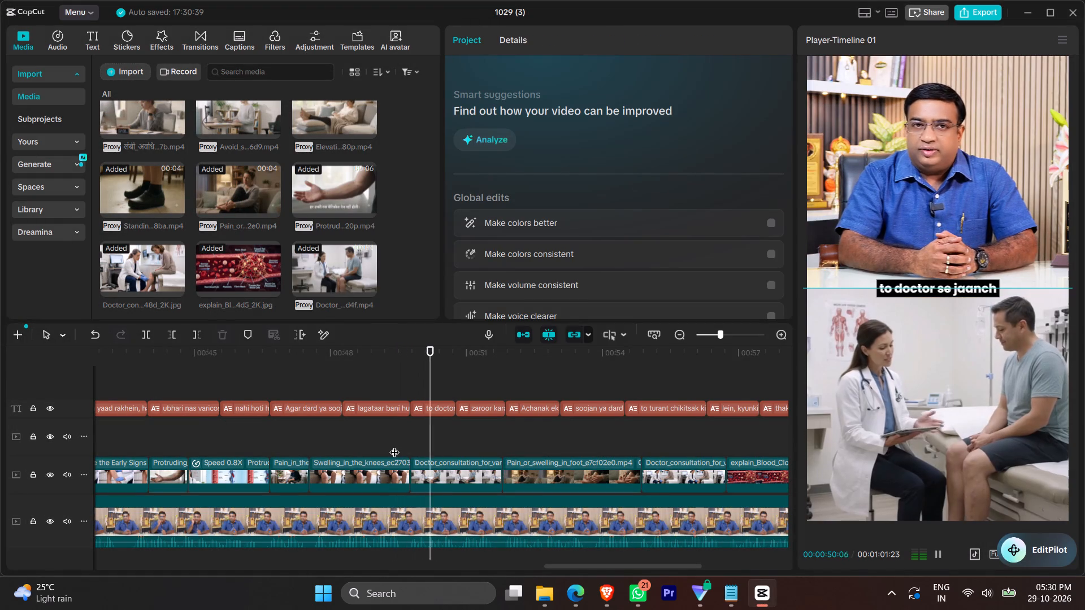
key("space")
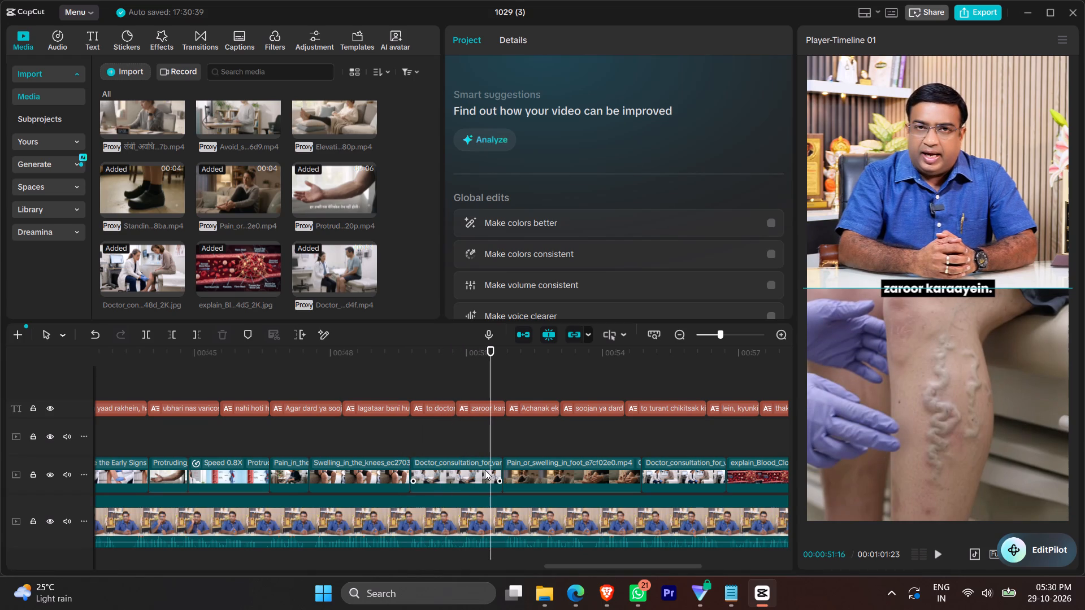
key("space")
left_click(429, 446)
key("space")
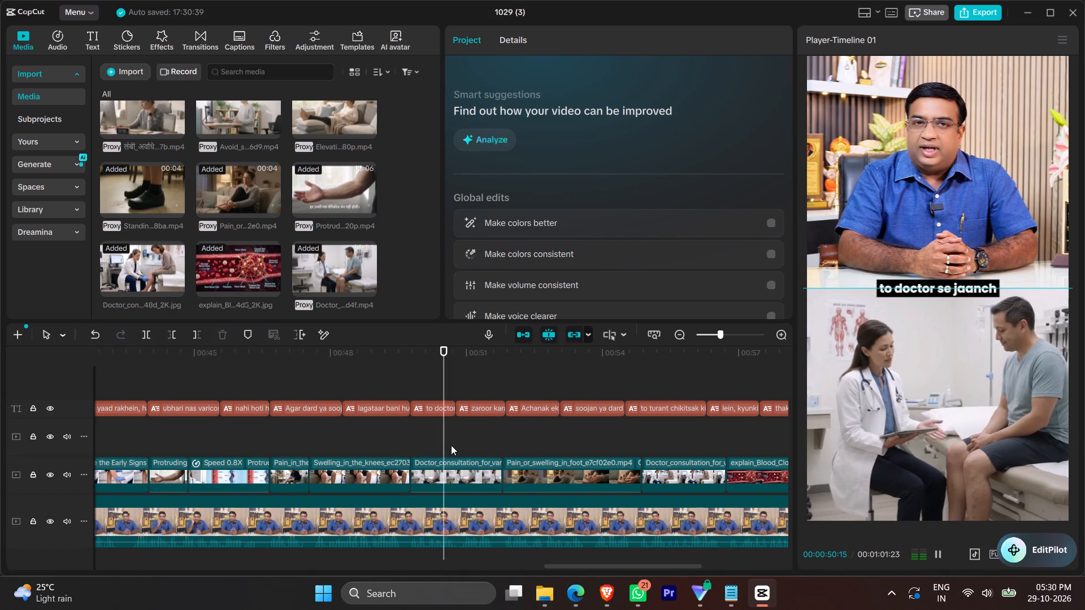
key("space")
left_click(466, 457)
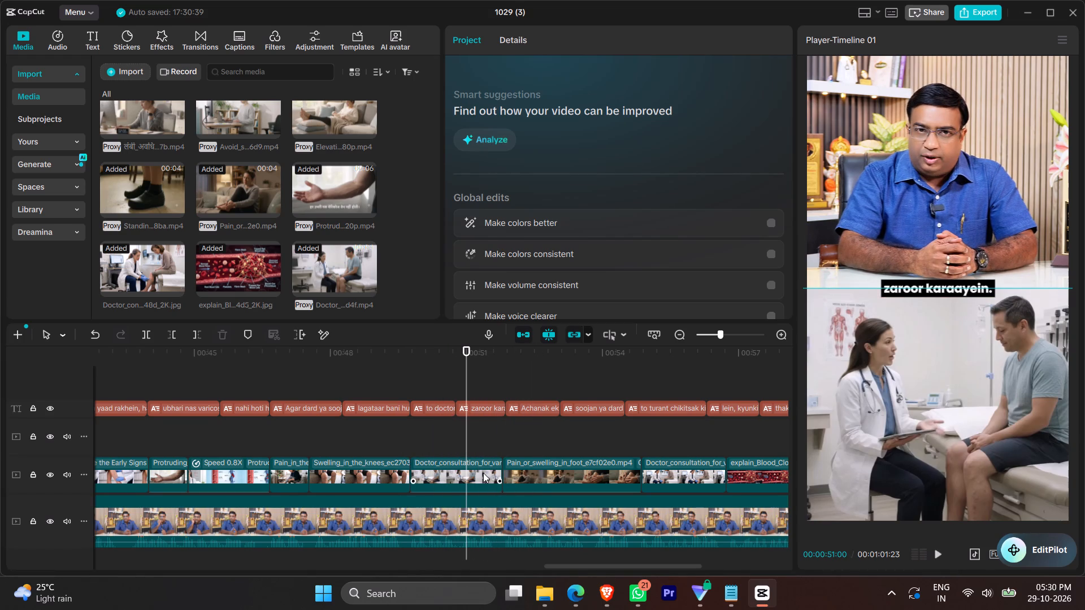
Move the doctor consultation clip to the empty track above and slow it to 0.85x.
left_click_drag(483, 477, 480, 446)
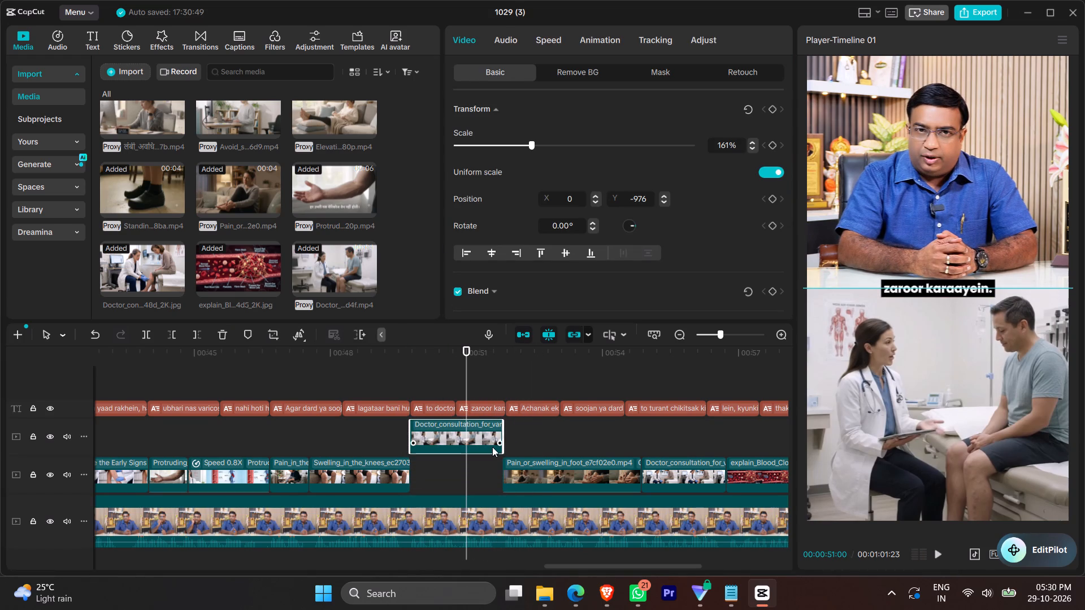
left_click(557, 39)
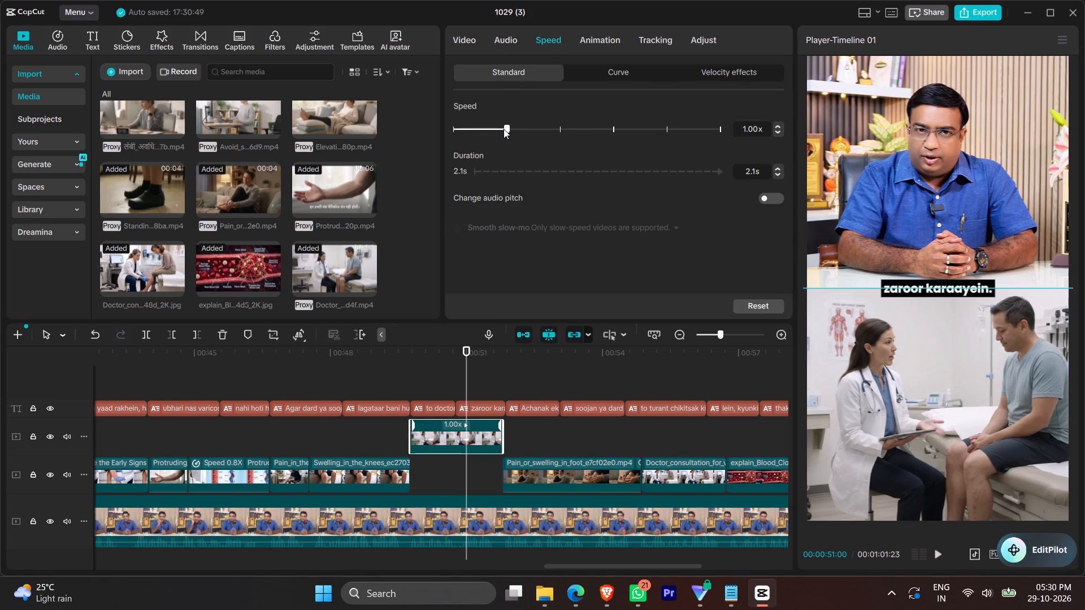
left_click(504, 129)
left_click(502, 129)
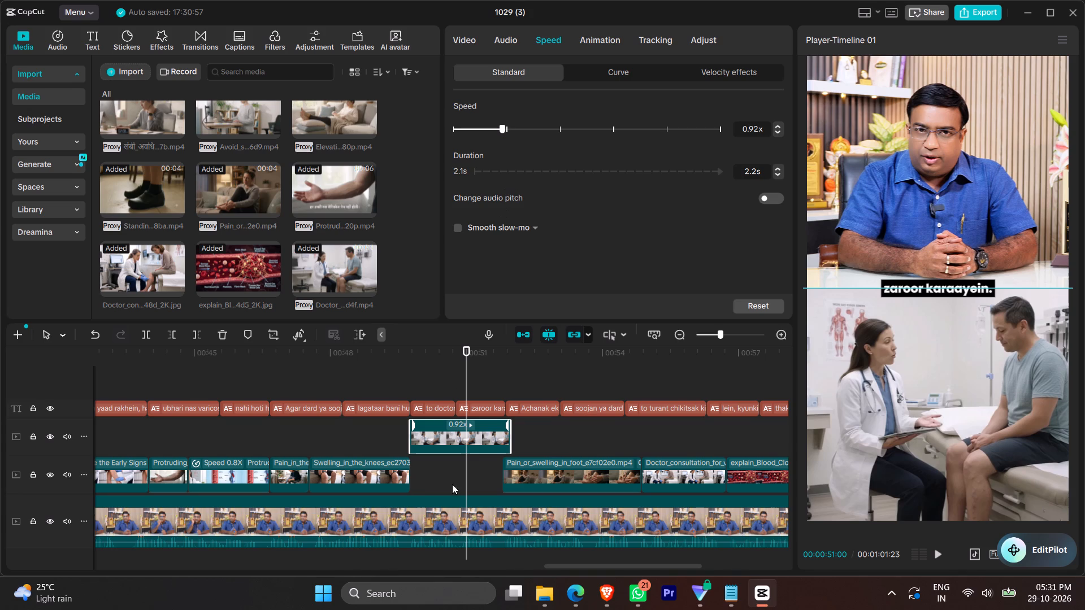
left_click(493, 375)
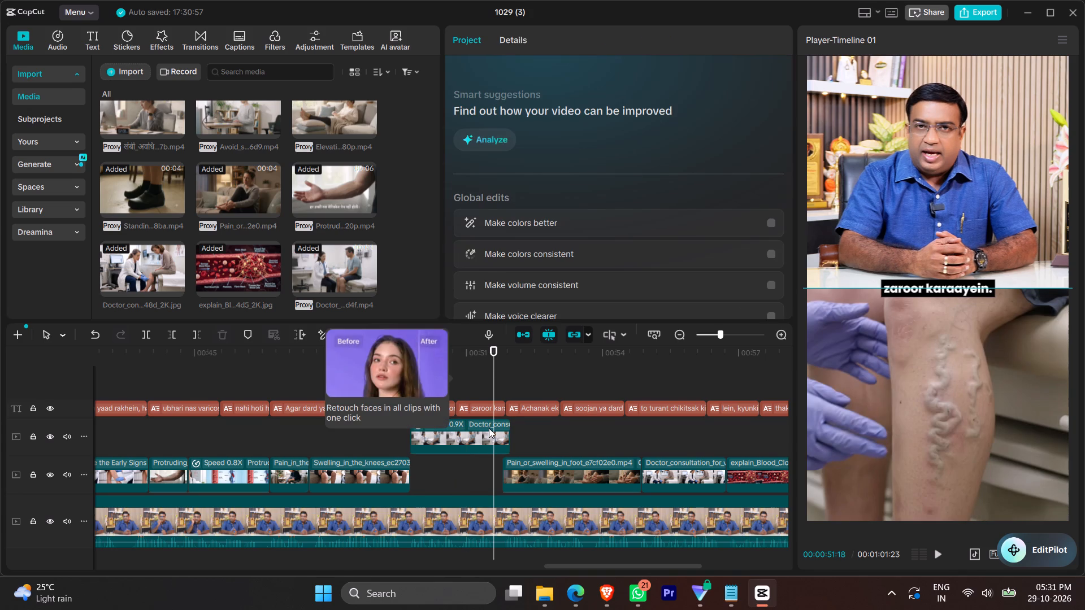
left_click(489, 428)
left_click(540, 40)
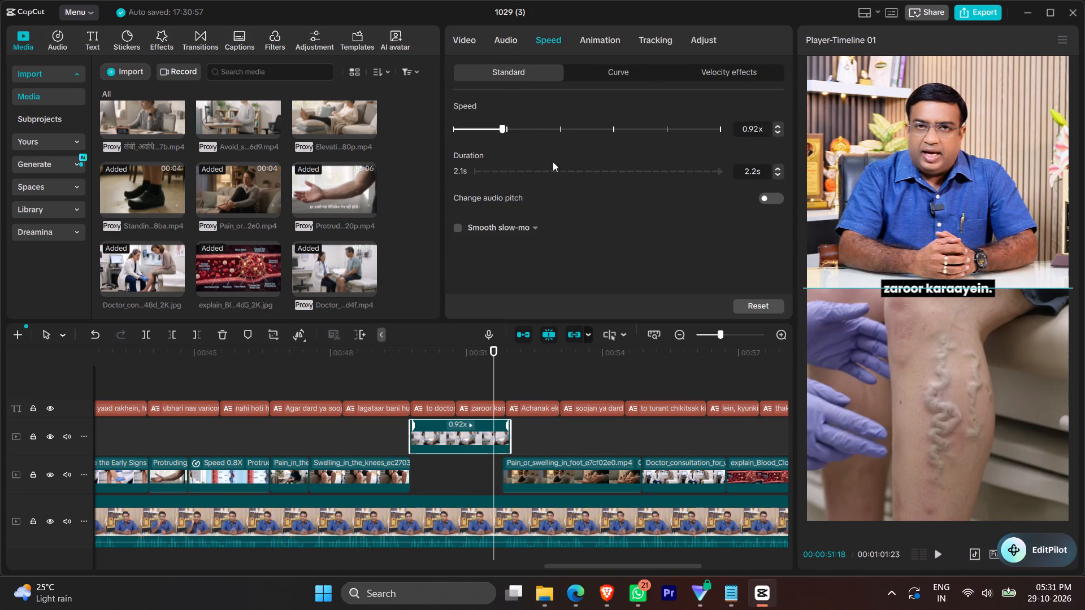
left_click(498, 130)
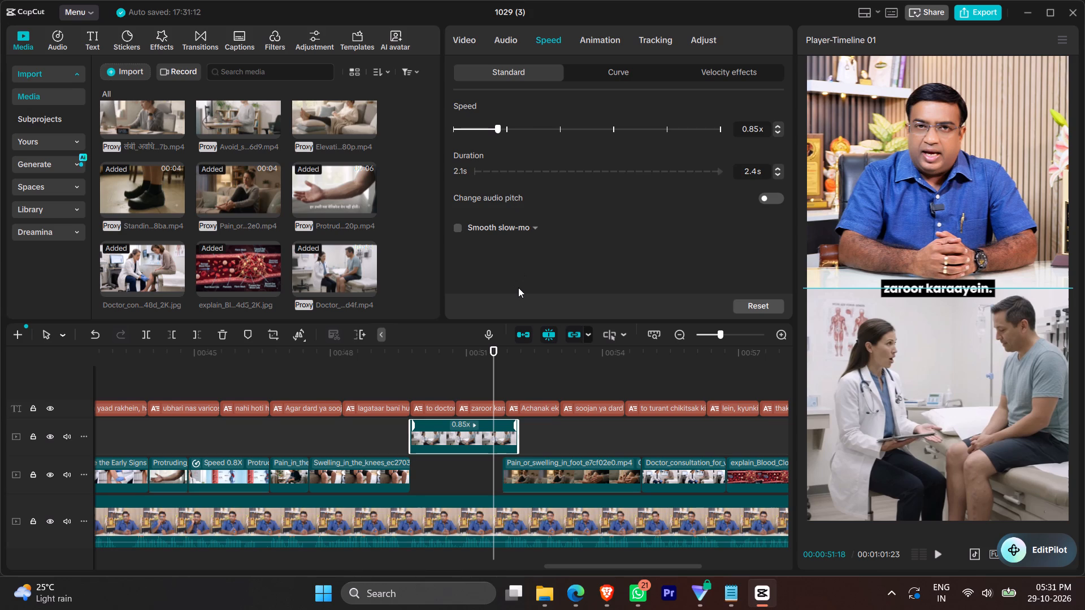
Trim the slowed clip's end back to where the Pain_or_swelling_in_foot clip starts and play it back.
left_click_drag(518, 438, 505, 442)
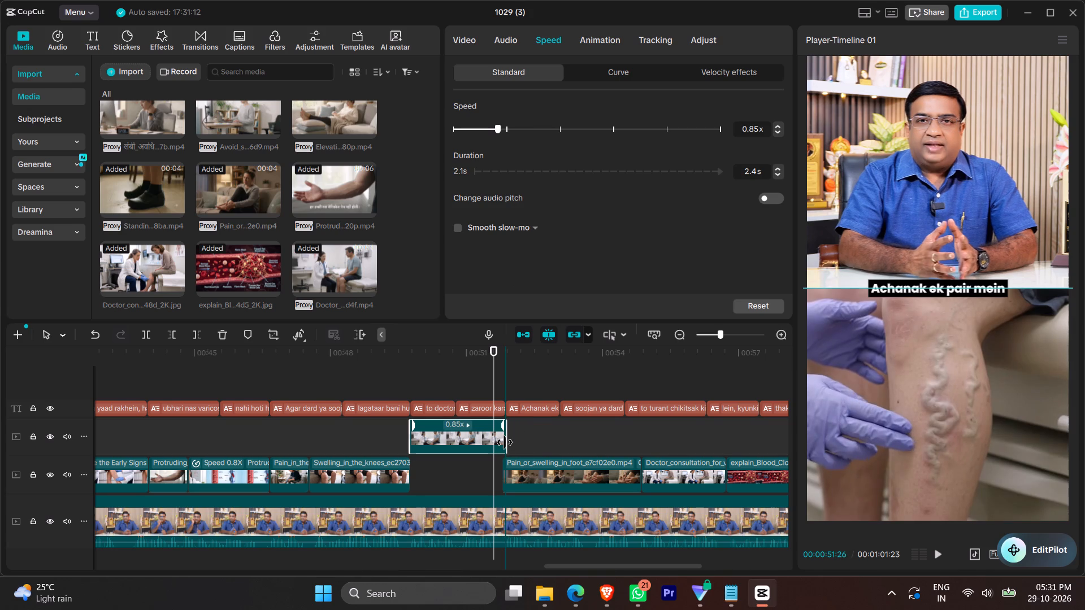
left_click_drag(505, 442, 497, 447)
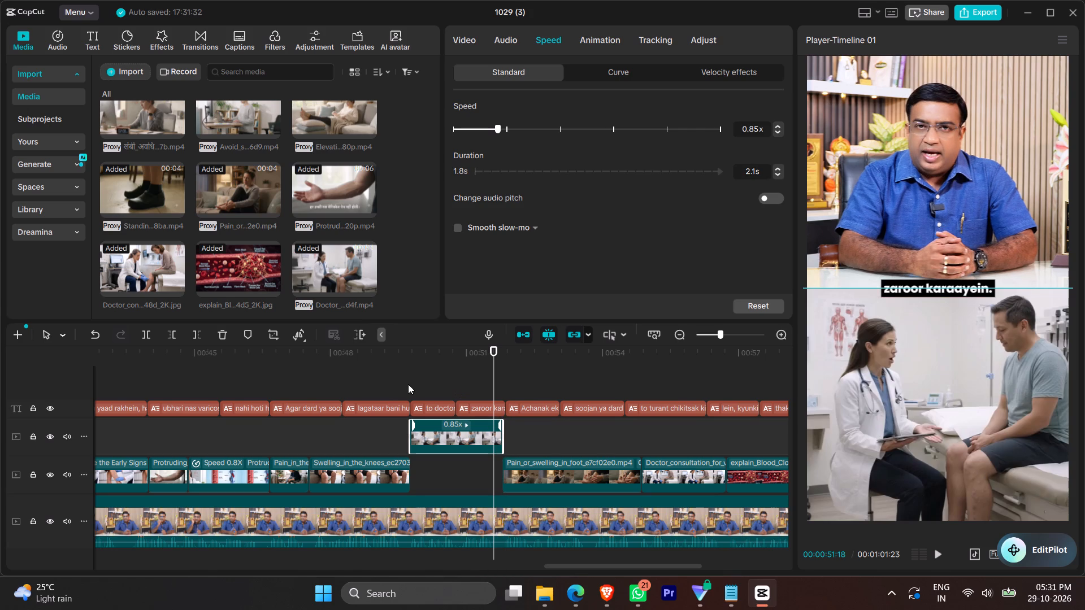
left_click(407, 384)
key("space")
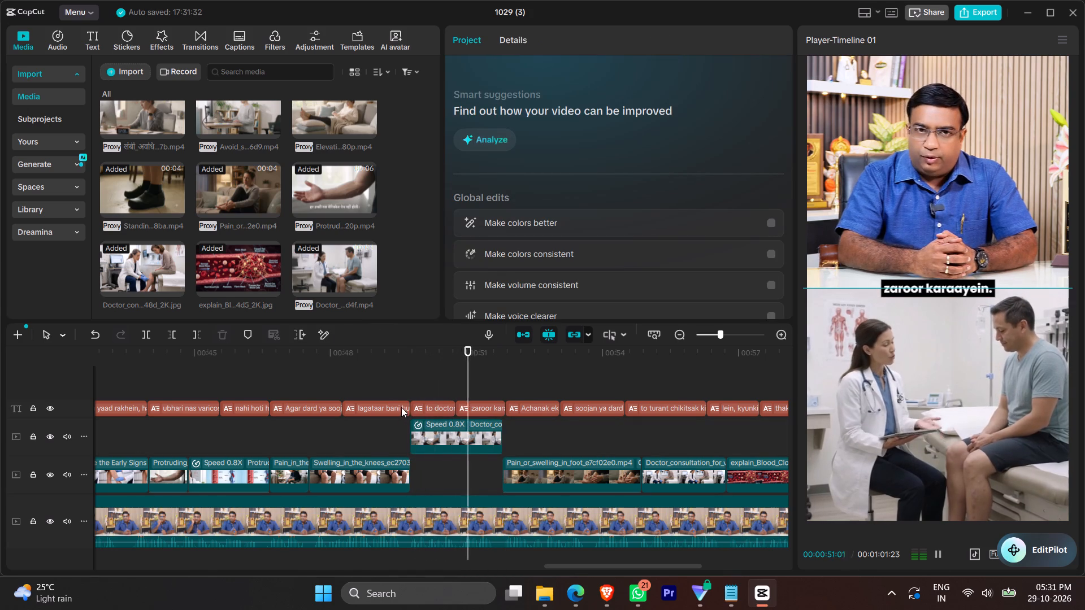
key("space")
Check the last frames of the doctor consultation clip and set its speed to 0.83x.
left_click(500, 386)
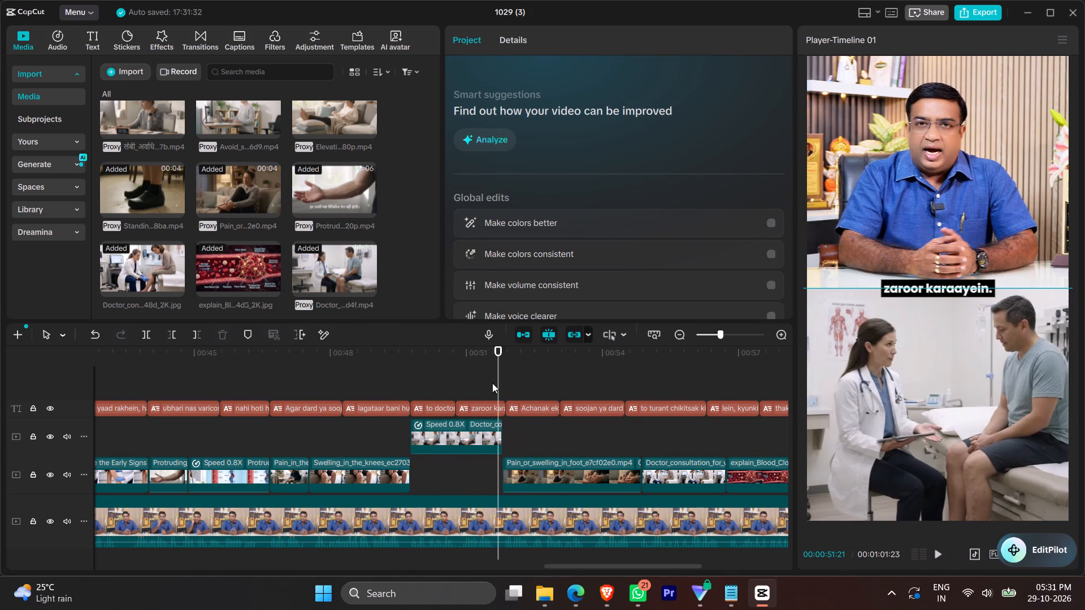
left_click(492, 383)
left_click(494, 383)
left_click(497, 385)
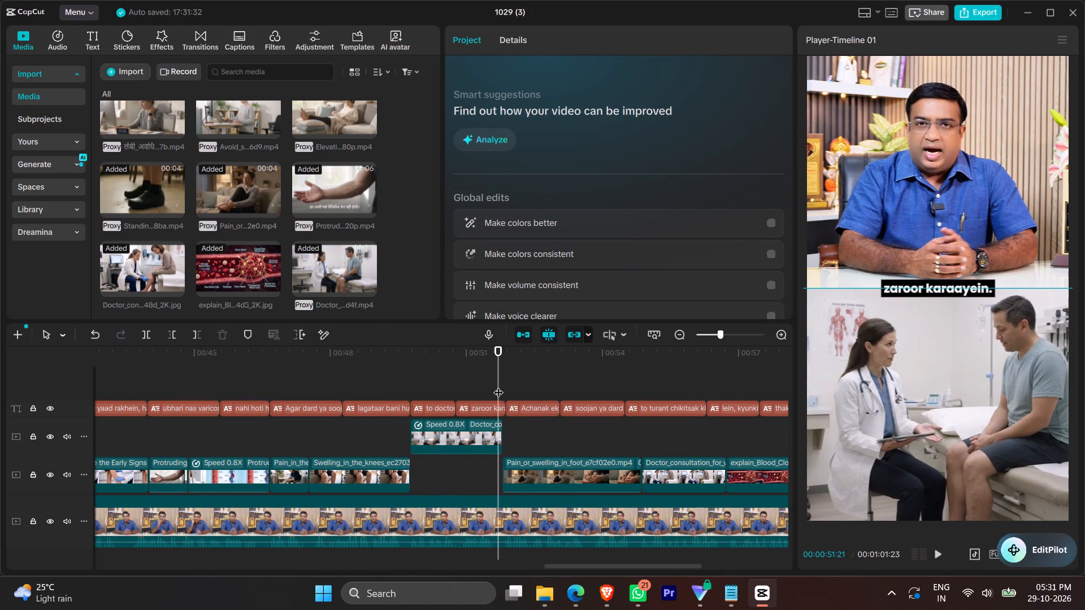
left_click(498, 385)
key("Left")
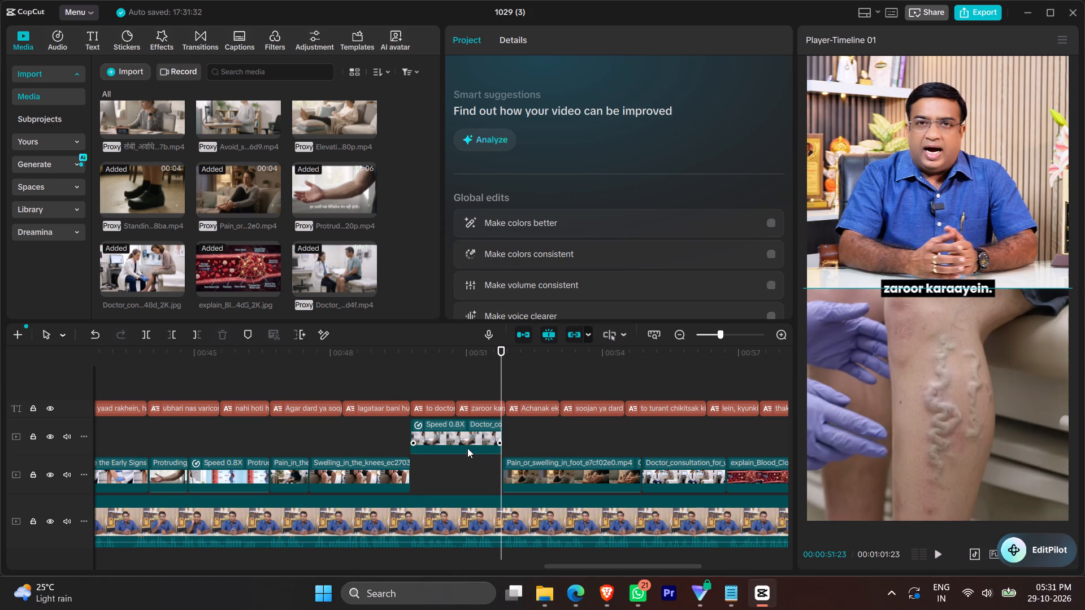
left_click(465, 435)
left_click(542, 41)
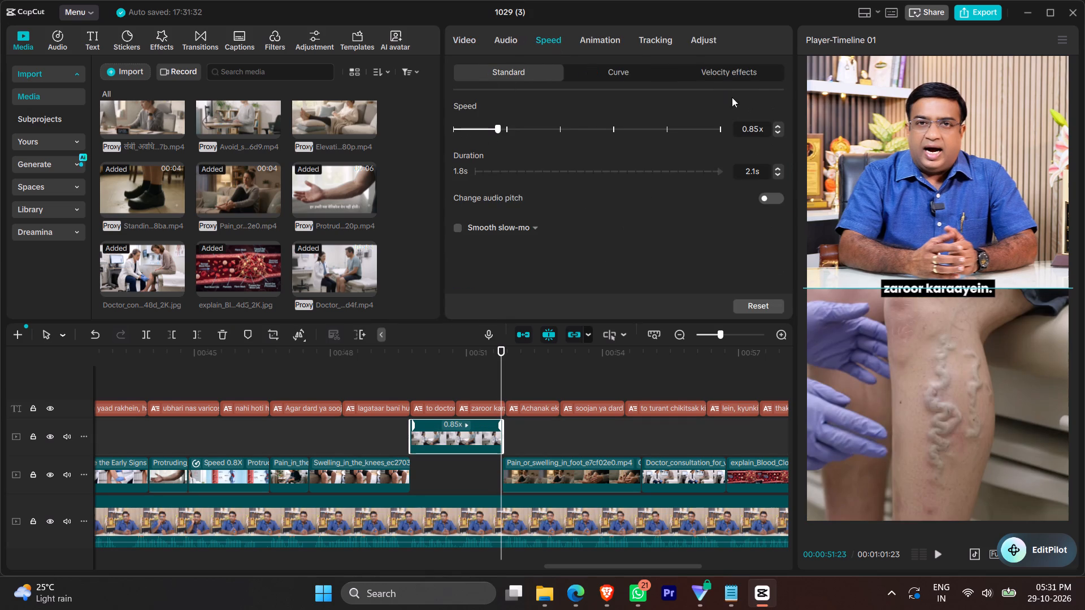
left_click(759, 130)
key("BackSpace")
key("3")
key("Return")
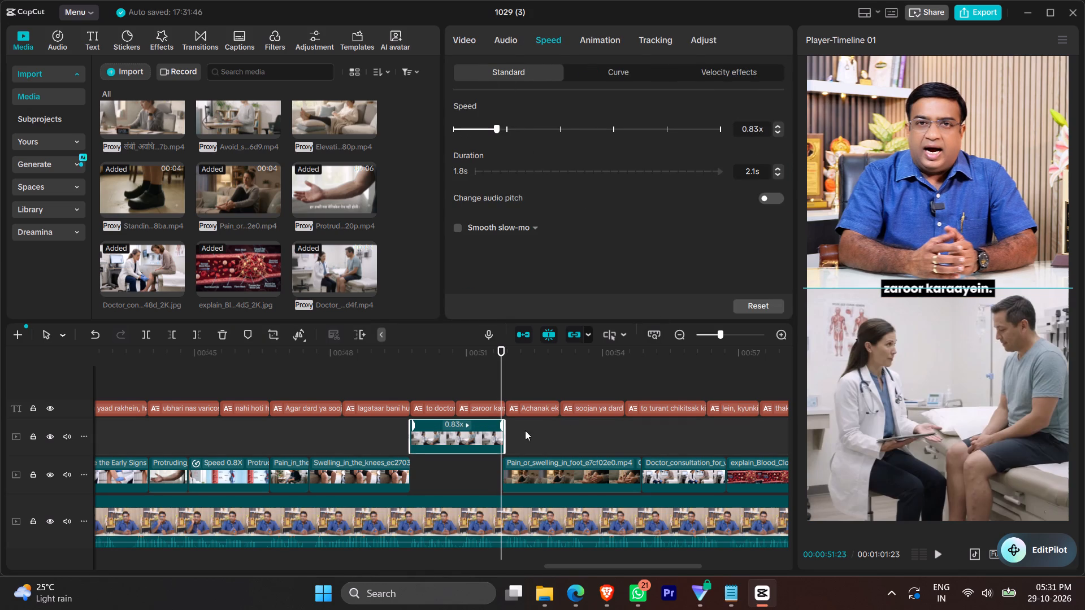
Trim the end of the doctor consultation clip on the upper track and align its start with the end of the Swelling_in_the_knees clip.
left_click(505, 438)
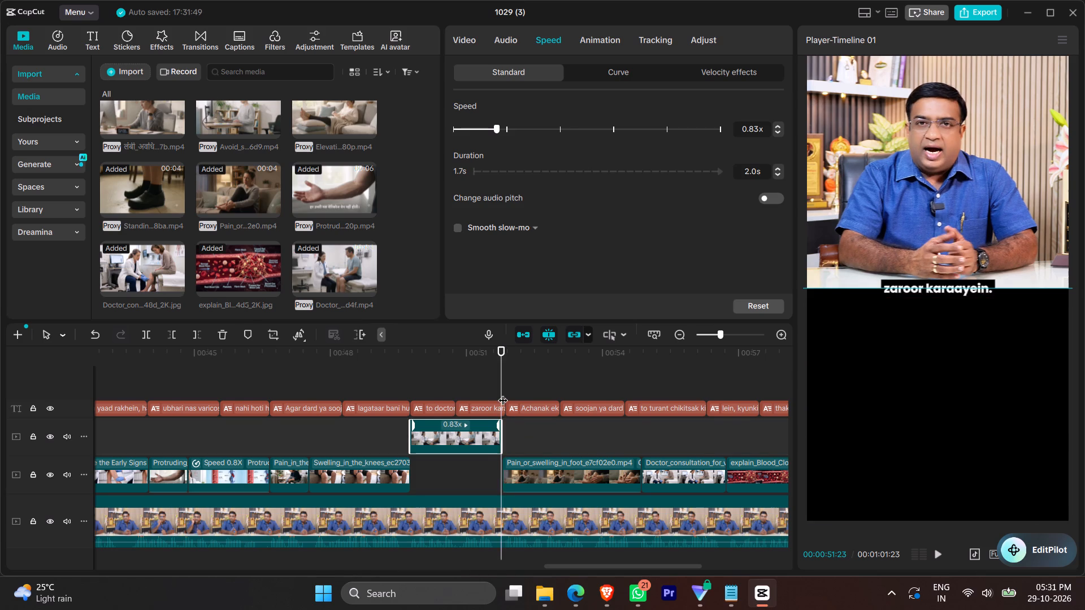
left_click(503, 393)
scroll(502, 395, "up", 20, "ctrl")
scroll(502, 395, "up", 2, "ctrl")
left_click(501, 374)
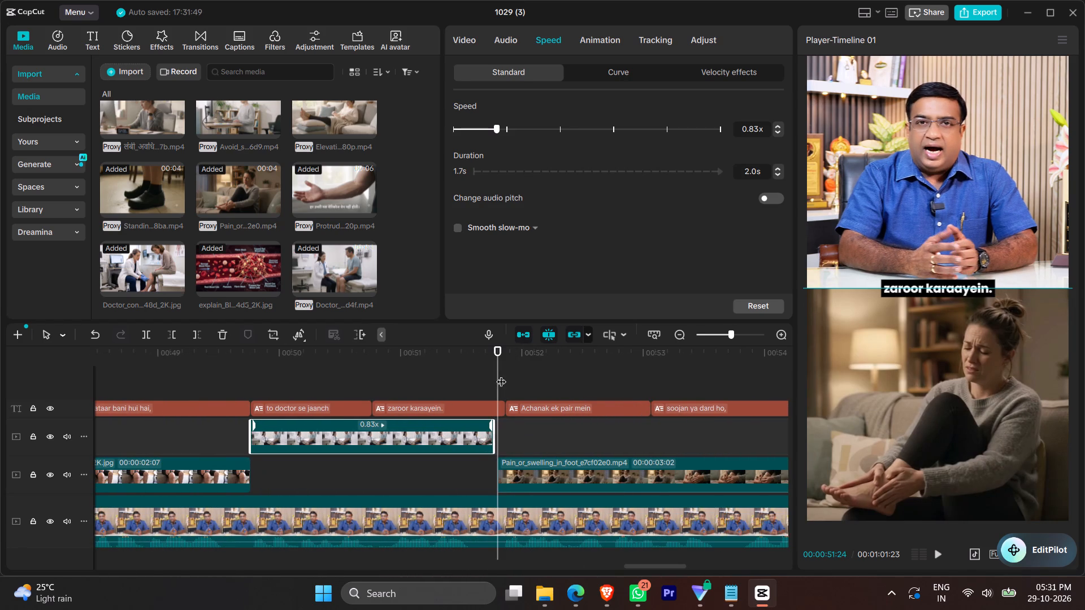
left_click_drag(493, 442, 499, 446)
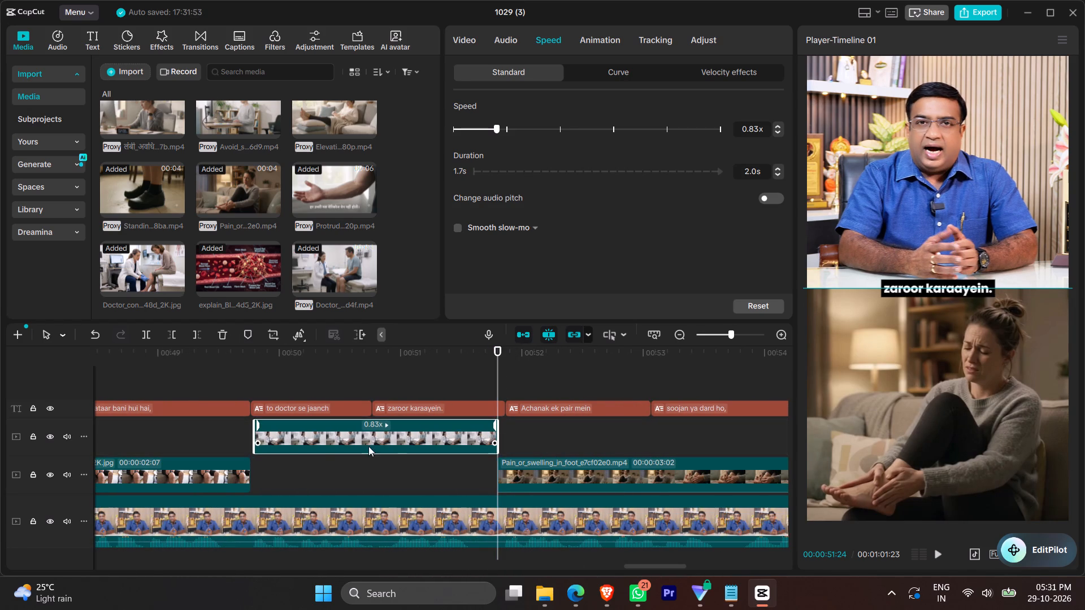
left_click(250, 438)
left_click(264, 438)
left_click_drag(259, 438, 254, 438)
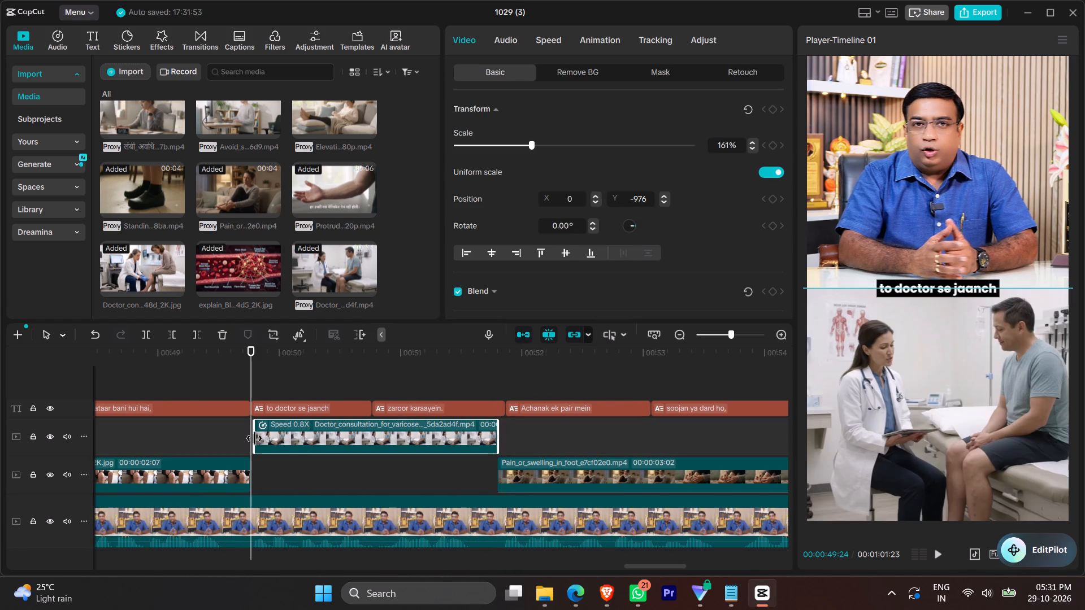
left_click_drag(254, 438, 253, 438)
left_click(253, 438)
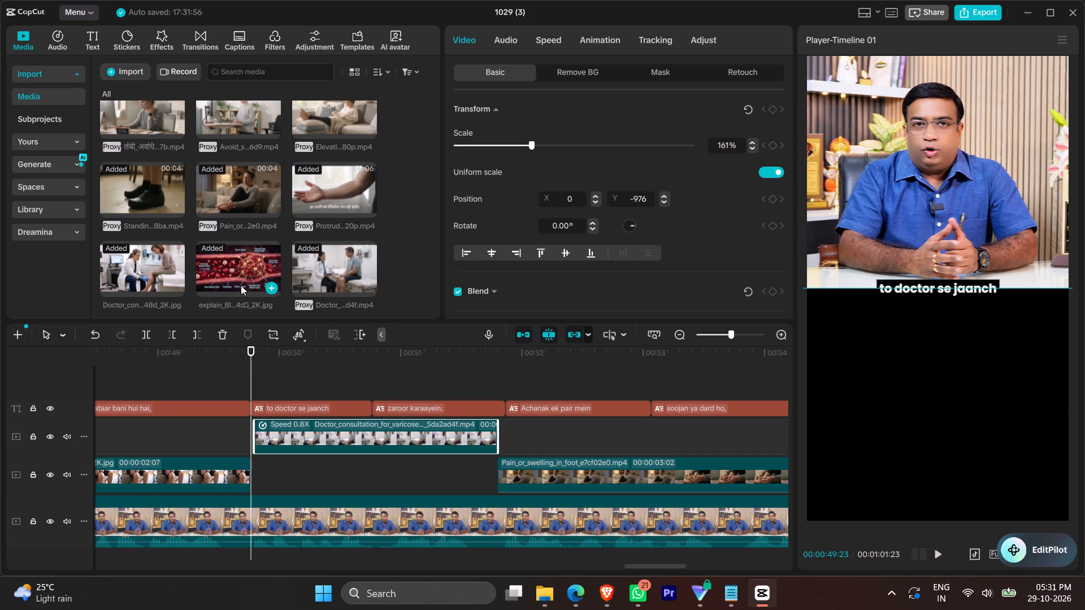
left_click_drag(302, 448, 294, 452)
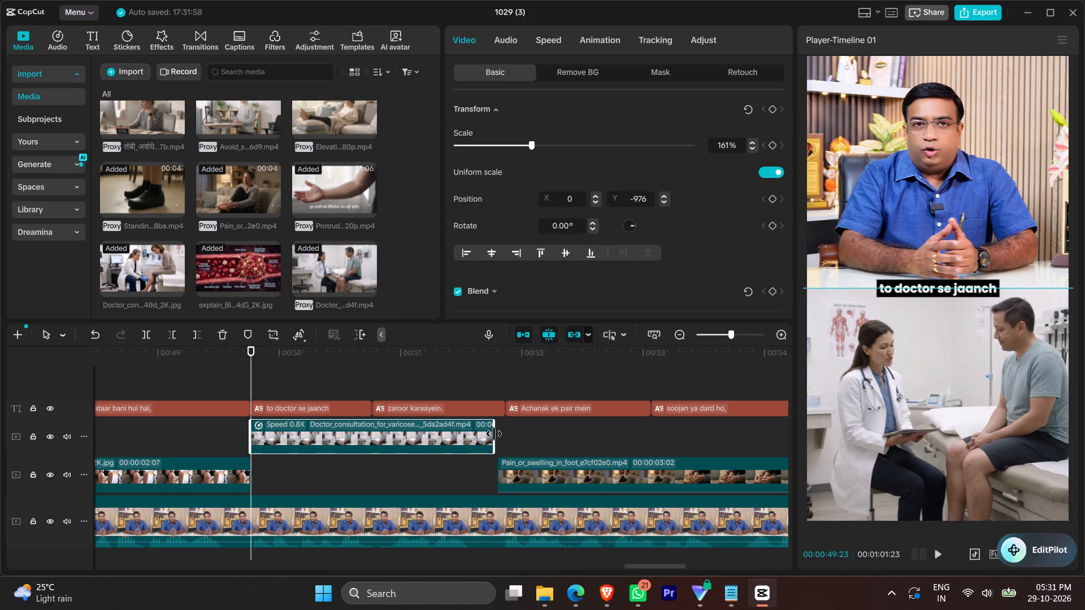
Extend the doctor consultation clip's end to the start of the Pain_or_swelling_in_foot clip and move it down into the gap.
left_click(494, 434)
left_click(493, 390)
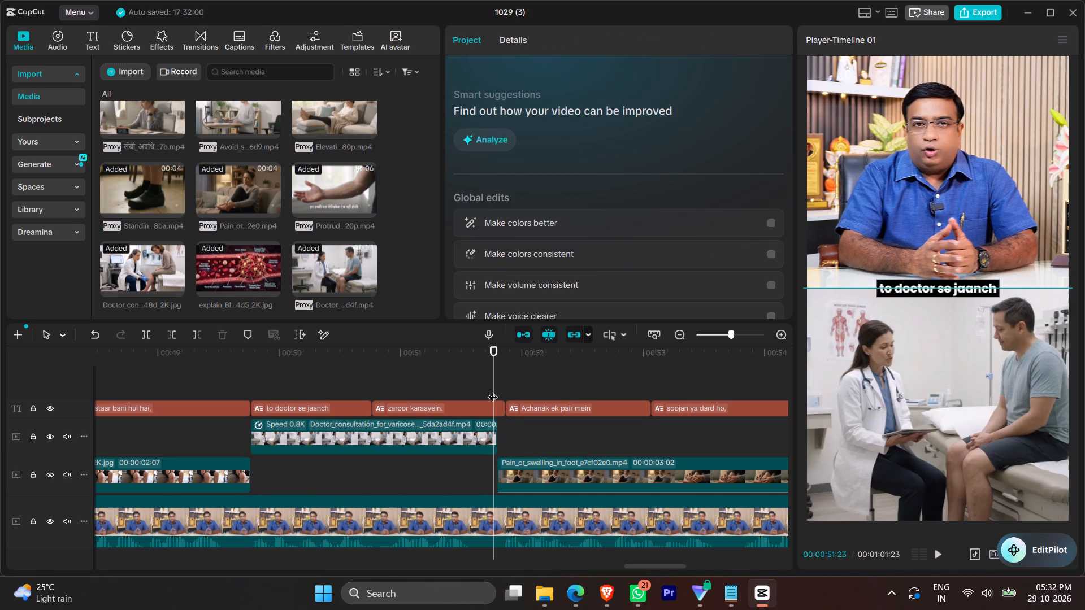
left_click(496, 389)
left_click(486, 441)
key("Left")
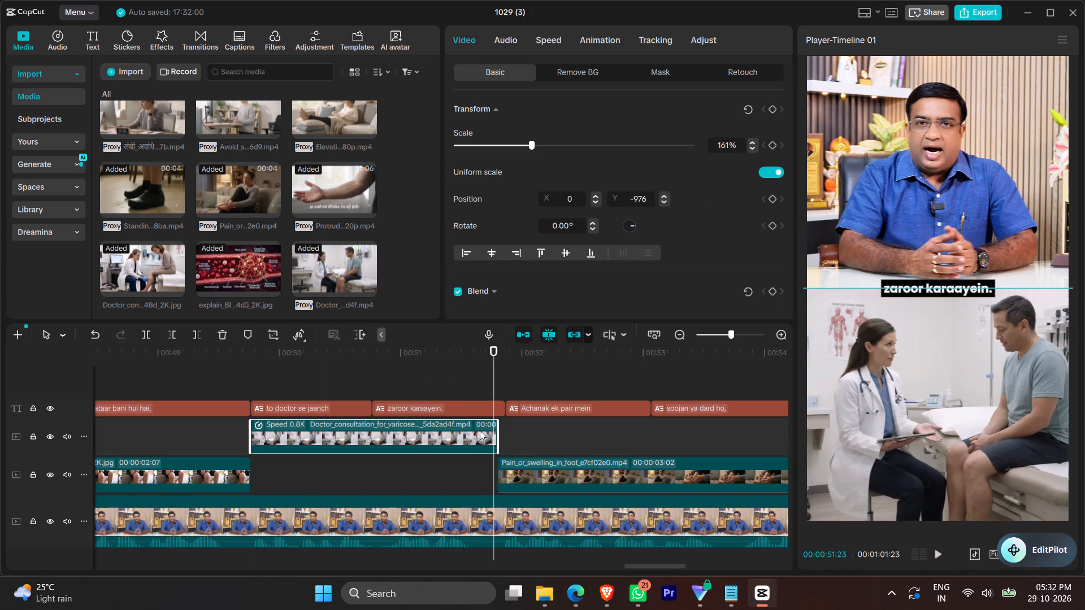
key("Right")
left_click_drag(468, 433, 468, 473)
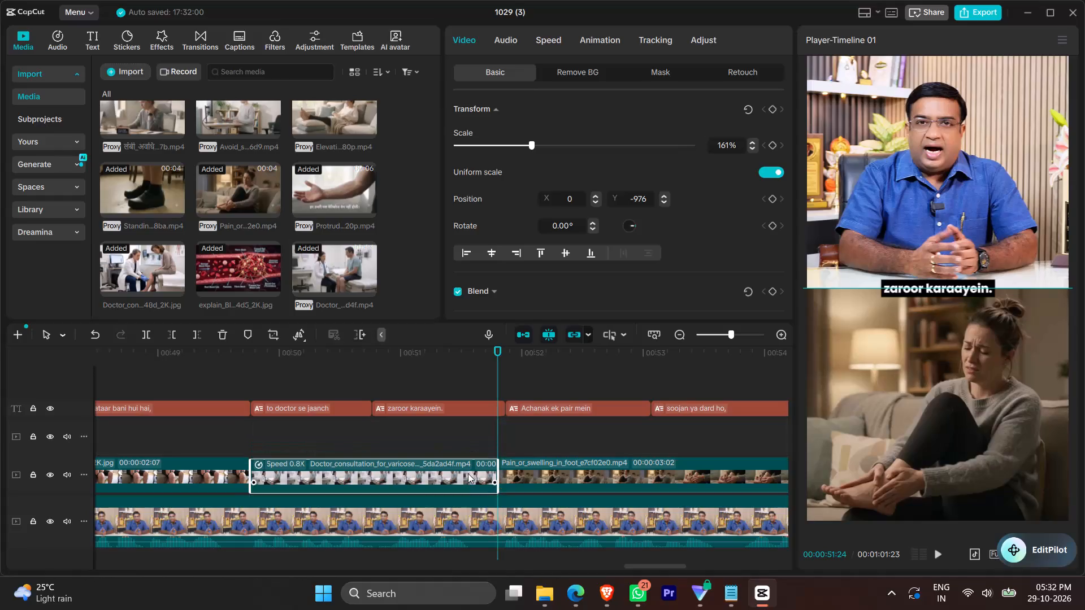
left_click_drag(468, 473, 468, 476)
Play back from just before the doctor consultation clip to the video's end to check visuals against the speech.
left_click(193, 353)
key("space")
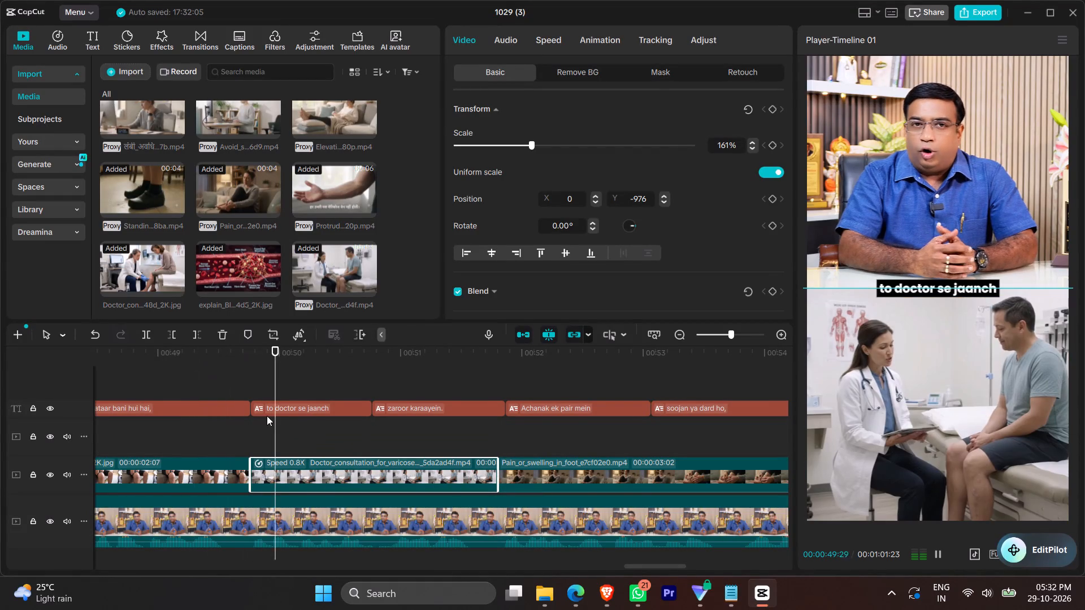
scroll(406, 454, "down", 6, "ctrl")
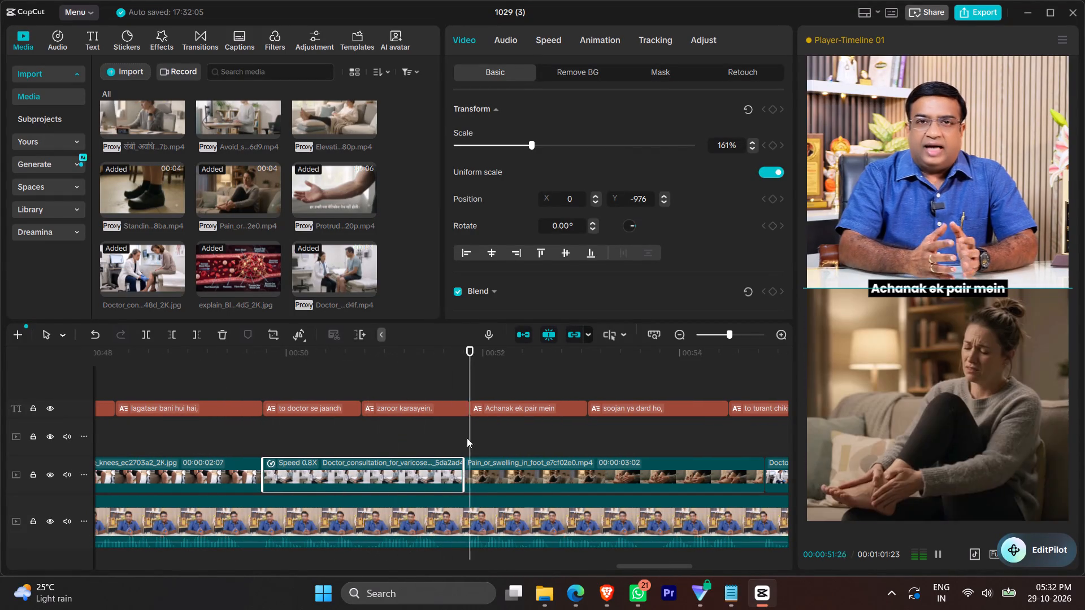
scroll(617, 408, "down", 20, "ctrl")
scroll(617, 408, "down", 6, "ctrl")
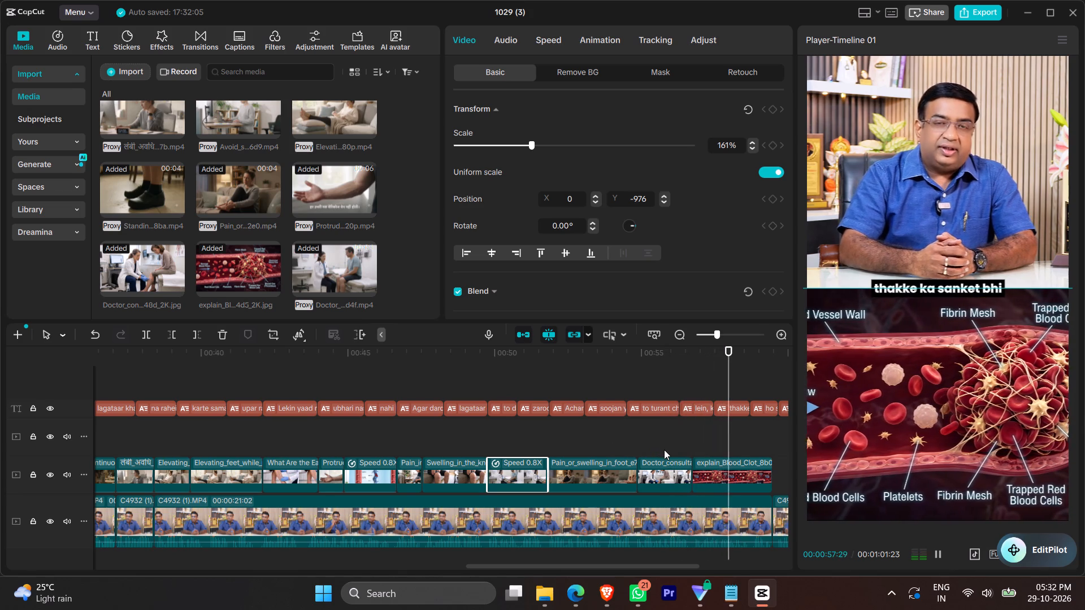
scroll(727, 455, "down", 17)
scroll(719, 457, "down", 7, "ctrl")
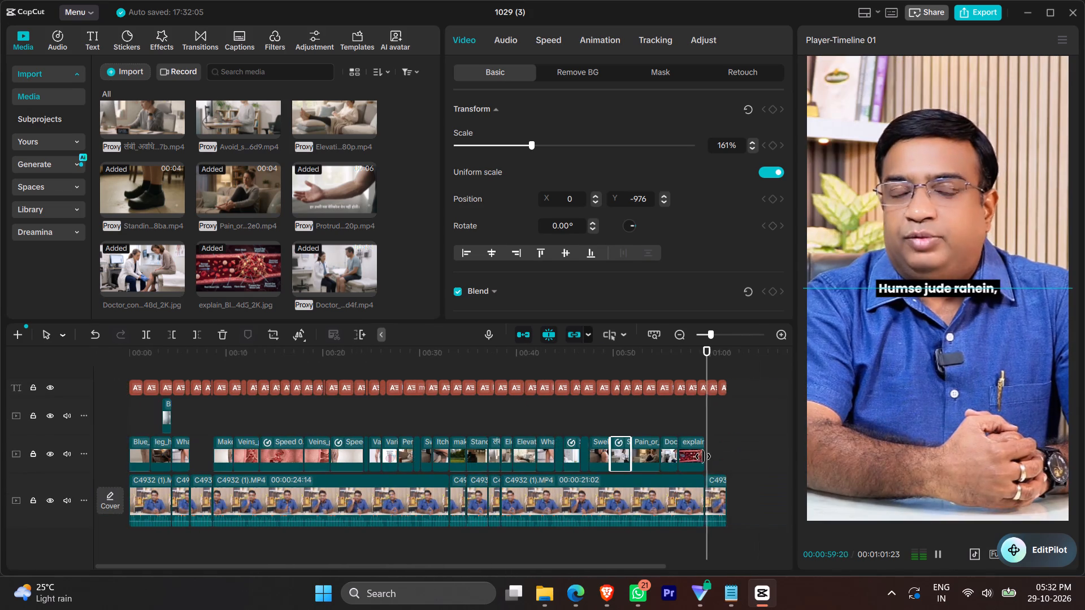
Trim the end of the "ho sakta hai." caption back so it finishes before the closing C4932 (1) clip starts.
left_click(704, 407)
scroll(720, 438, "up", 20, "ctrl")
scroll(720, 438, "up", 10, "ctrl")
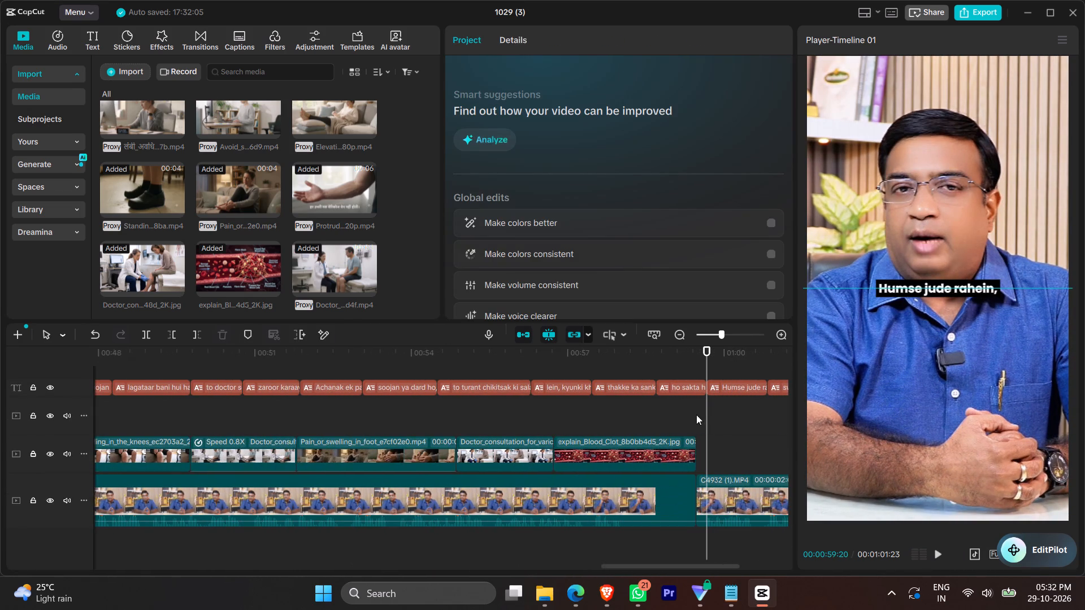
left_click(696, 415)
scroll(703, 431, "up", 14, "ctrl")
left_click(692, 412)
left_click_drag(710, 409, 684, 415)
scroll(699, 412, "left", 1)
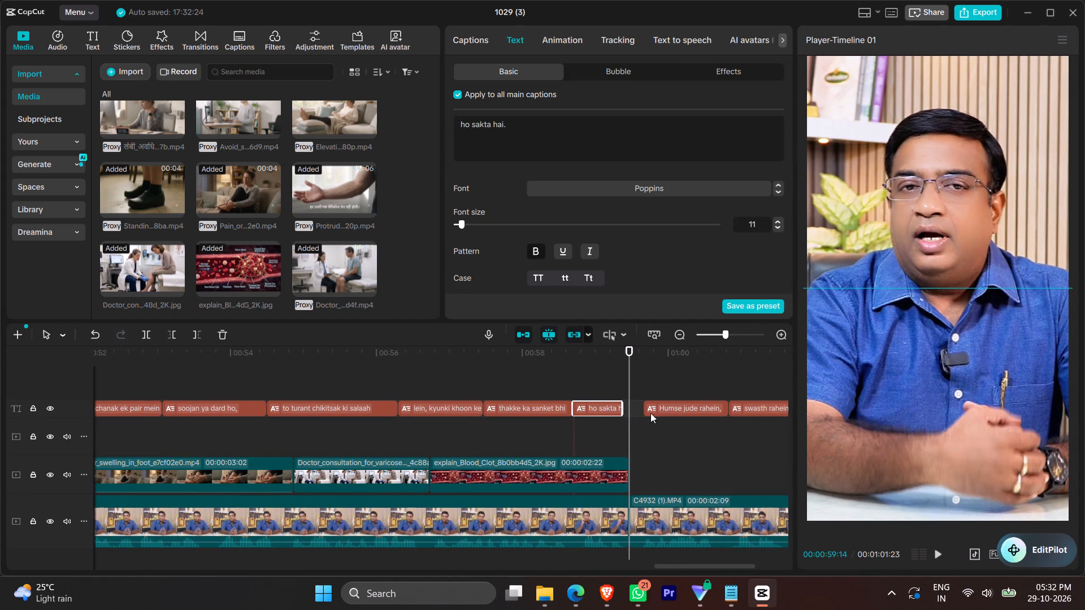
scroll(650, 413, "left", 1)
left_click(620, 407)
left_click(616, 409)
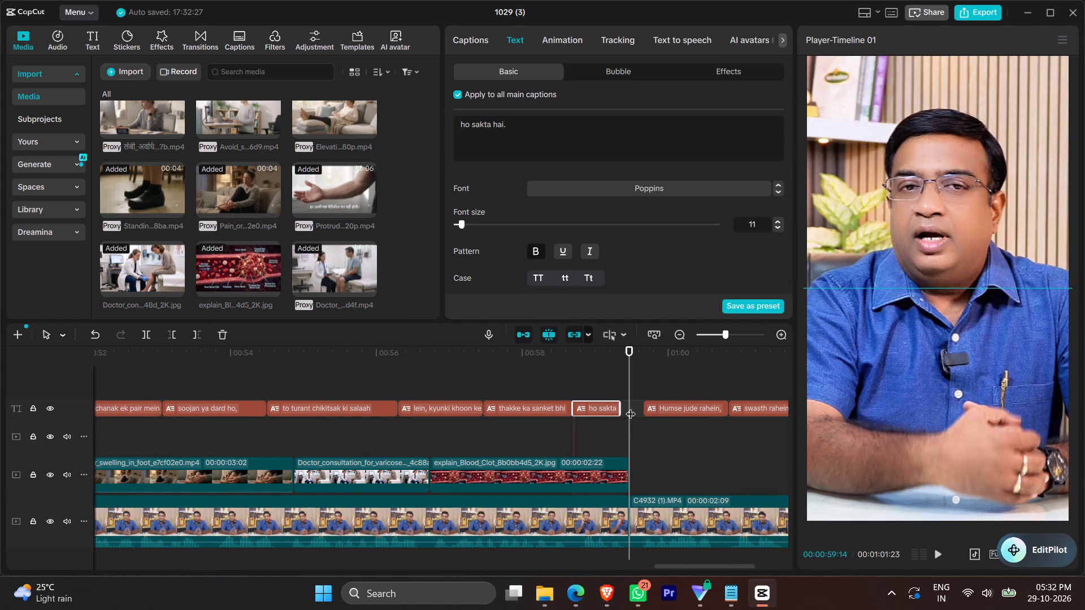
Extend the start of the "Humse jude rahein," caption slightly earlier, to 00:00:59:19.
left_click(644, 405)
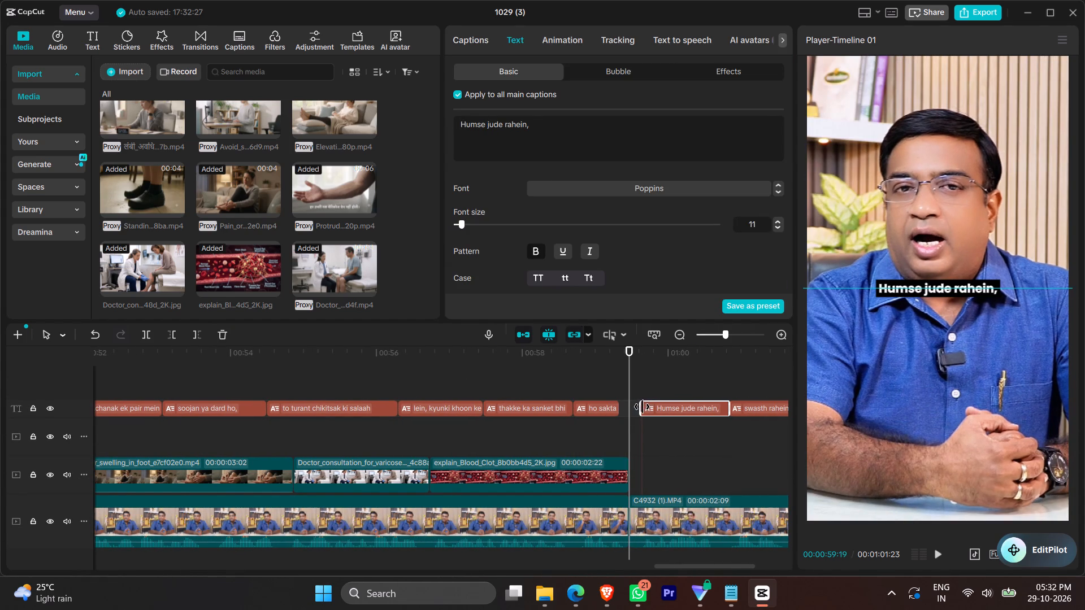
key("space")
key("space")
left_click(639, 390)
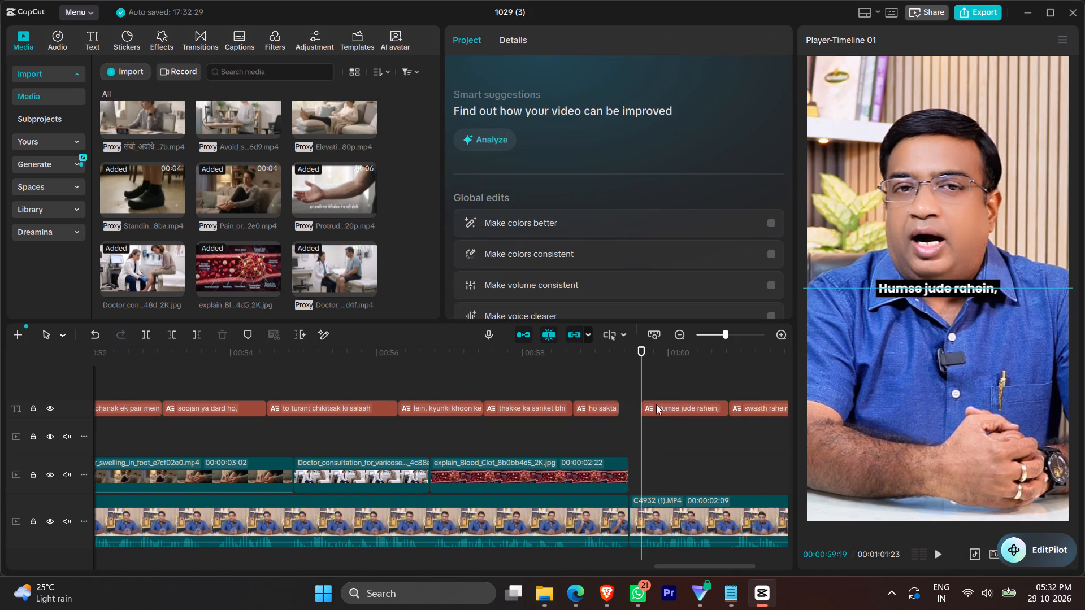
Turn off applying changes to all main captions for the "Humse jude rahein," caption.
left_click(659, 408)
left_click(458, 95)
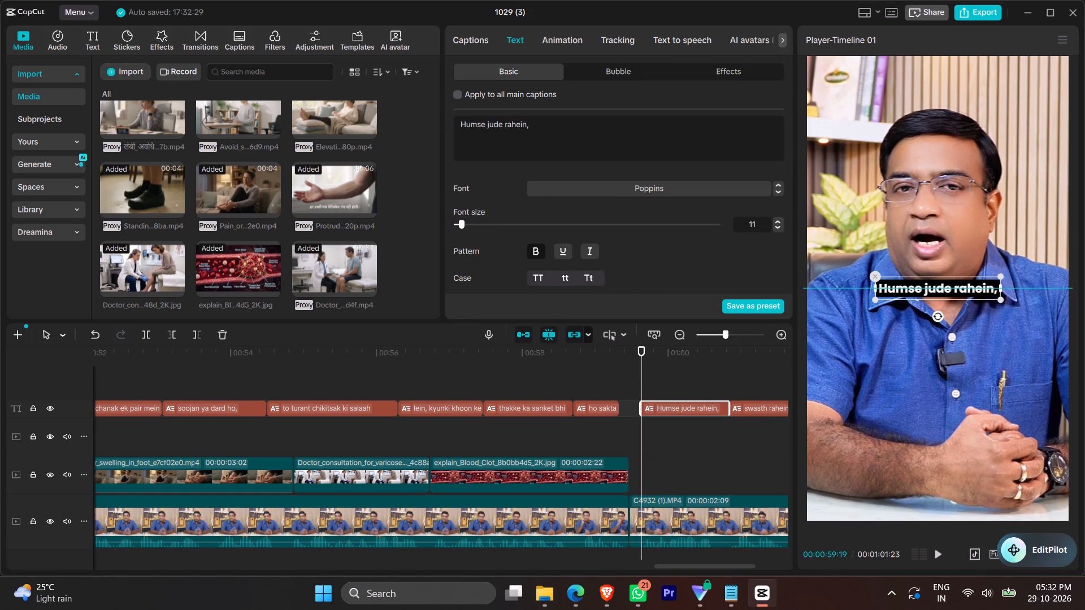
Add a second horizontal guide, place it about three quarters of the way down the video frame, and lock the guides.
left_click(1061, 39)
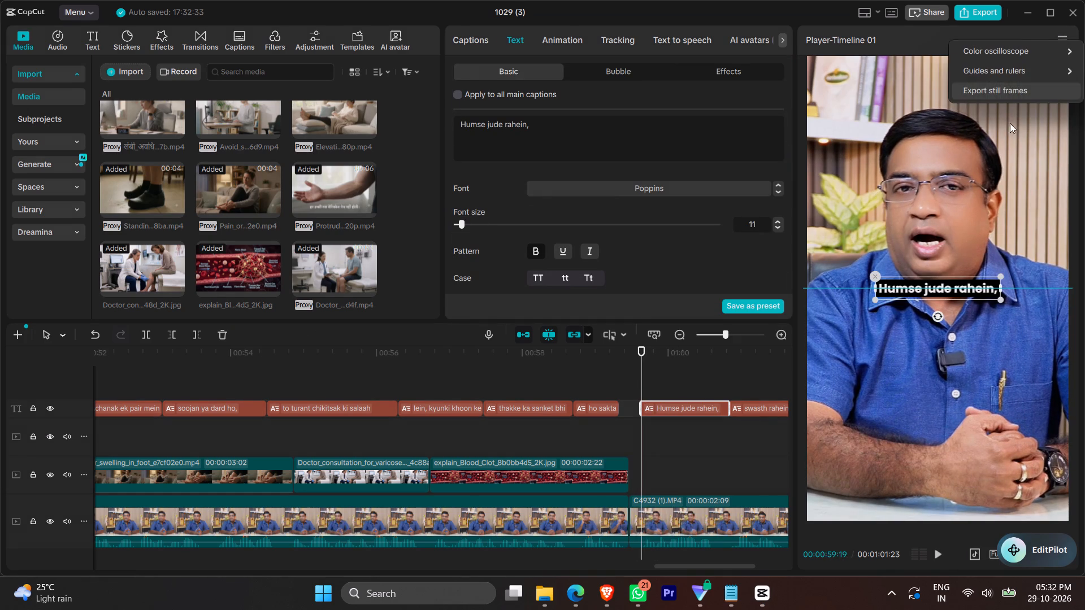
left_click(1000, 72)
left_click(862, 80)
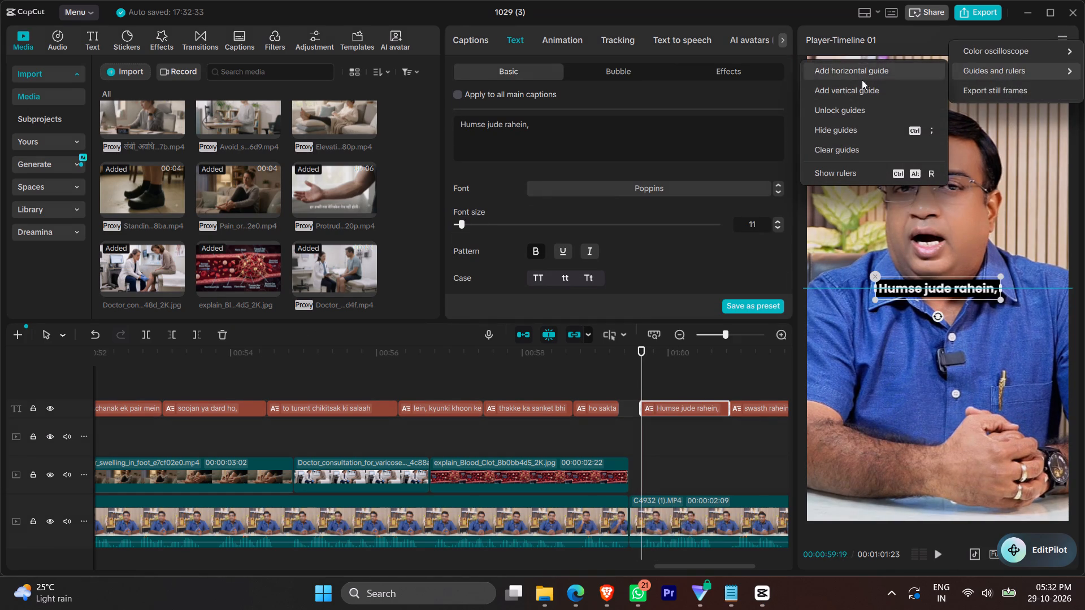
left_click_drag(843, 308, 856, 350)
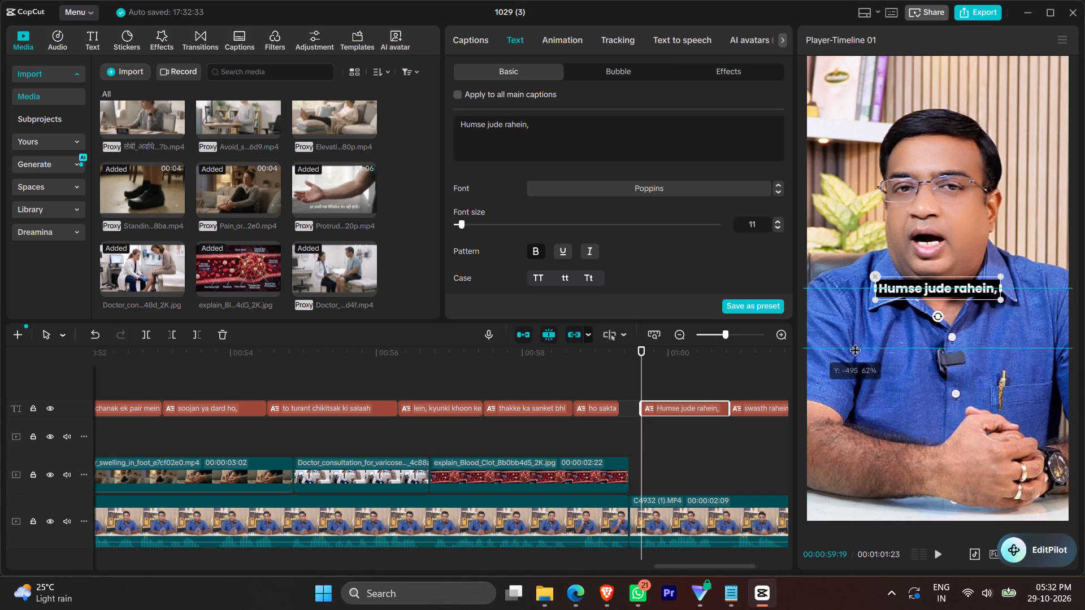
left_click_drag(856, 350, 865, 412)
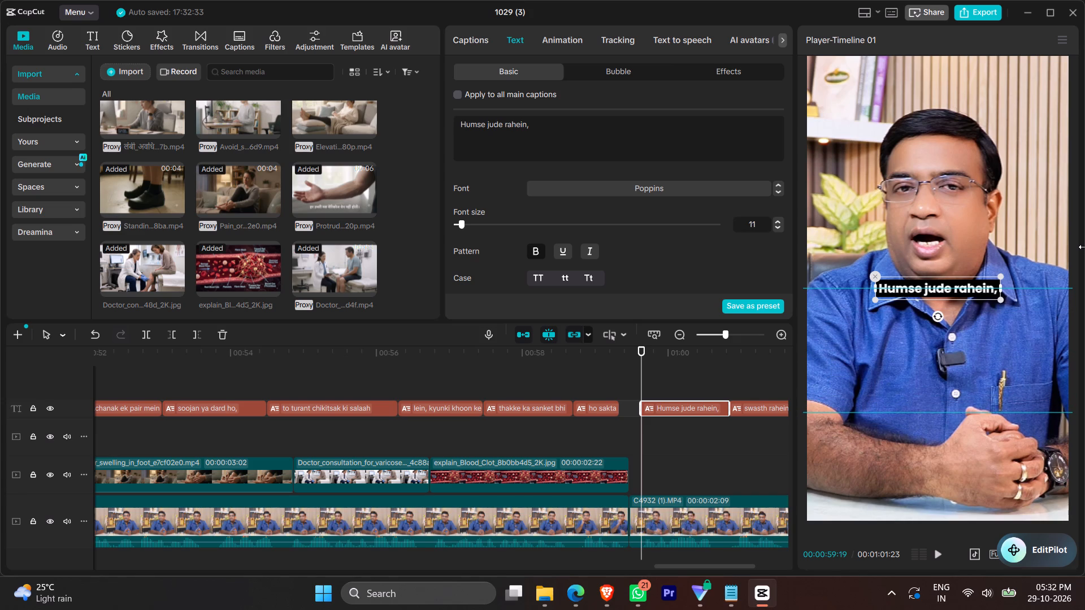
left_click(1054, 45)
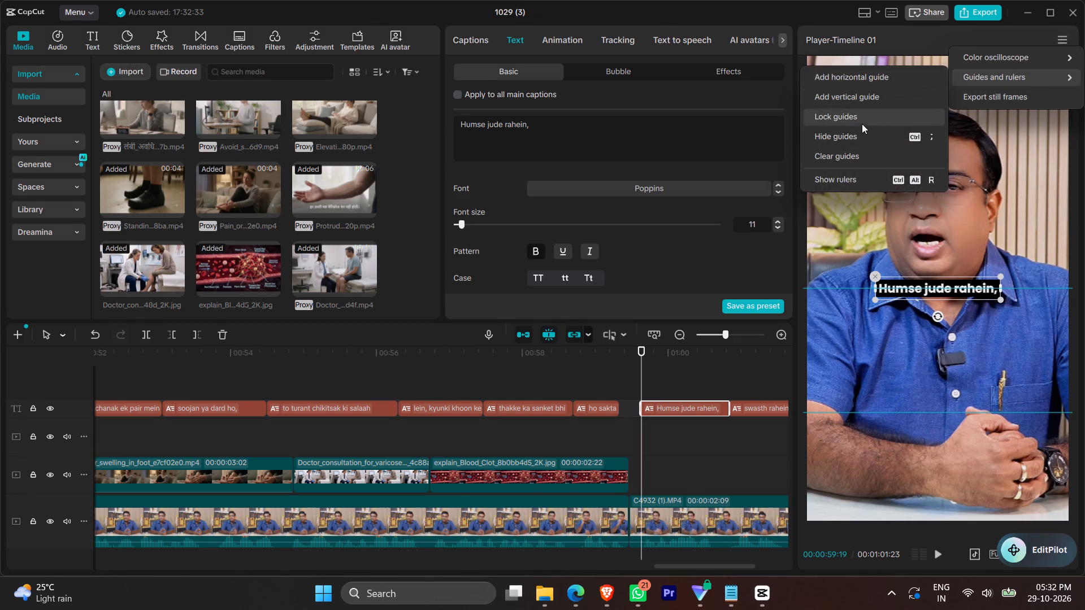
left_click(861, 120)
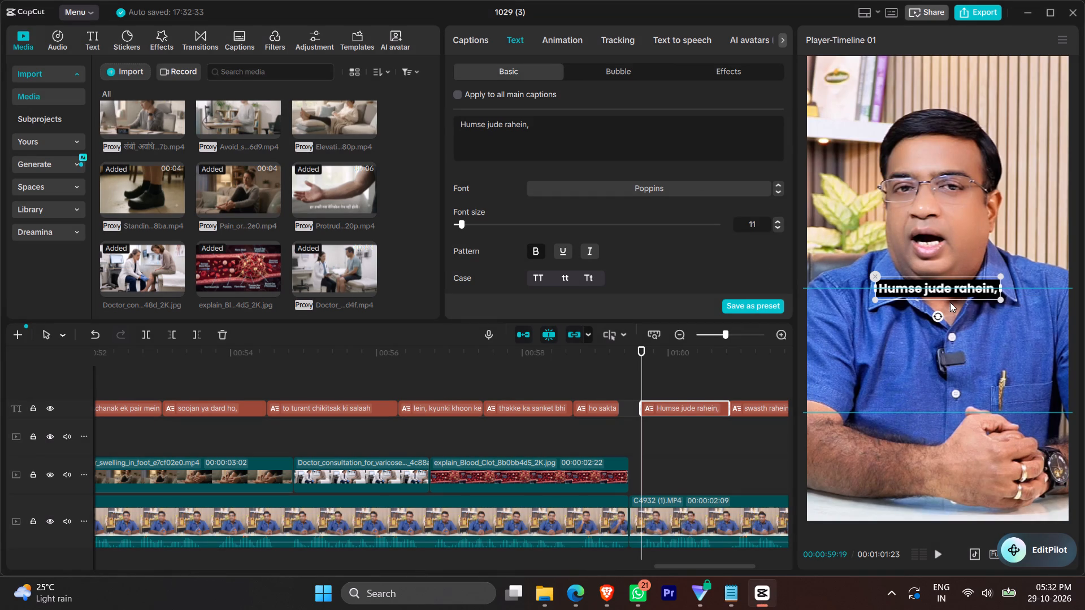
Move the "Humse jude rahein," caption down onto the lower horizontal guide, centred horizontally in the frame.
left_click_drag(946, 294, 961, 415)
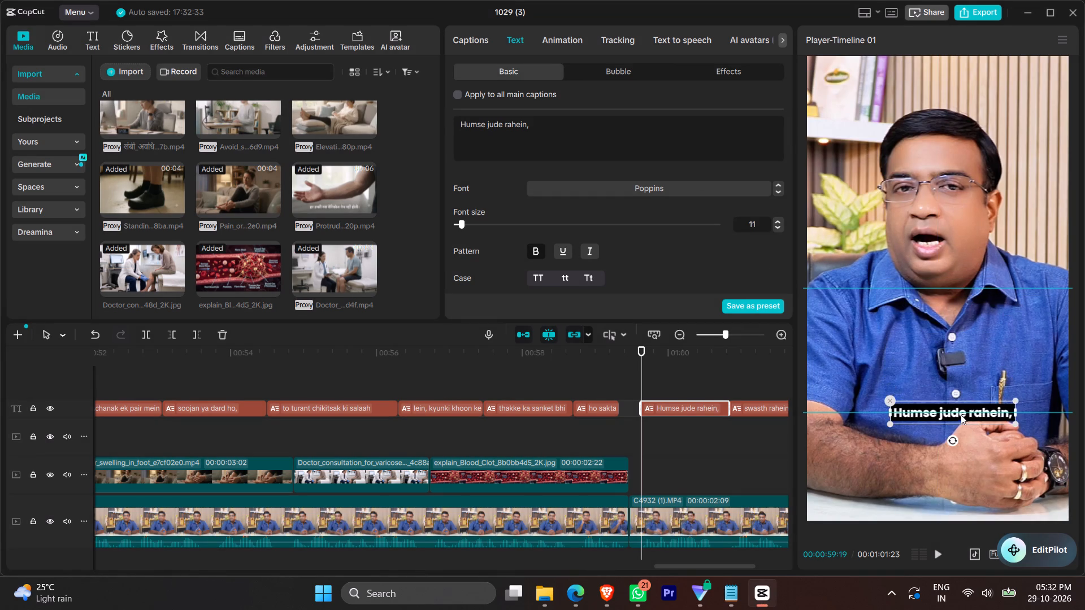
left_click_drag(961, 415, 948, 415)
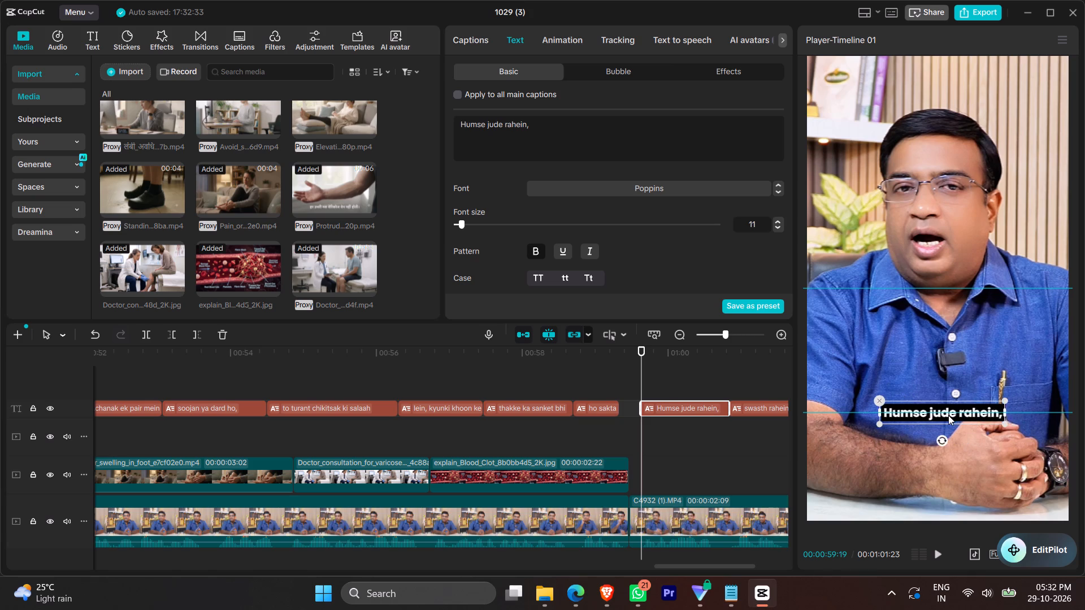
left_click_drag(948, 415, 949, 419)
Copy the "Humse jude rahein," caption's attributes and paste its text style, location size, blend and background onto the "swasth rahein." caption.
scroll(543, 429, "left", 1)
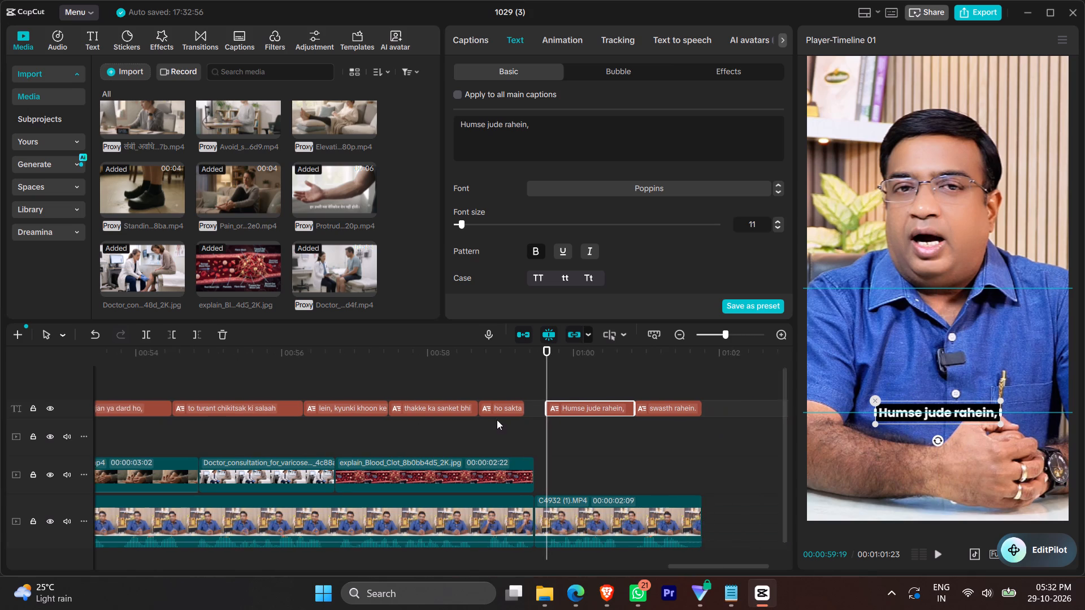
scroll(497, 420, "left", 1)
right_click(518, 415)
right_click(525, 407)
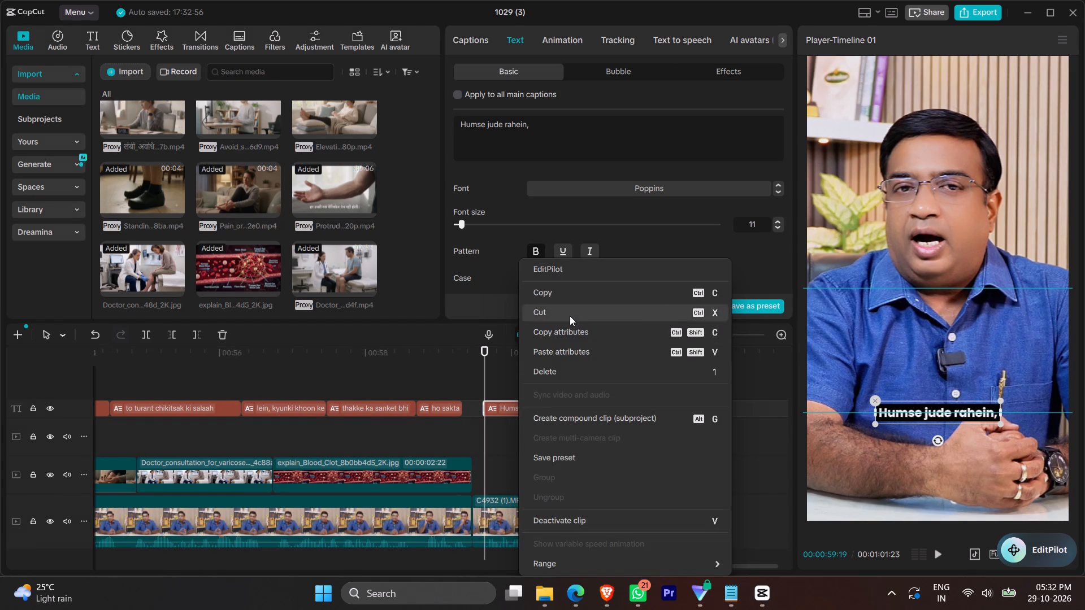
left_click(570, 334)
left_click_drag(539, 372, 604, 431)
right_click(595, 406)
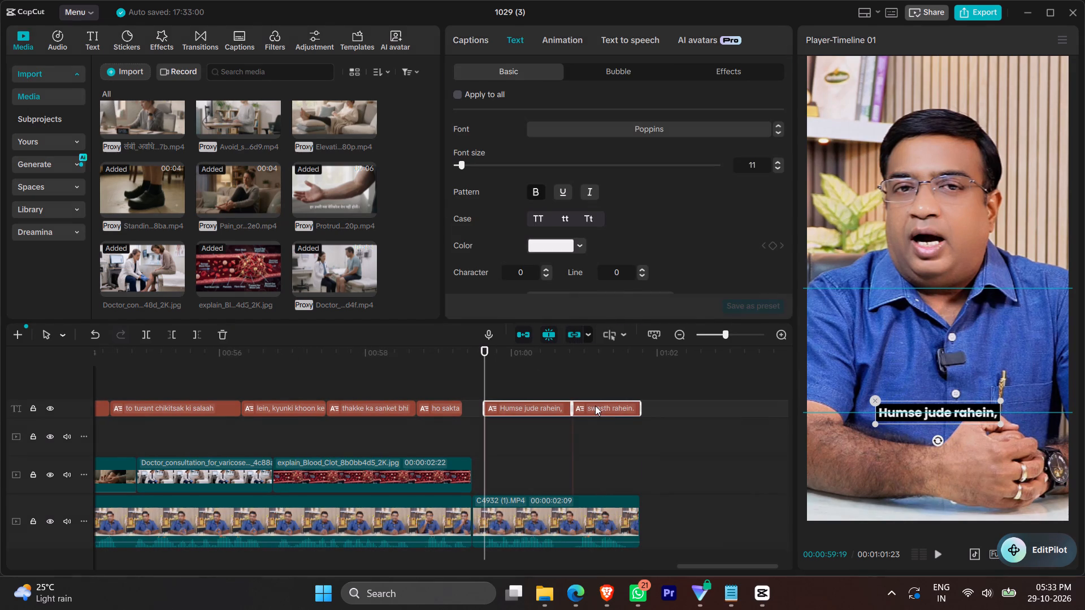
left_click(646, 351)
left_click(715, 354)
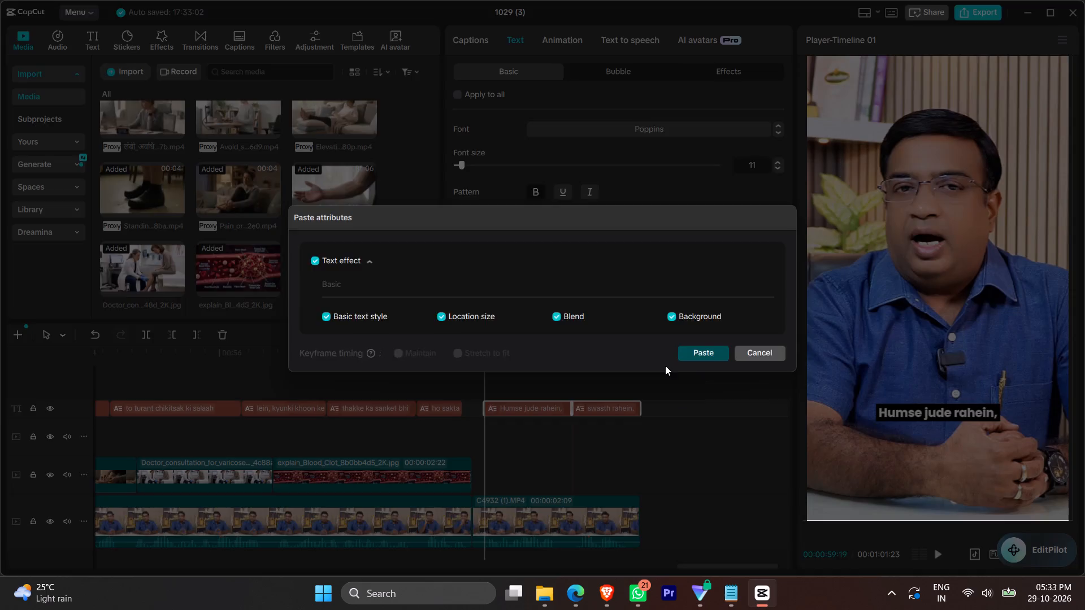
left_click(594, 394)
Play the video from the beginning and check the lower half of the frame for gaps without visuals.
scroll(612, 381, "down", 20, "ctrl")
scroll(612, 381, "down", 15, "ctrl")
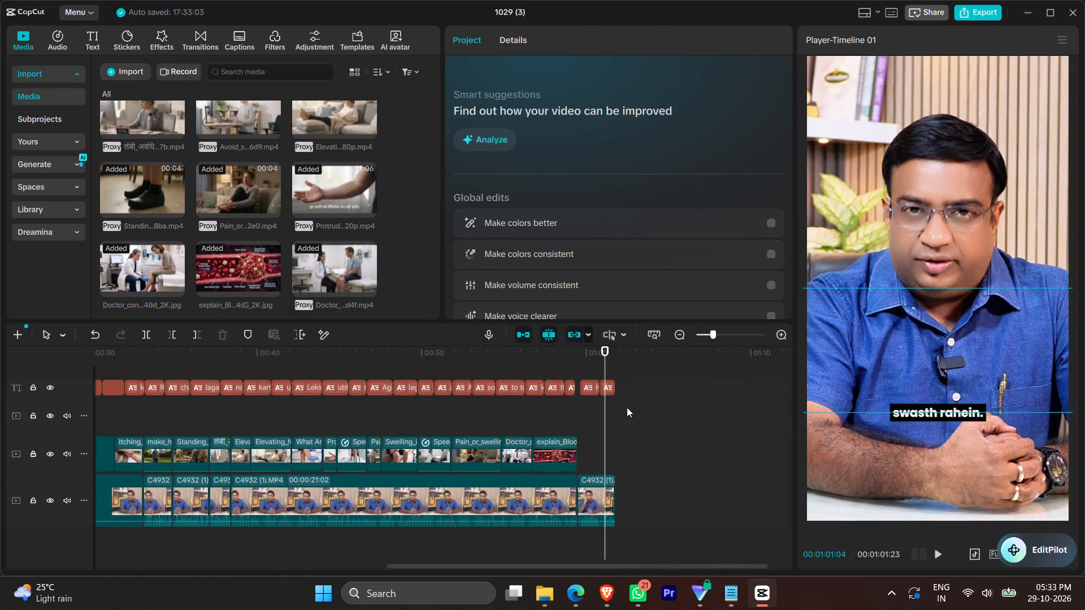
scroll(627, 407, "down", 15, "ctrl")
scroll(627, 394, "right", 2)
type("0")
key("space")
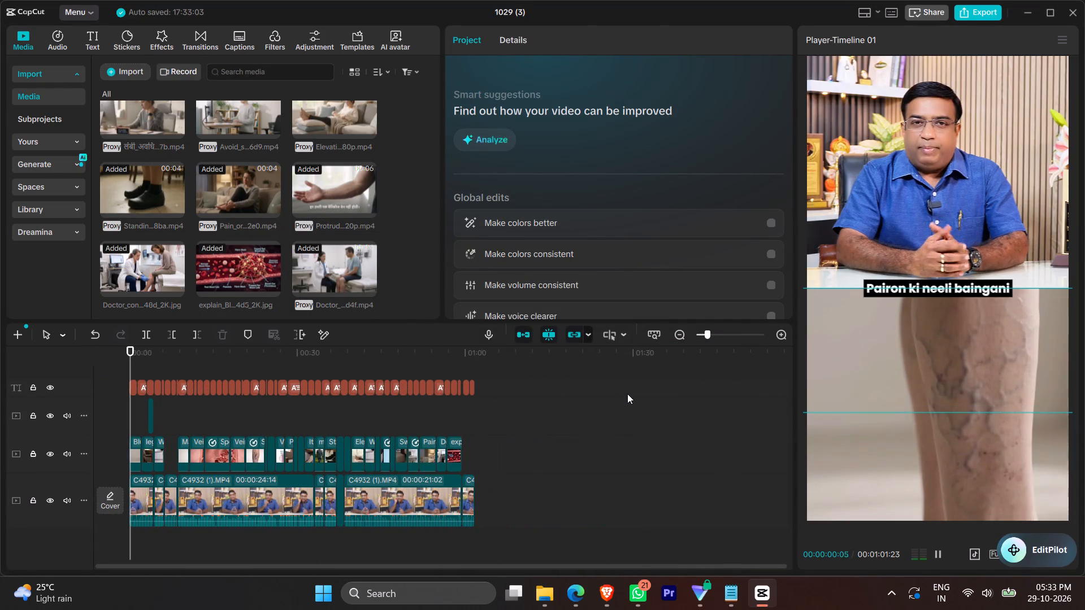
scroll(764, 390, "up", 11, "ctrl")
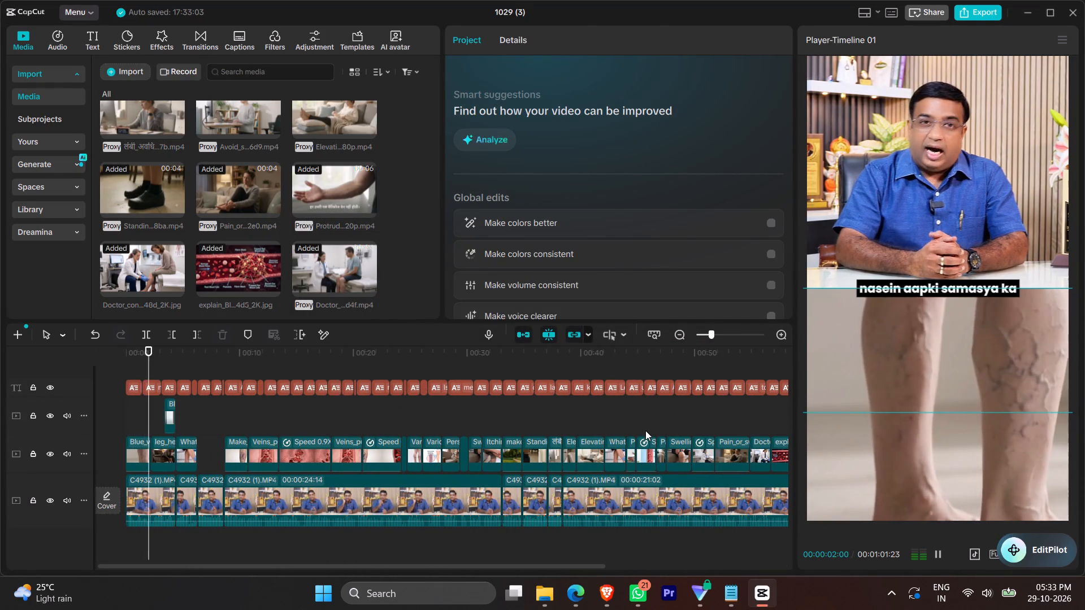
key("space")
left_click(199, 425)
key("space")
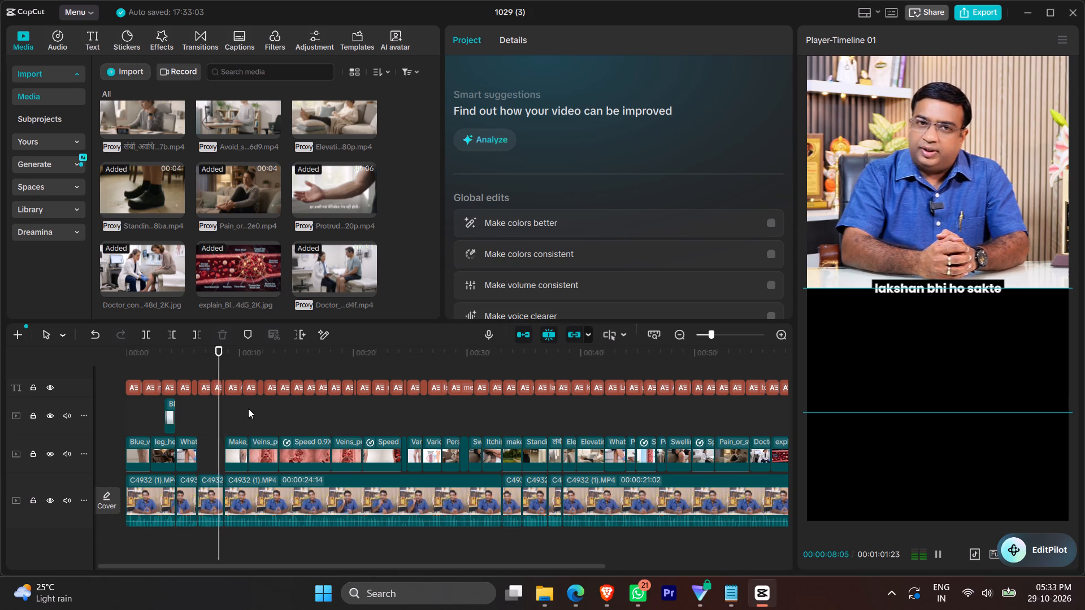
key("space")
Add the varicose veins image comparing healthy and varicose veins above the gap following the "What Are the" clip.
scroll(223, 208, "up", 4)
scroll(281, 264, "up", 4)
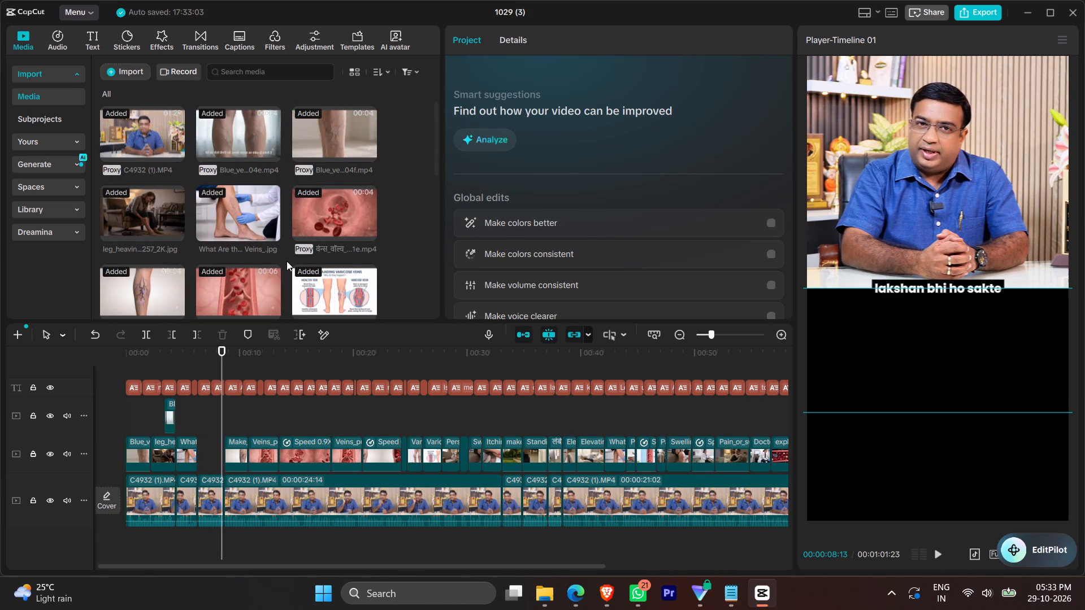
scroll(287, 263, "down", 2)
left_click(429, 408)
left_click(418, 408)
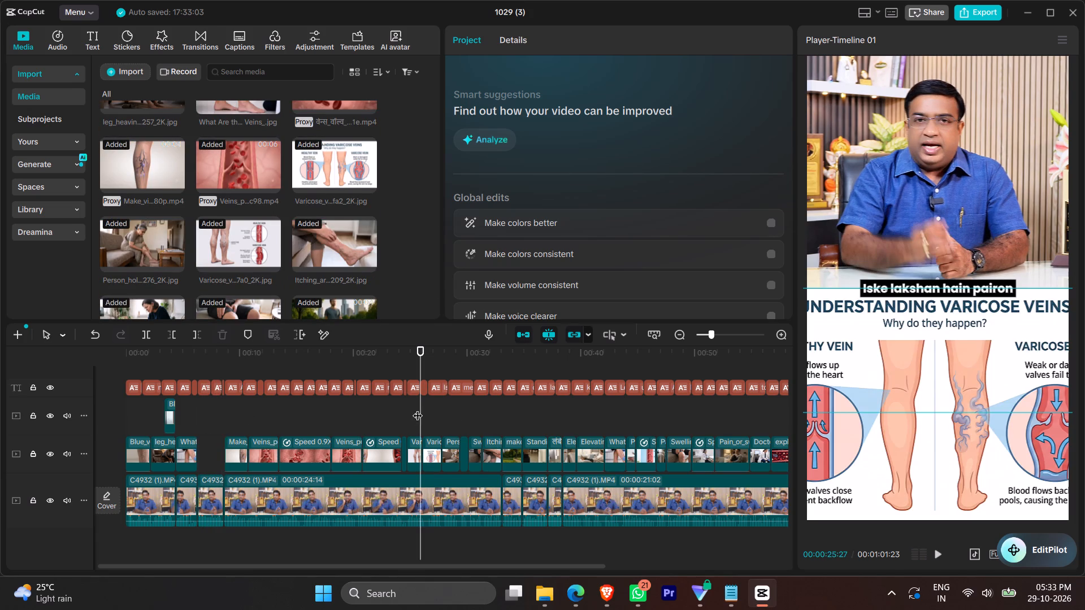
left_click(416, 447)
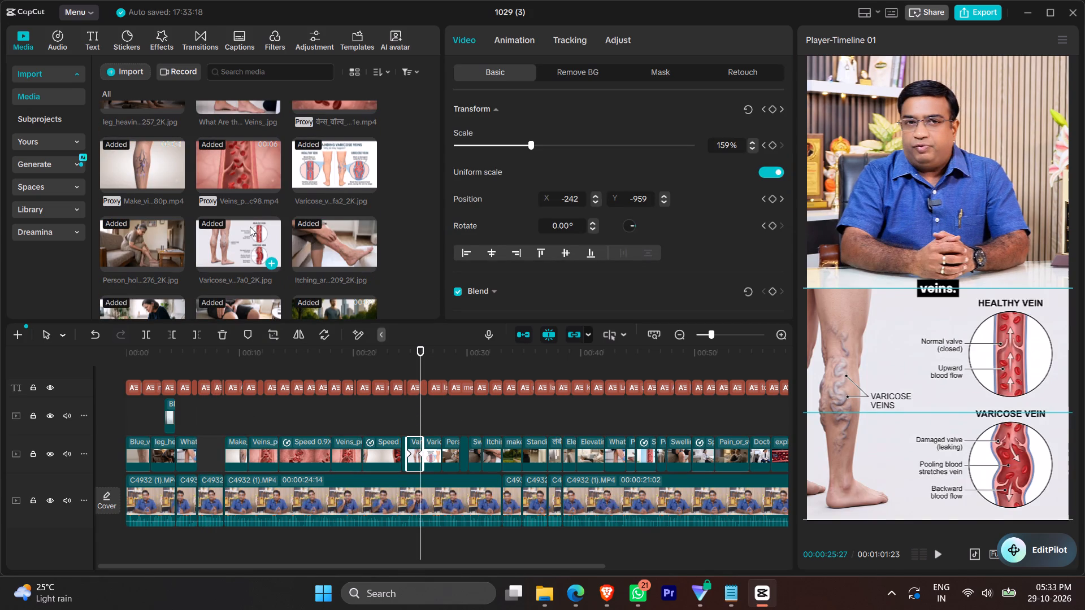
left_click_drag(250, 229, 196, 419)
scroll(198, 425, "up", 3, "ctrl")
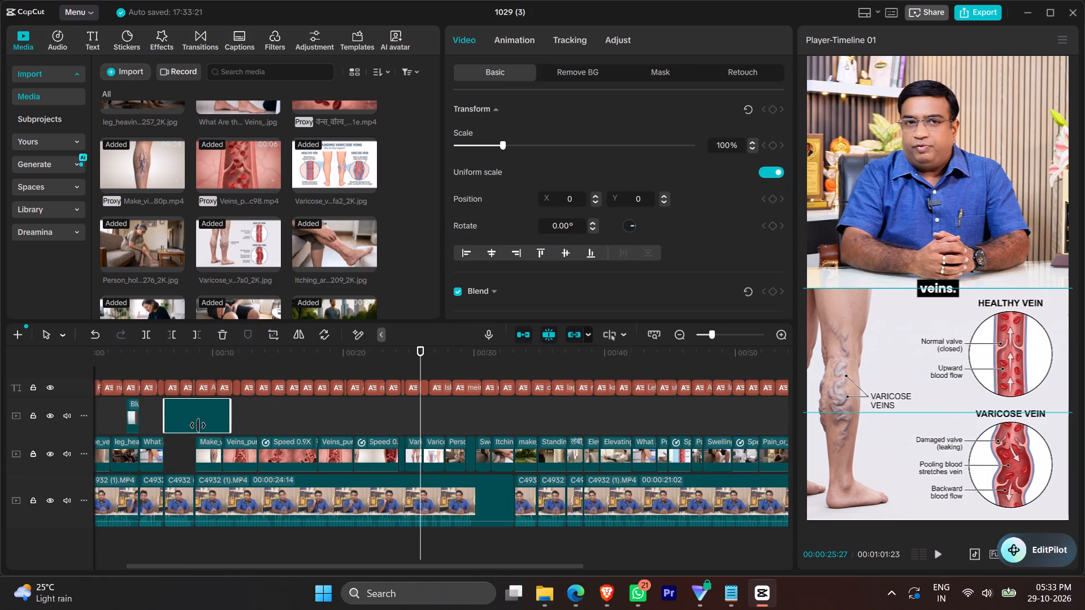
scroll(198, 425, "up", 9, "ctrl")
scroll(199, 425, "right", 4)
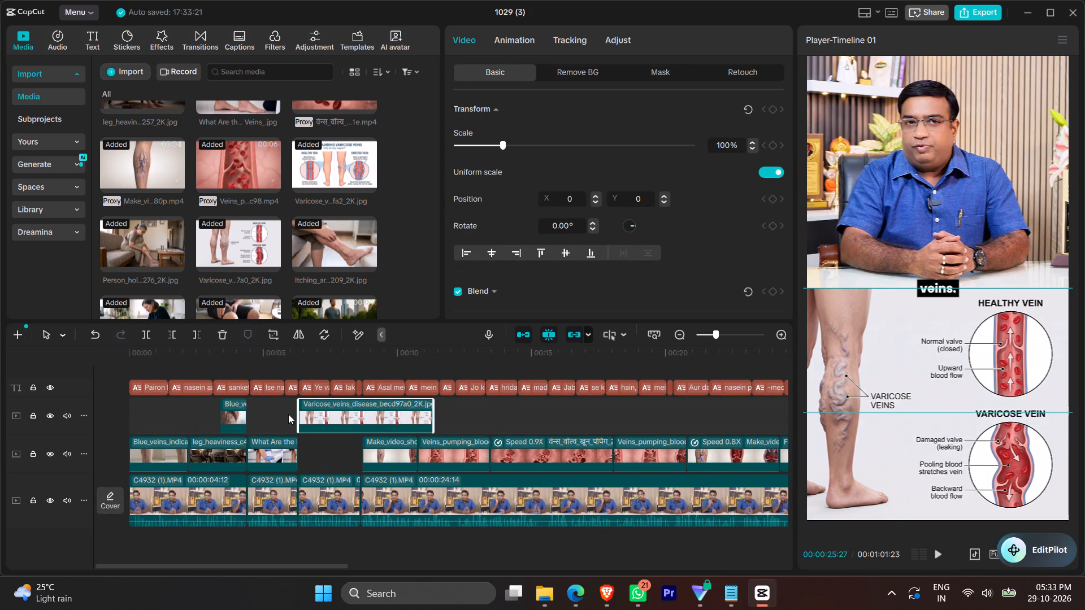
Move the added varicose veins image down into the lower half of the frame, at position X 0, Y -913.
left_click(299, 361)
key("space")
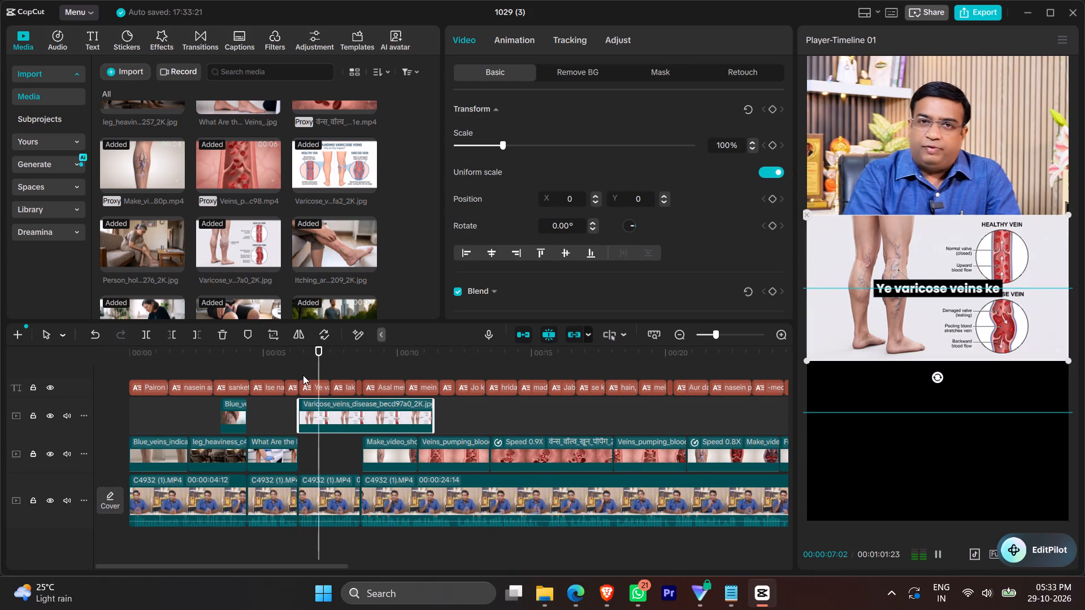
key("space")
left_click_drag(907, 330, 910, 433)
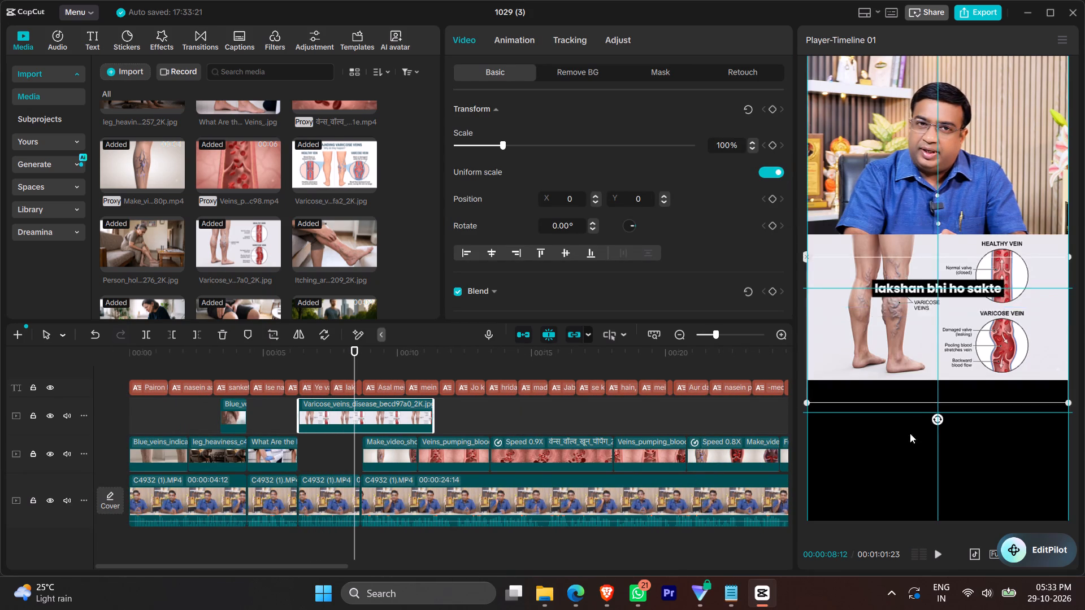
left_click_drag(910, 433, 906, 441)
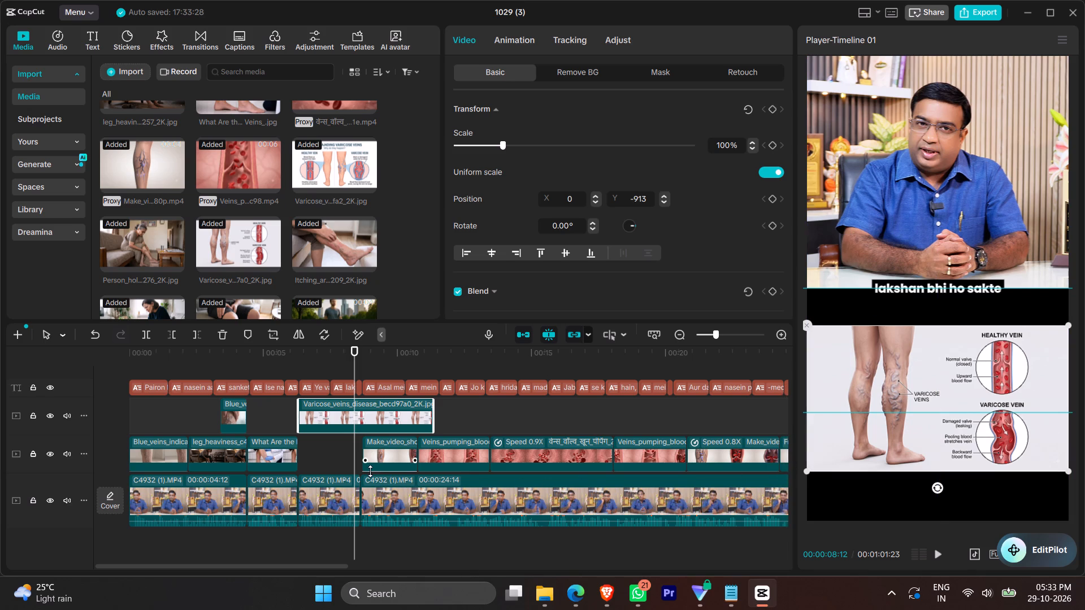
Duplicate the varicose veins image and place the copy on the track above, aligned with the original's start.
key("ctrl+c")
key("ctrl+v")
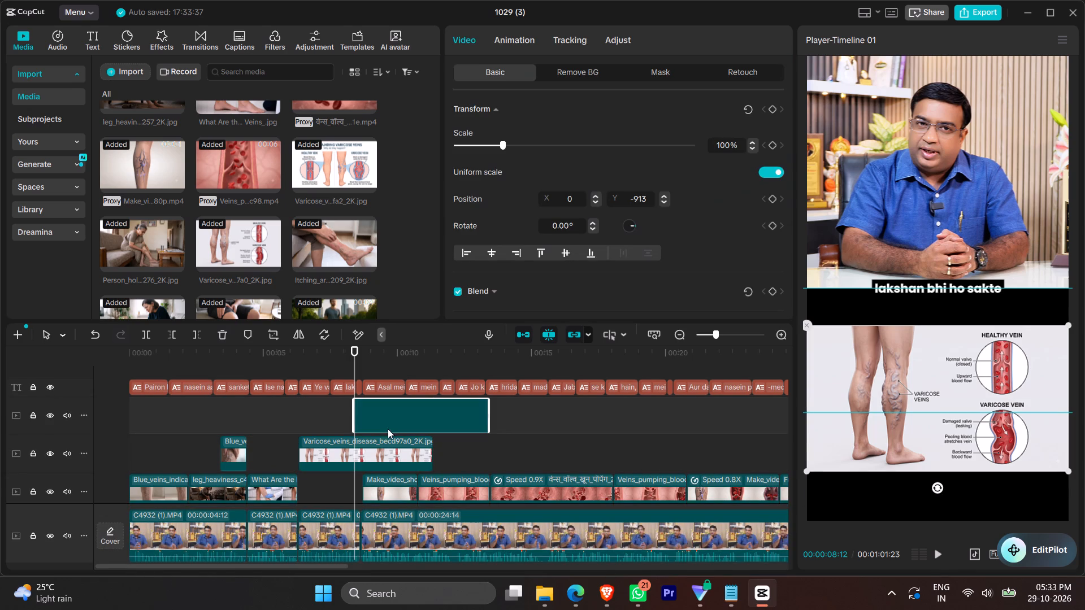
left_click_drag(390, 425, 340, 429)
left_click_drag(342, 415, 337, 415)
Trim both varicose veins images to end where the next lower-half clip starts, and move them down one track into the gap.
left_click_drag(470, 424, 431, 447)
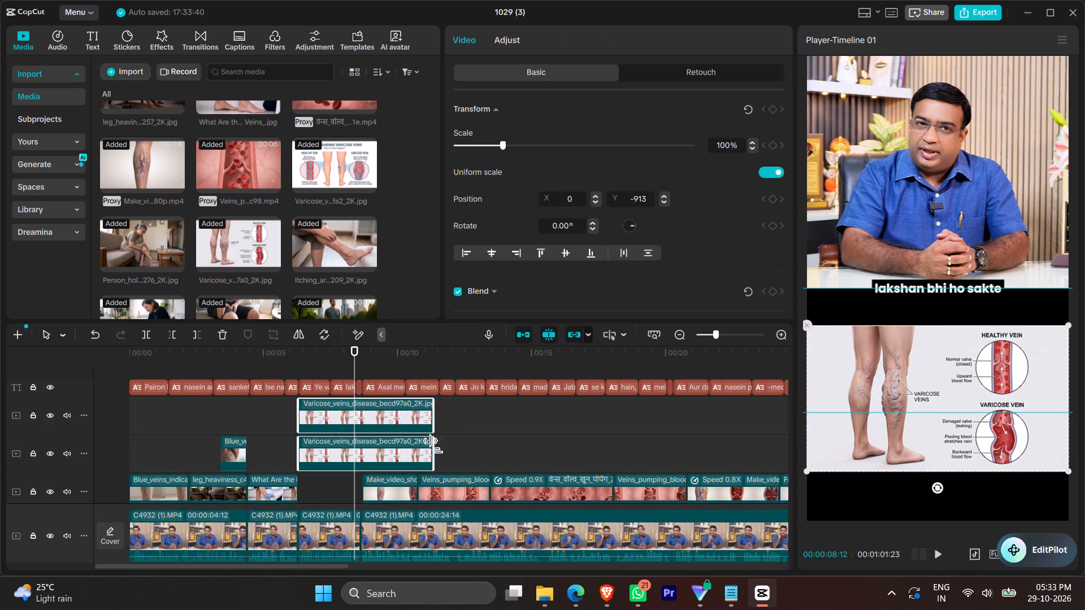
left_click_drag(435, 446, 362, 450)
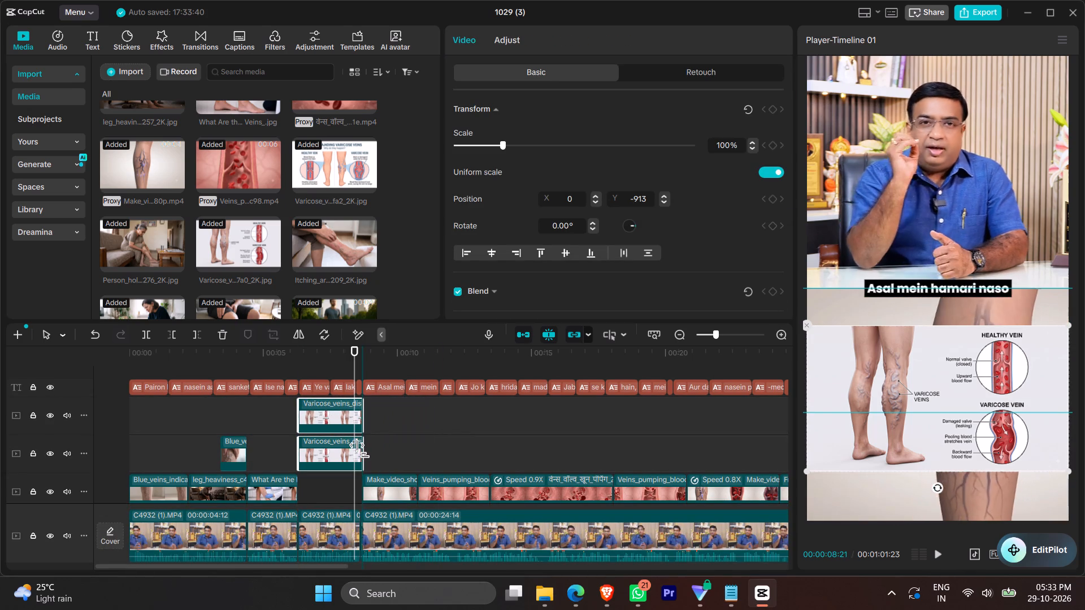
left_click_drag(346, 456, 348, 477)
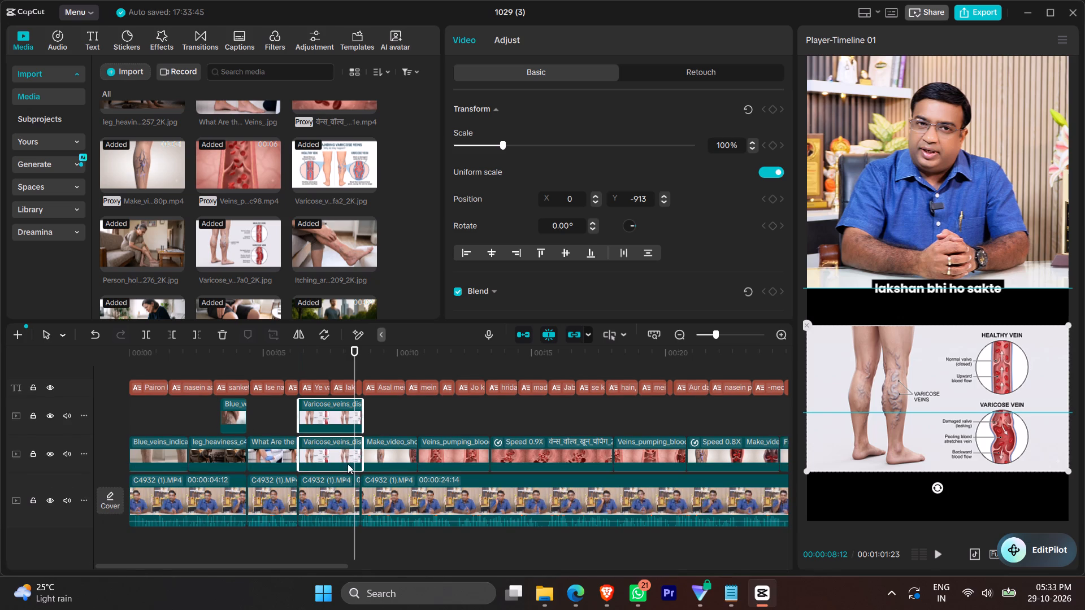
Scale the lower-track varicose veins image to 159% and position it at Y -959 as the lower-half background.
left_click(289, 360)
left_click(323, 446)
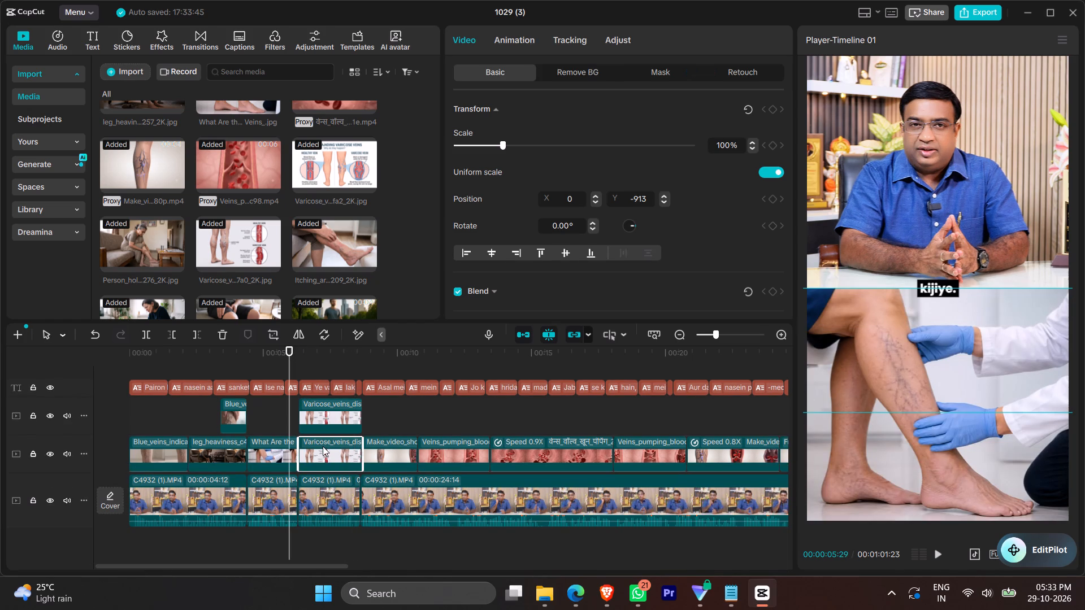
left_click(329, 371)
left_click(325, 446)
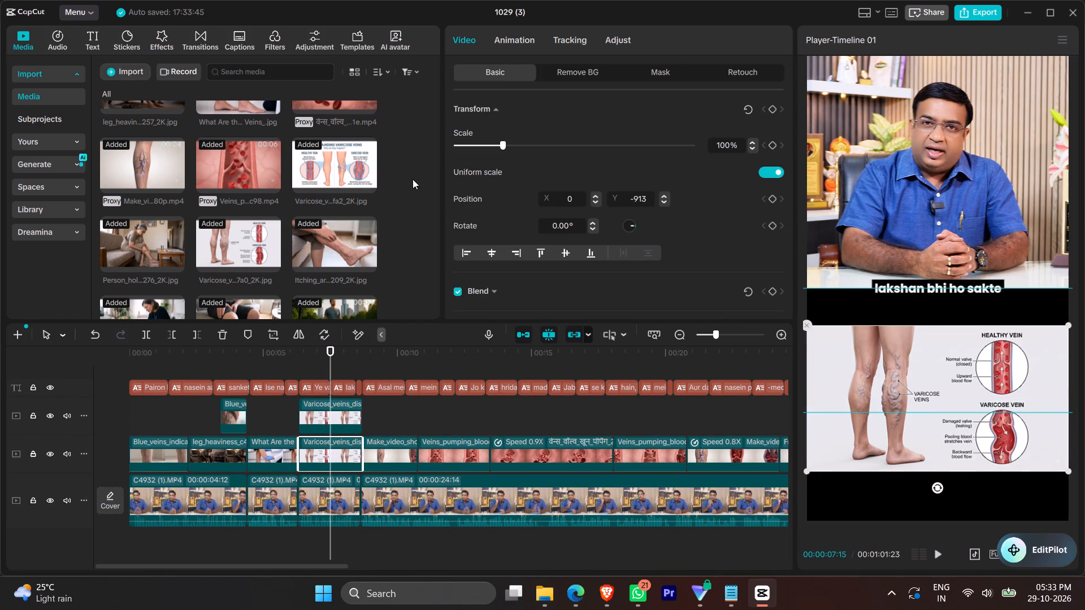
left_click_drag(502, 151, 528, 156)
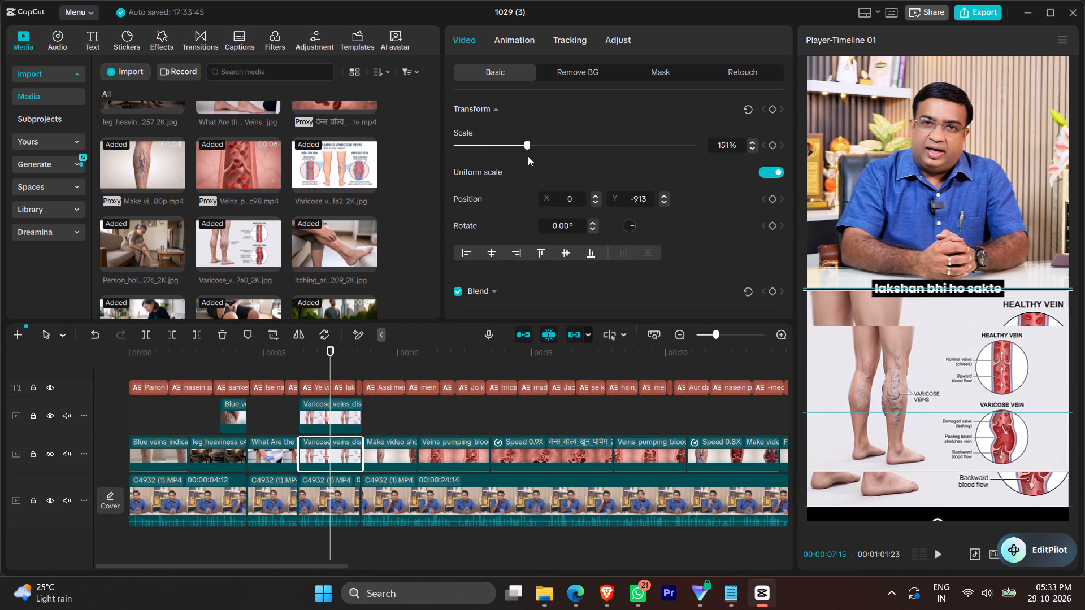
left_click_drag(528, 156, 532, 157)
left_click(713, 149)
scroll(713, 149, "down", 2)
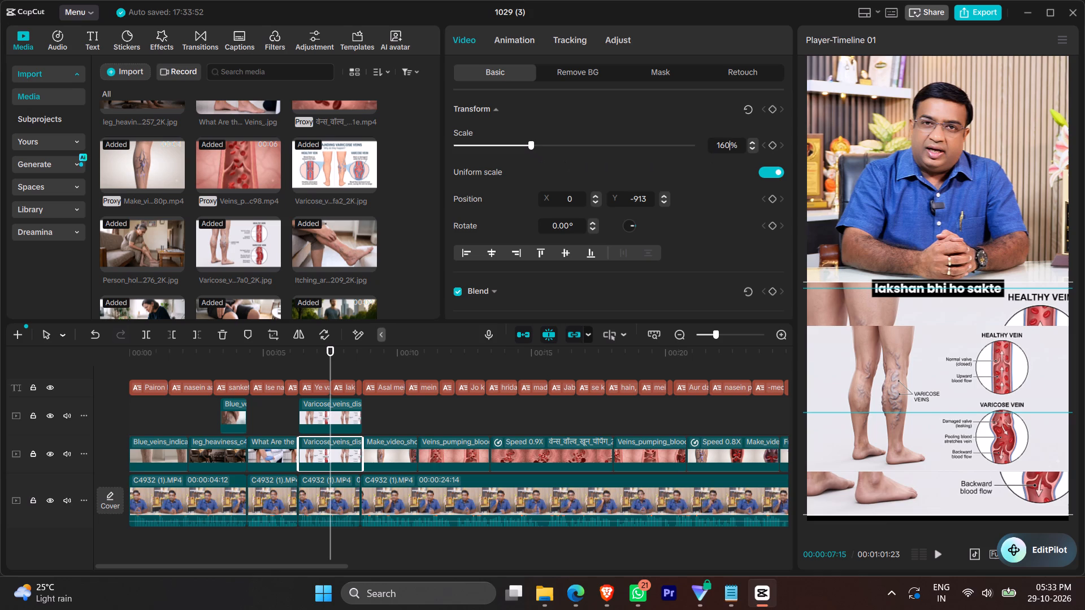
scroll(713, 149, "down", 1)
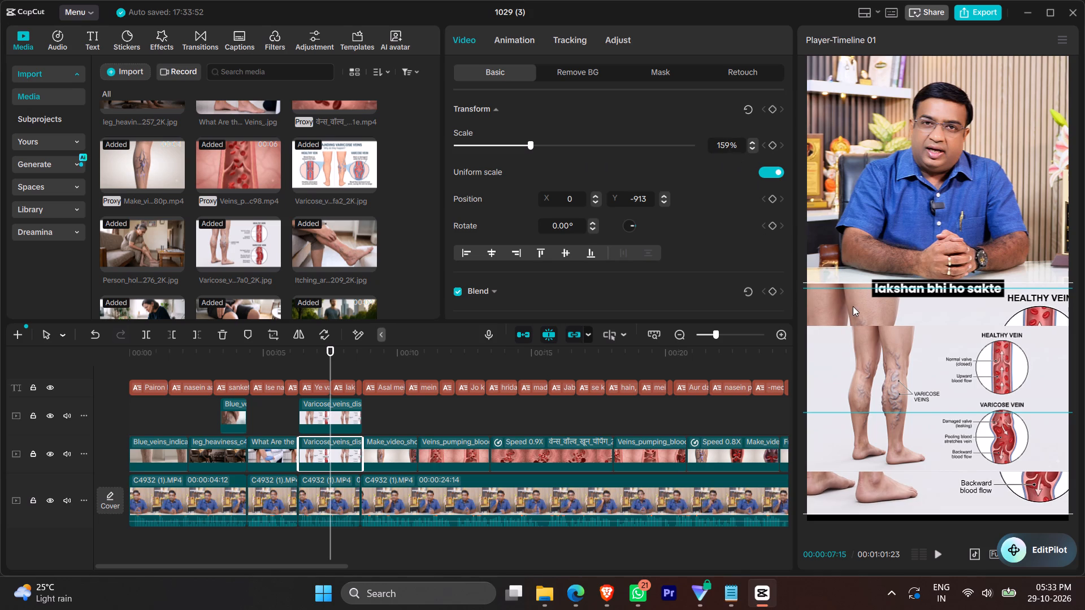
left_click(838, 298)
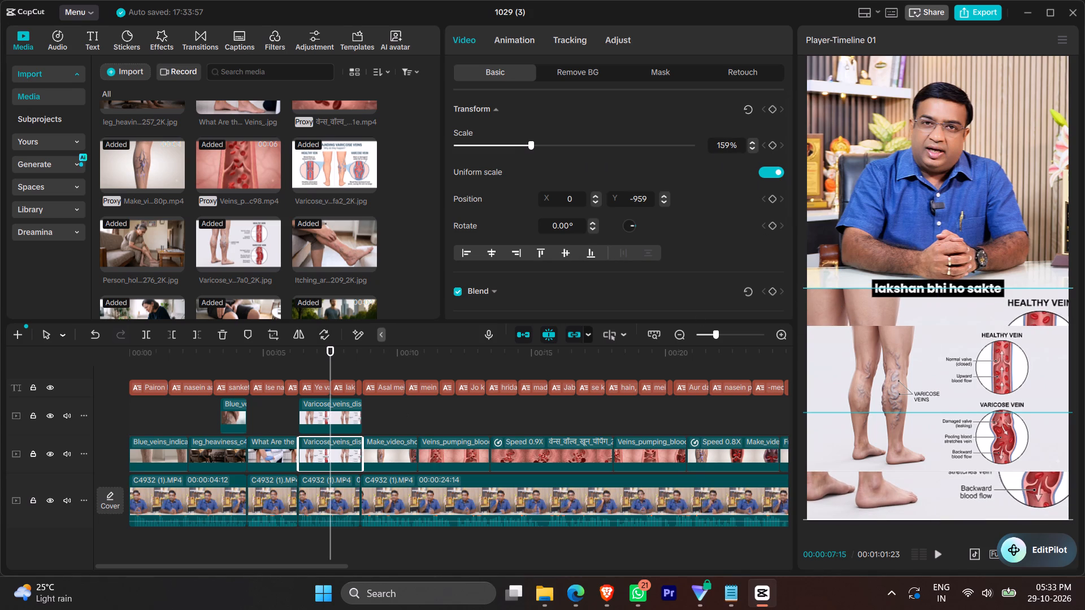
Search the video effects for "blur" and apply the Blur effect to the enlarged varicose veins image.
left_click(164, 37)
left_click(234, 76)
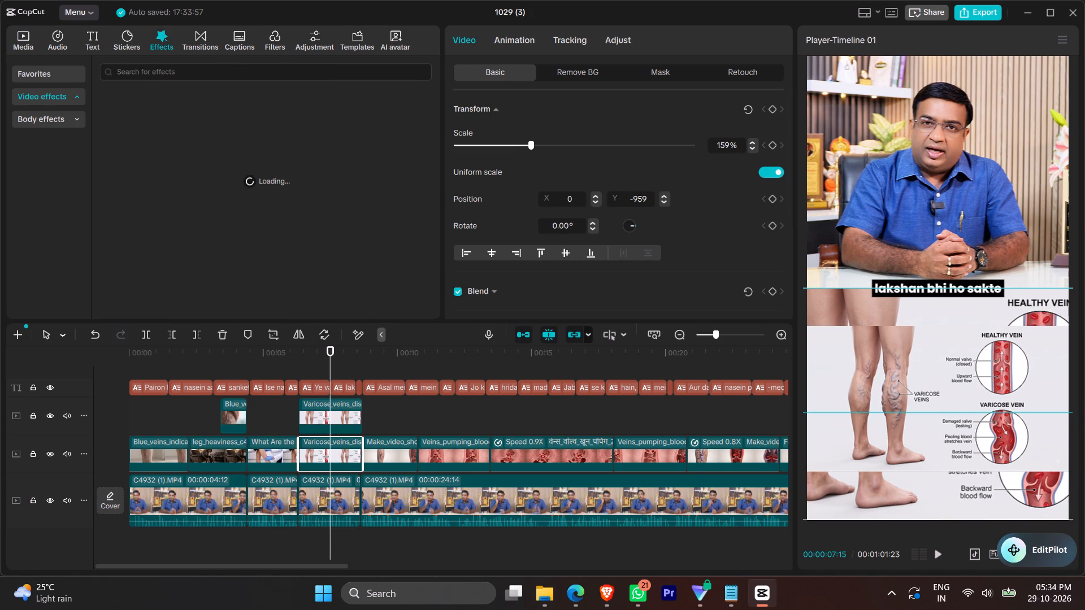
type("blur")
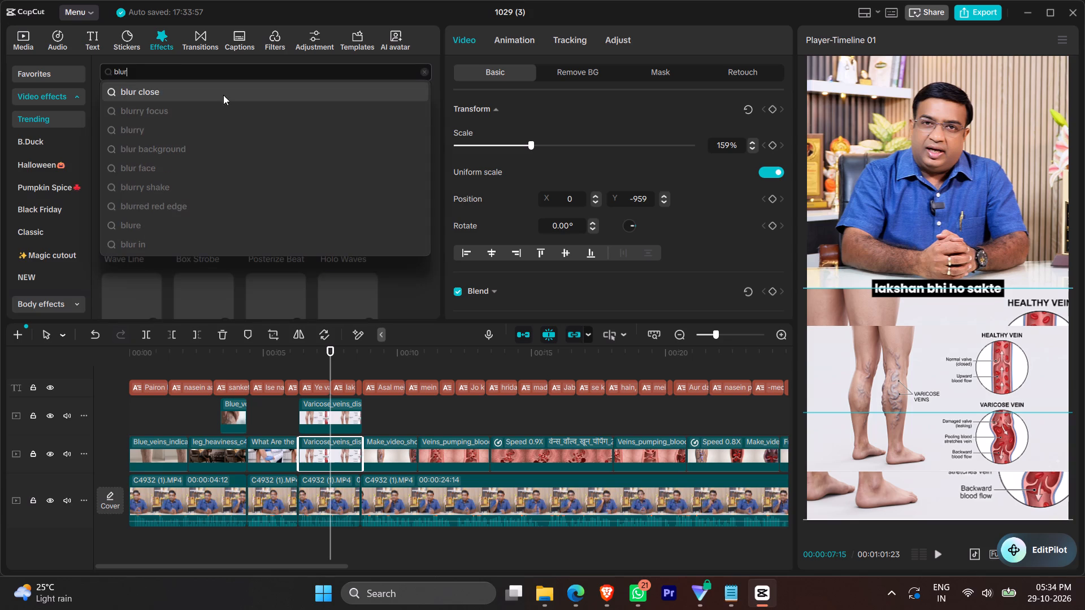
key("Return")
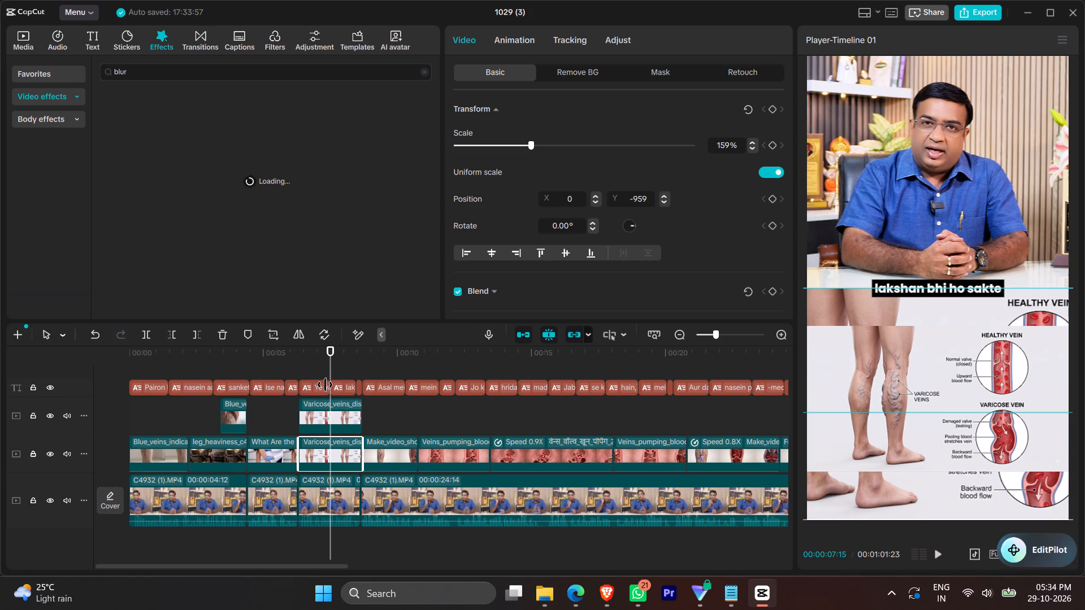
left_click(297, 356)
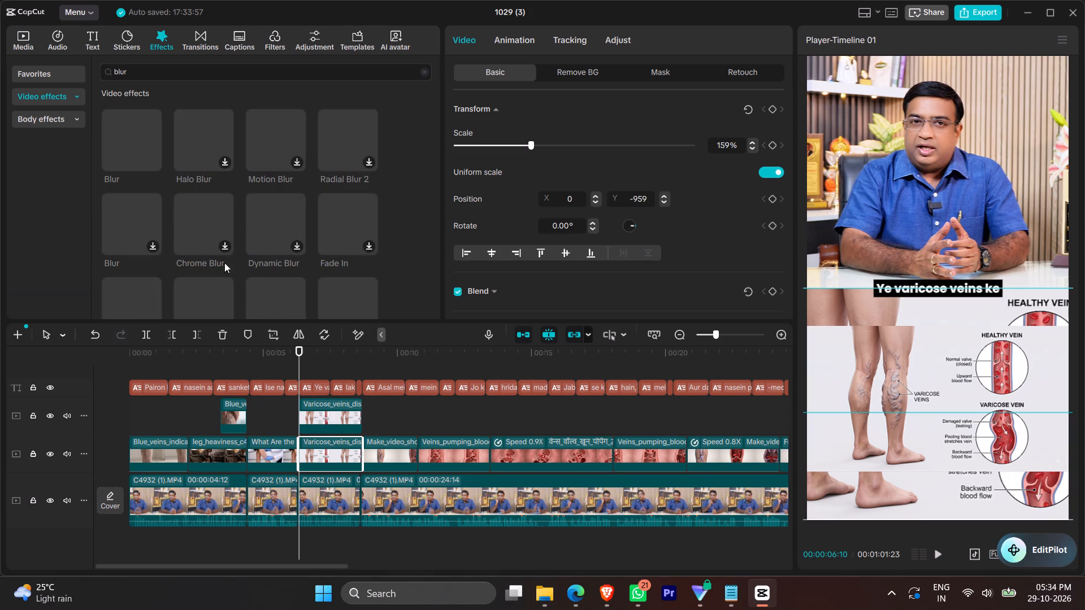
scroll(268, 235, "down", 2)
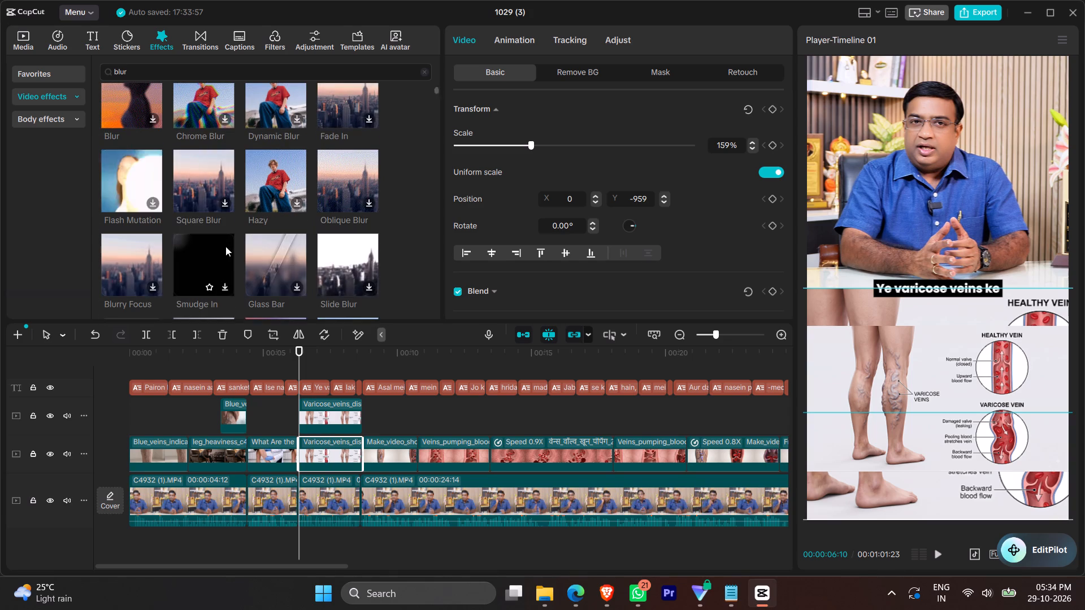
scroll(229, 255, "down", 3)
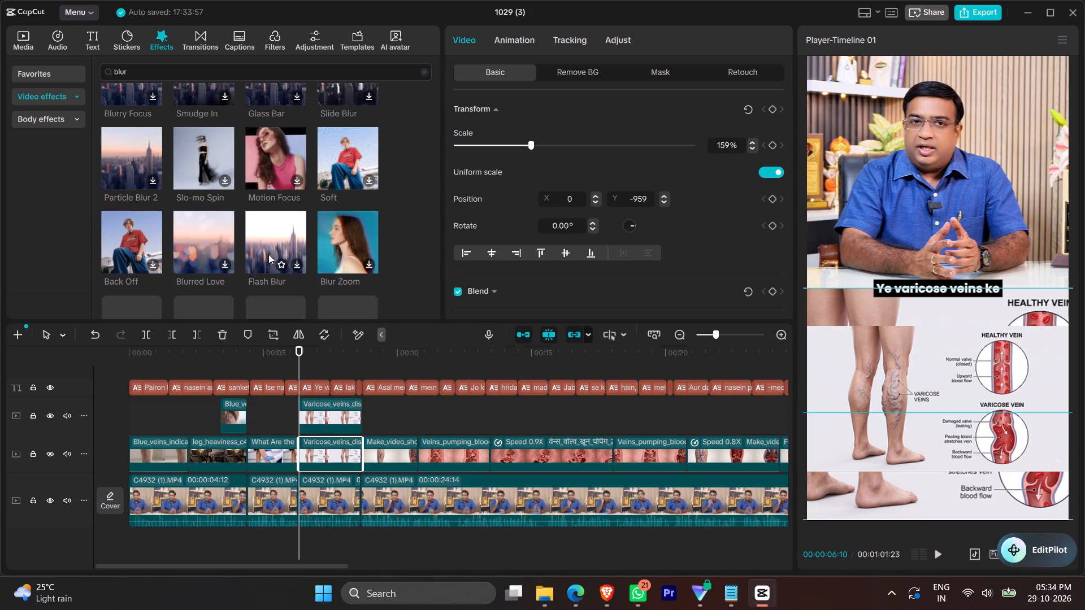
scroll(268, 254, "down", 4)
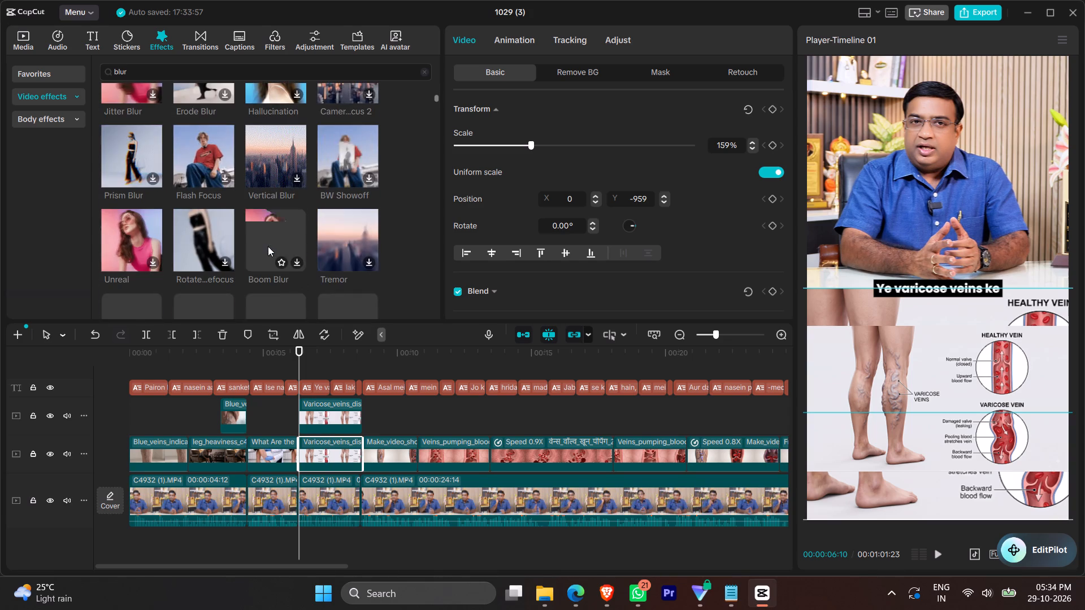
scroll(268, 248, "down", 3)
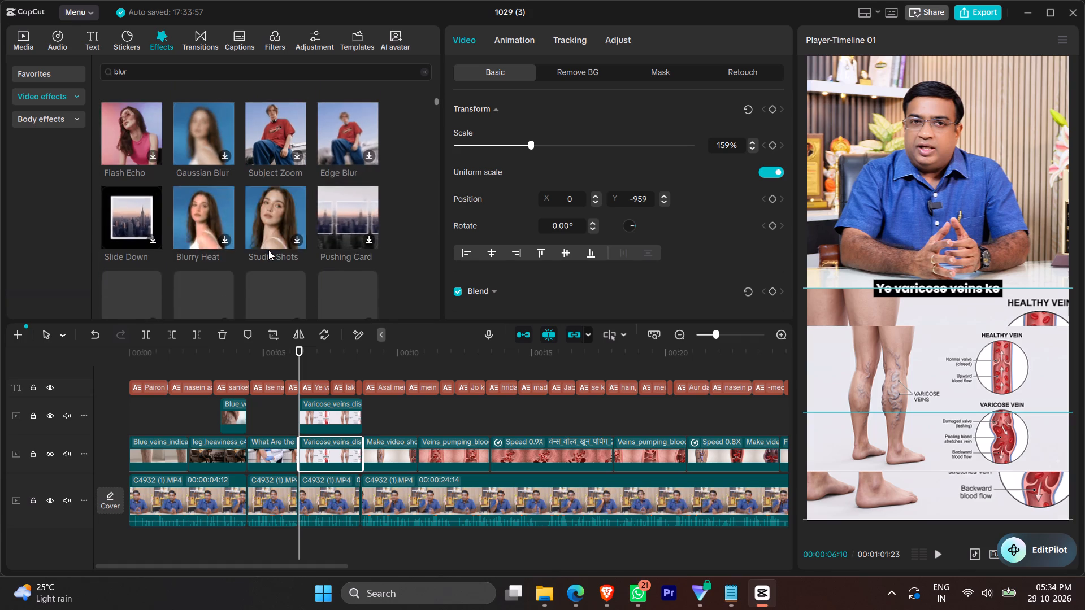
scroll(268, 250, "down", 2)
left_click_drag(284, 164, 330, 474)
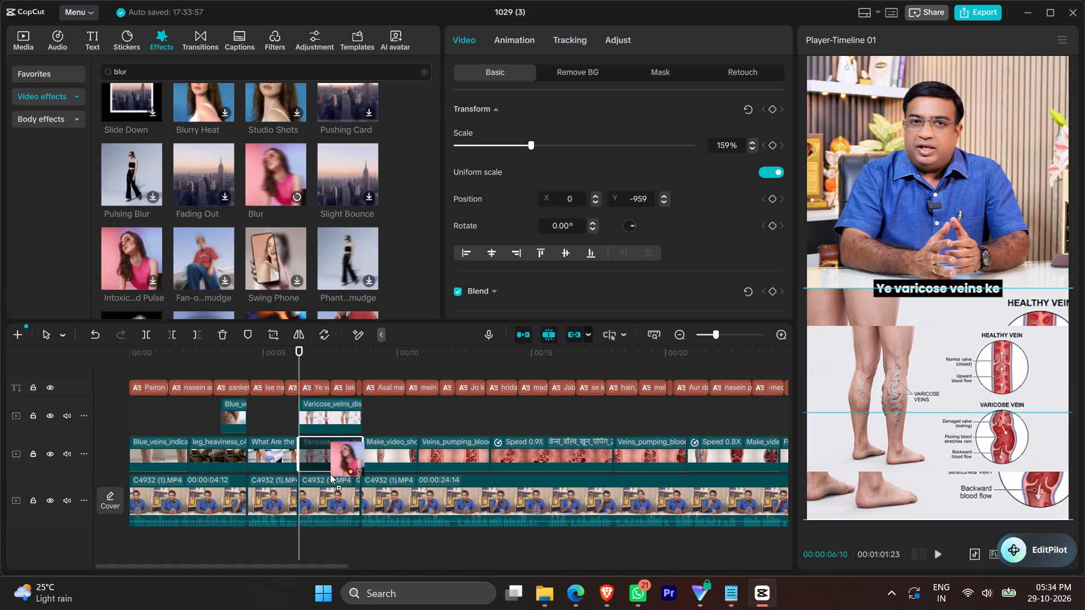
left_click_drag(330, 474, 318, 458)
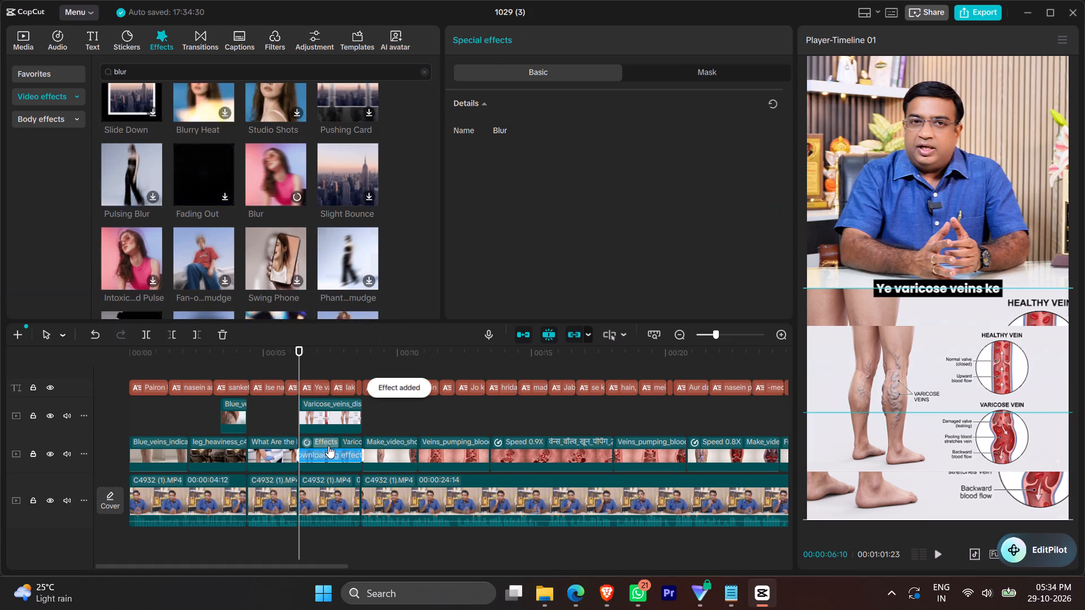
Reapply the Blur effect to the enlarged varicose veins image on the lower track.
left_click(341, 366)
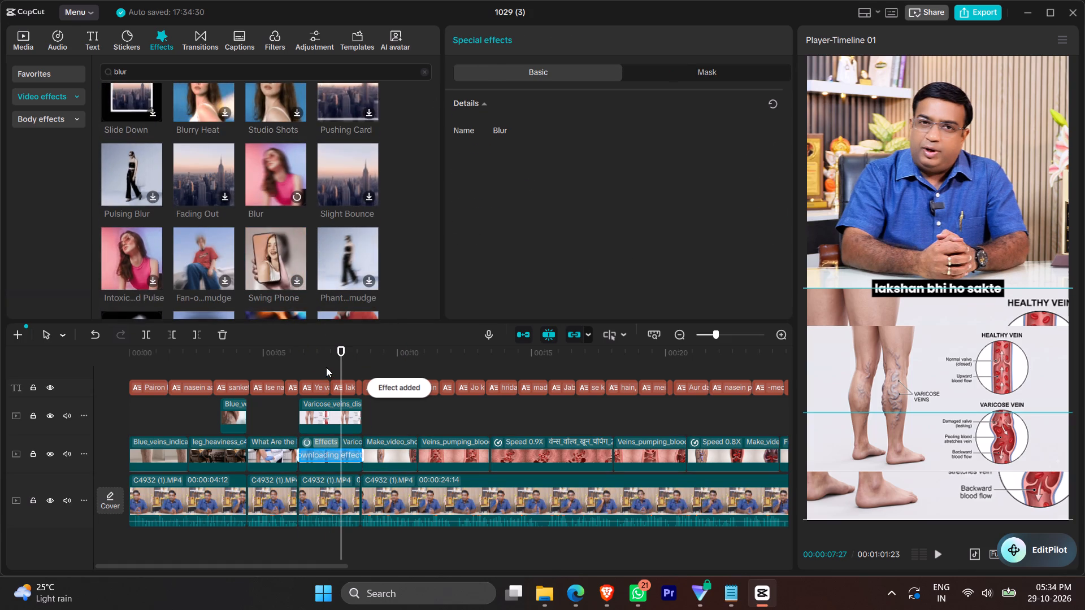
left_click(335, 461)
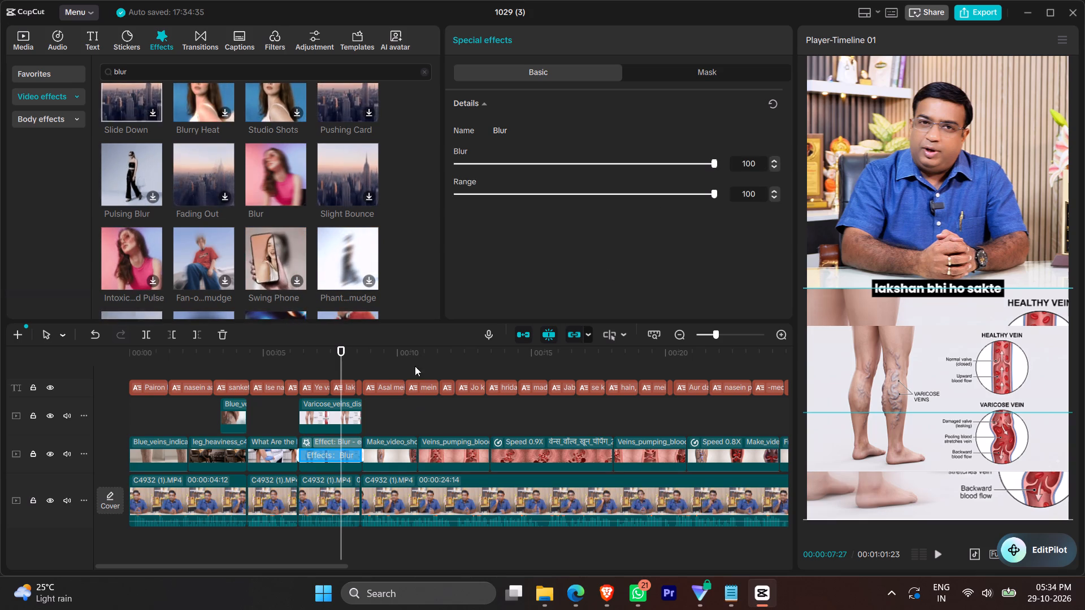
left_click_drag(274, 171, 315, 443)
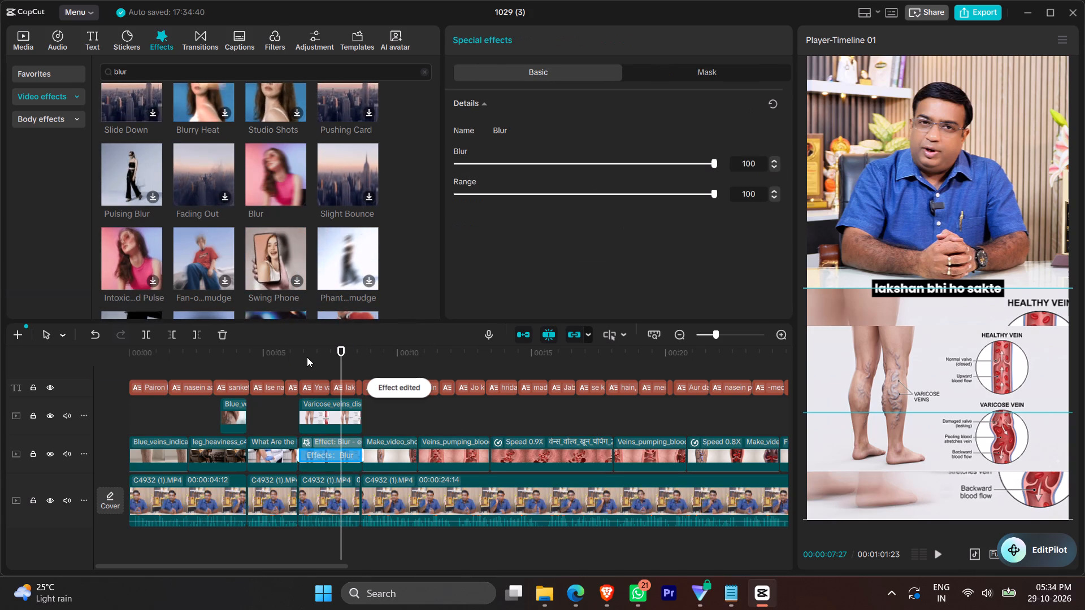
Replace the effect on the enlarged lower-track varicose veins image with the first Blur result from the video effects search.
key("ctrl+z")
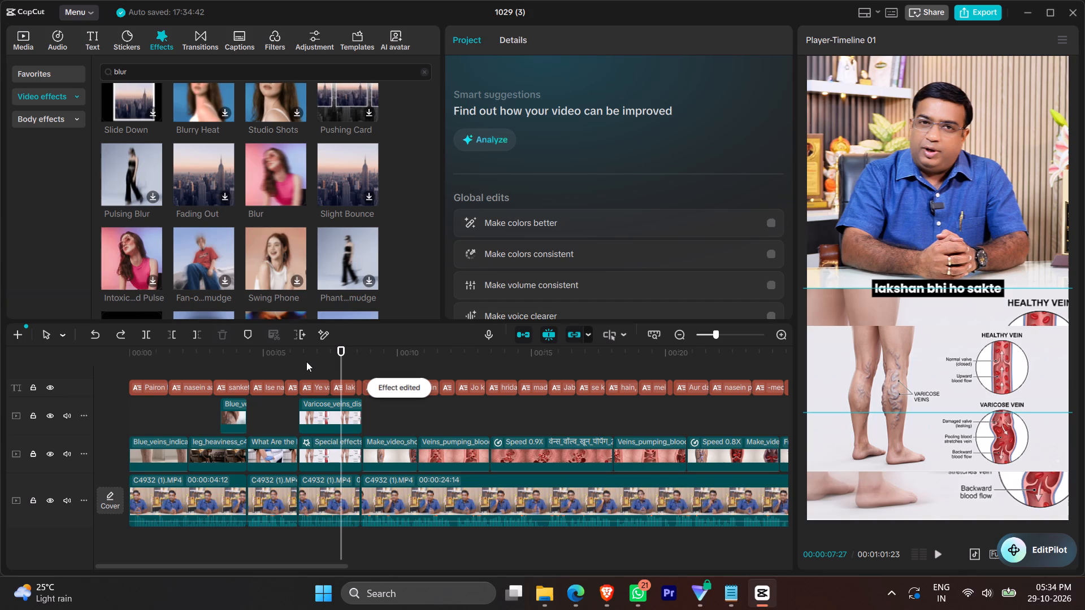
key("ctrl+shift+z")
scroll(232, 185, "up", 8)
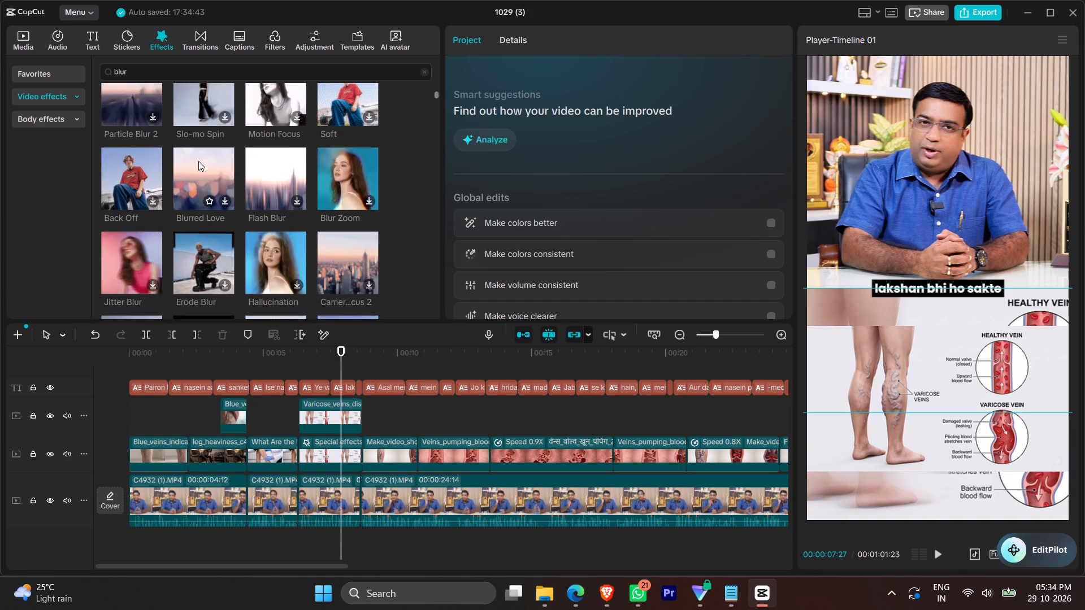
scroll(115, 114, "up", 10)
left_click_drag(145, 134, 331, 442)
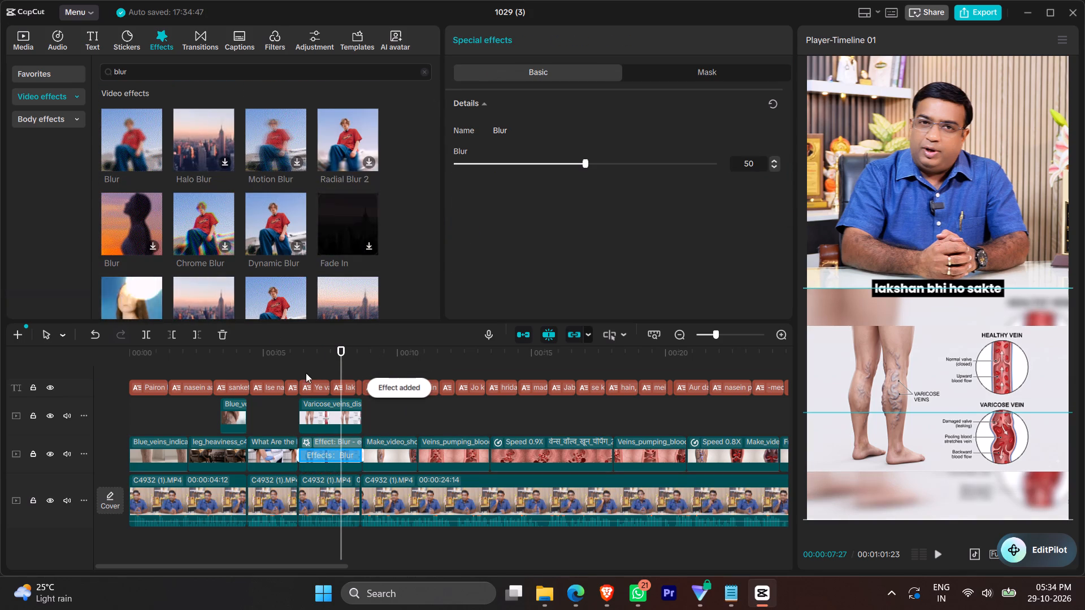
Add a transform keyframe to the upper-track varicose veins image and place it at the image's start.
left_click(308, 427)
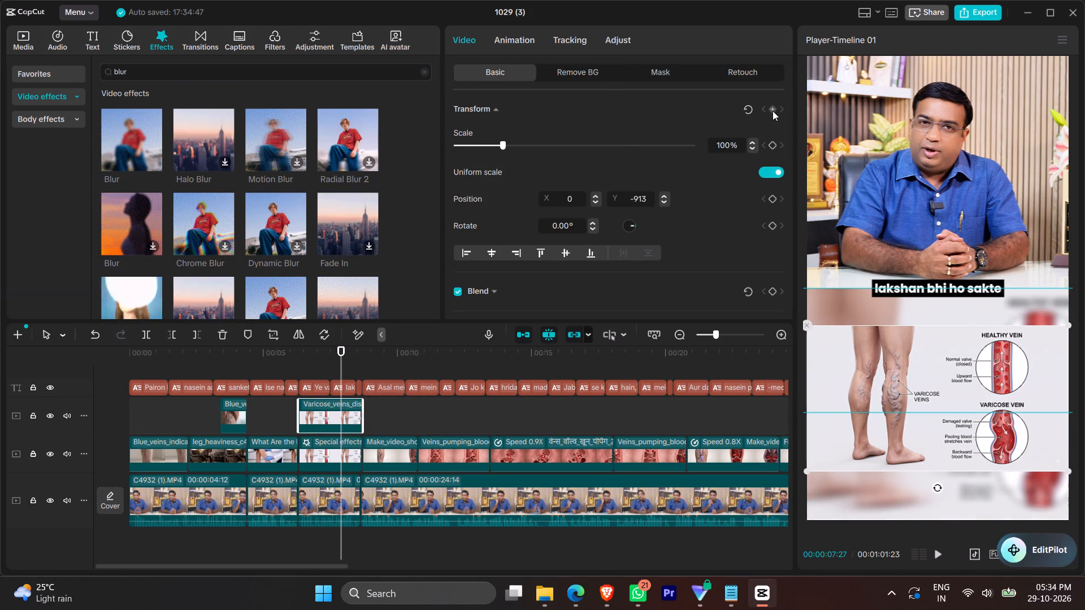
left_click(774, 109)
left_click_drag(342, 415, 295, 429)
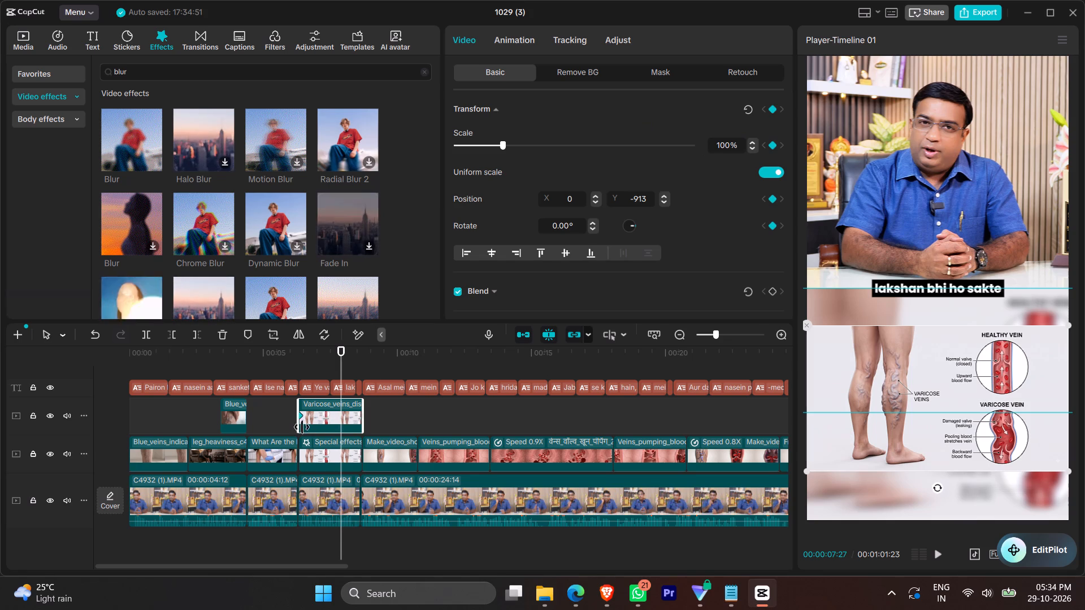
Add a second transform keyframe with scale 142%, place it at the upper varicose veins image's end, and preview the zoom.
left_click(771, 109)
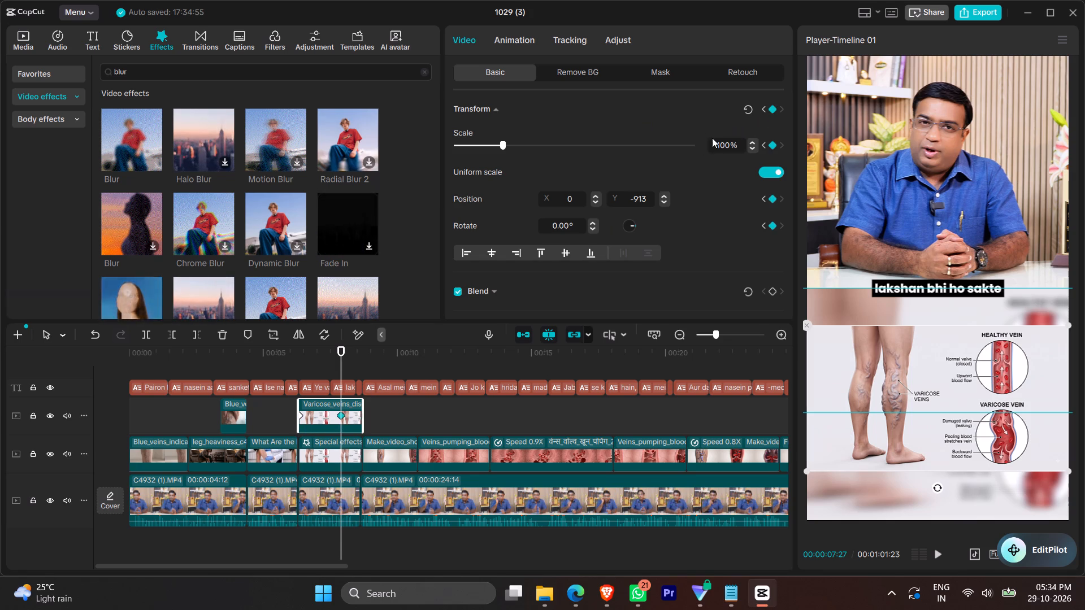
left_click(732, 142)
scroll(732, 142, "up", 18)
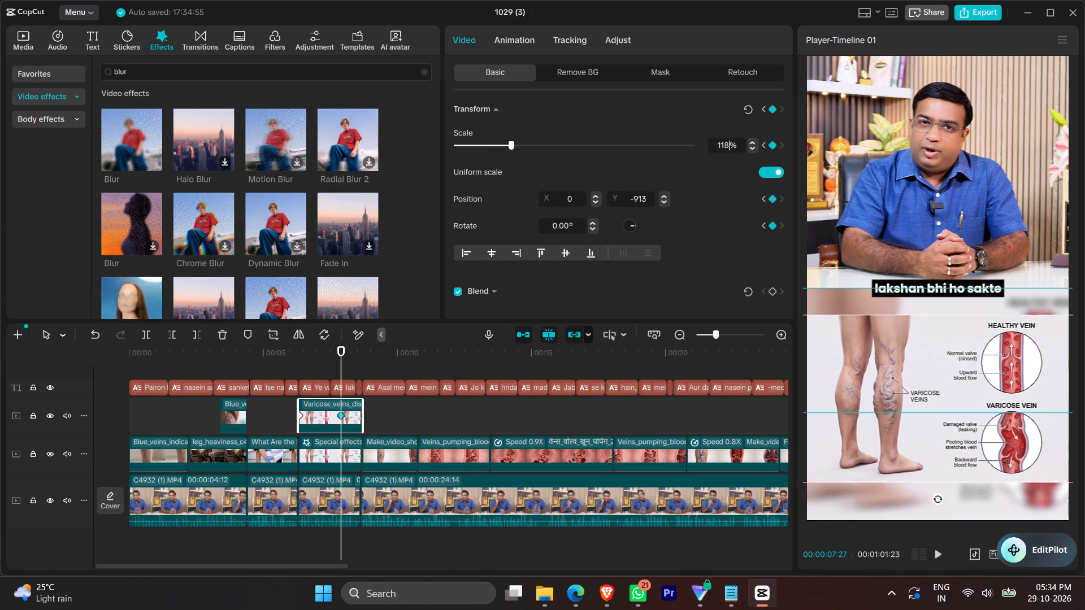
scroll(732, 142, "up", 20)
scroll(732, 142, "up", 4)
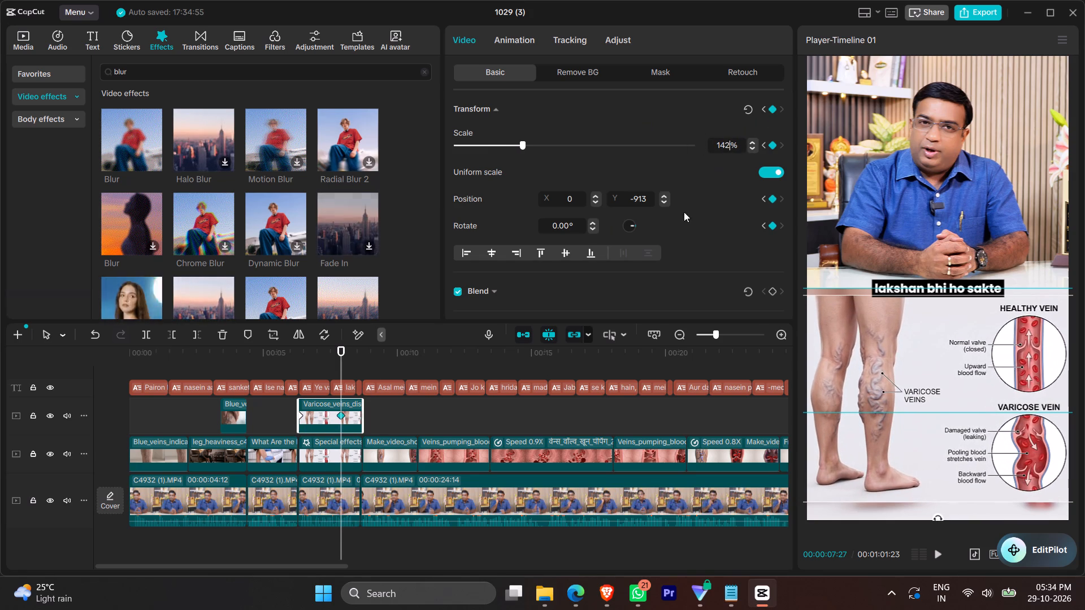
left_click_drag(340, 415, 386, 414)
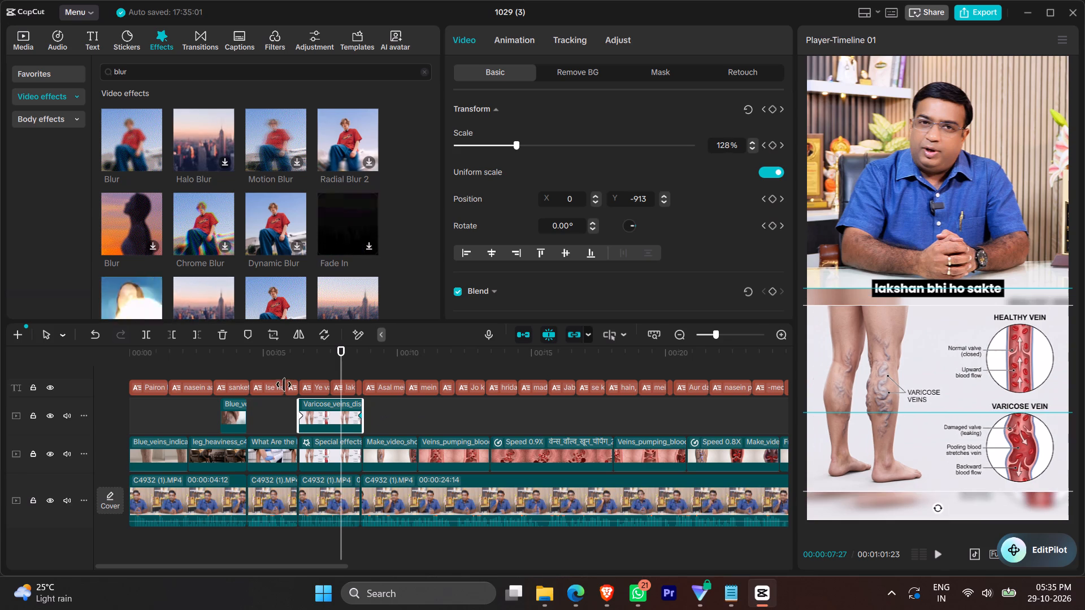
left_click(292, 370)
key("space")
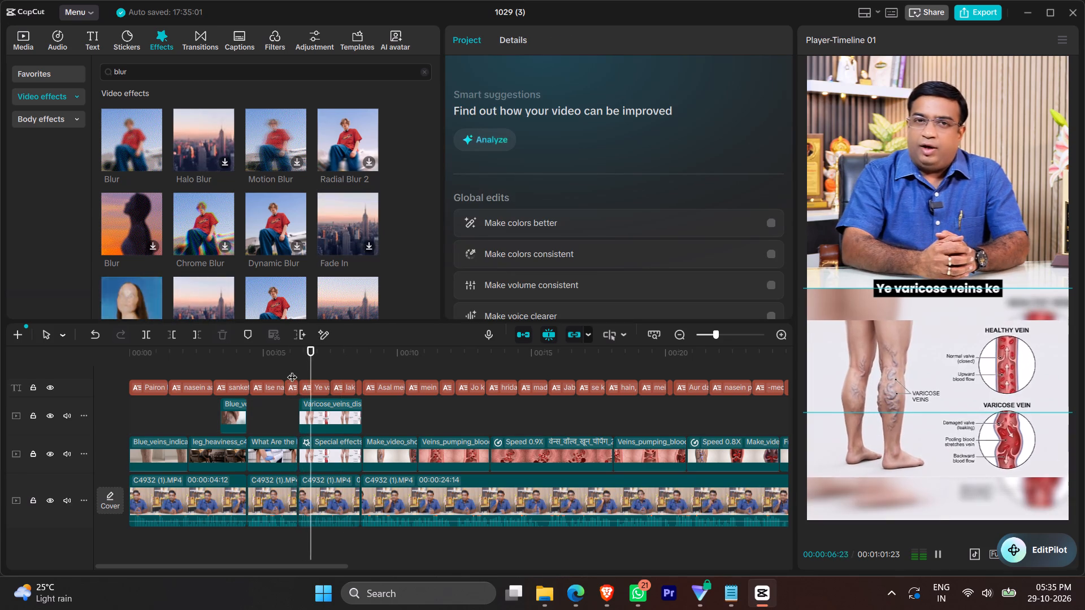
key("space")
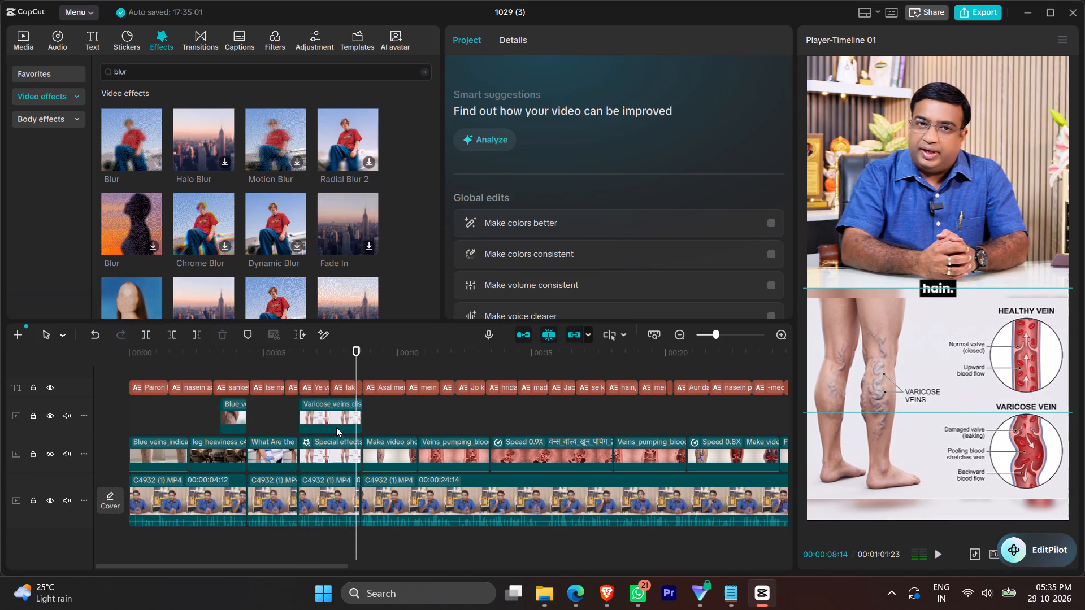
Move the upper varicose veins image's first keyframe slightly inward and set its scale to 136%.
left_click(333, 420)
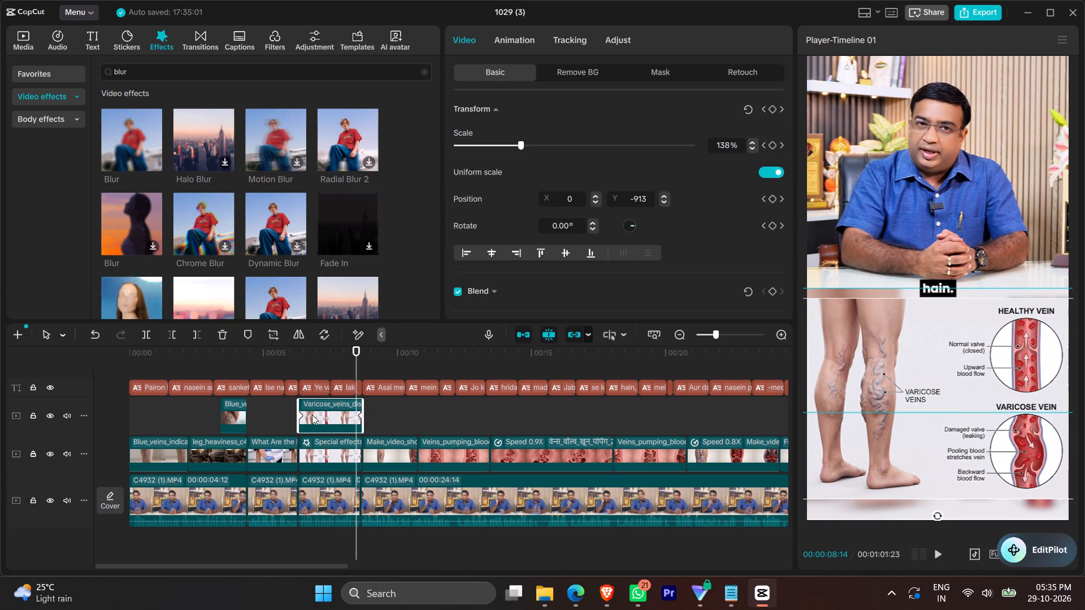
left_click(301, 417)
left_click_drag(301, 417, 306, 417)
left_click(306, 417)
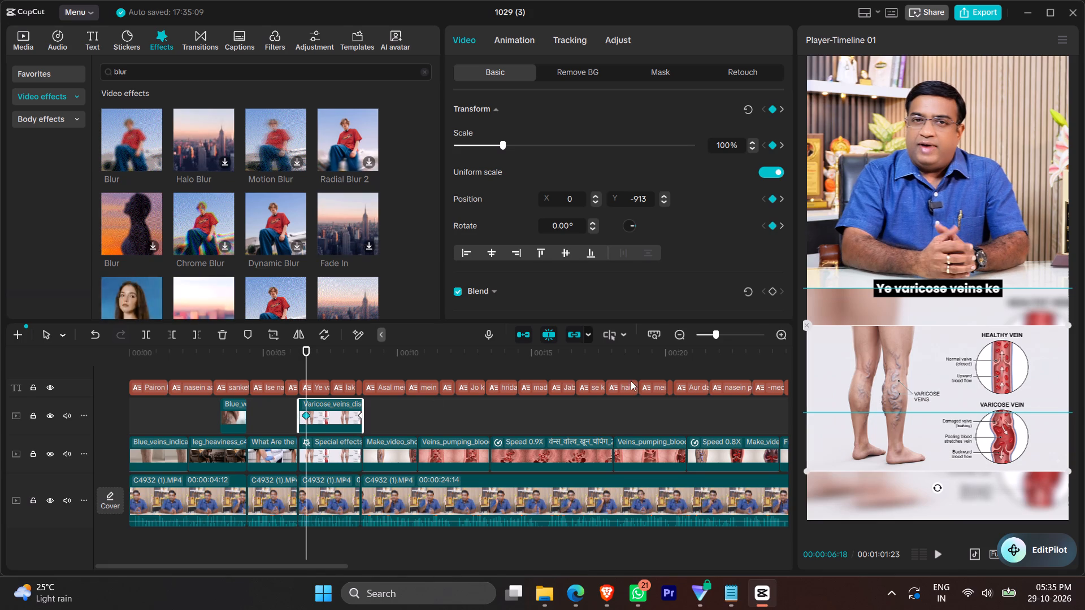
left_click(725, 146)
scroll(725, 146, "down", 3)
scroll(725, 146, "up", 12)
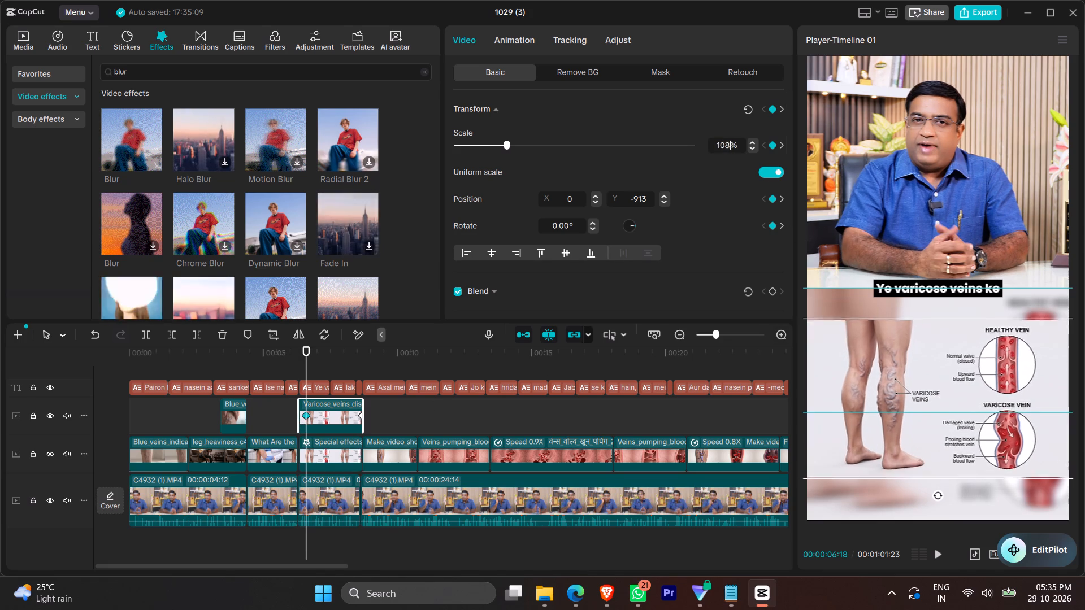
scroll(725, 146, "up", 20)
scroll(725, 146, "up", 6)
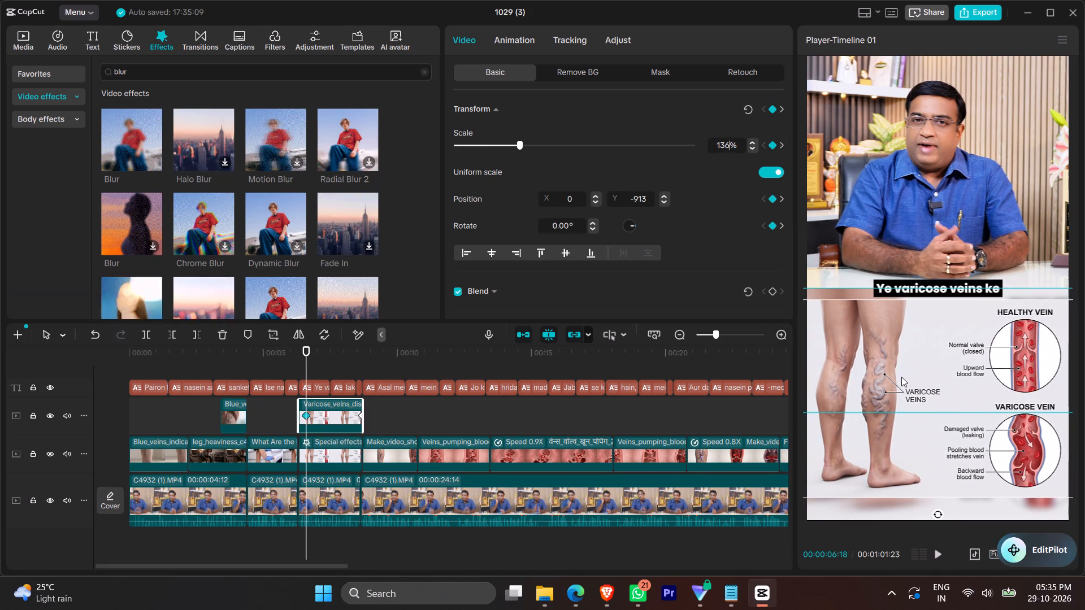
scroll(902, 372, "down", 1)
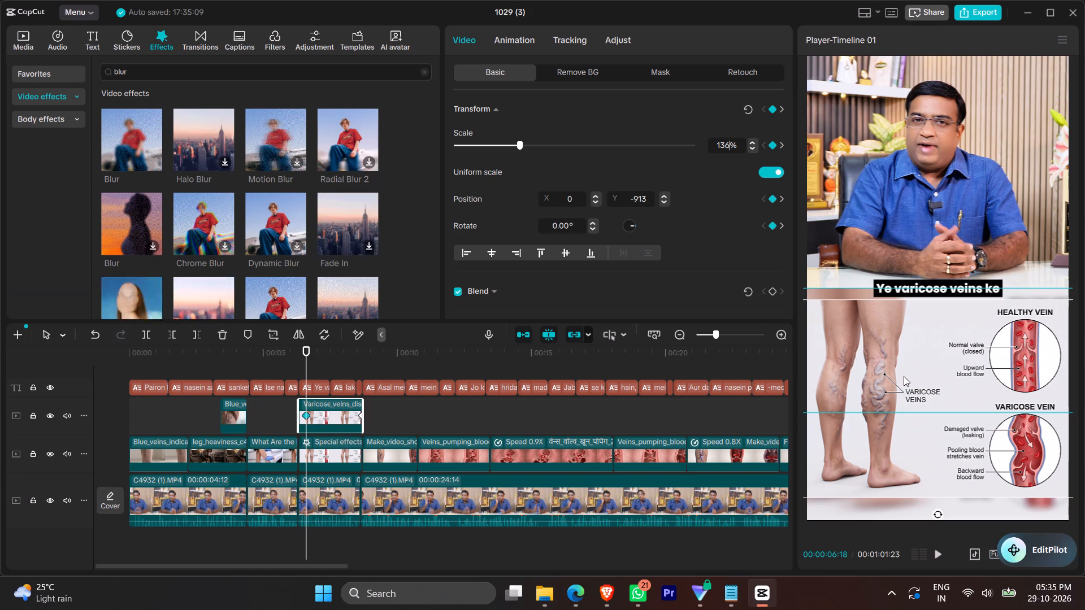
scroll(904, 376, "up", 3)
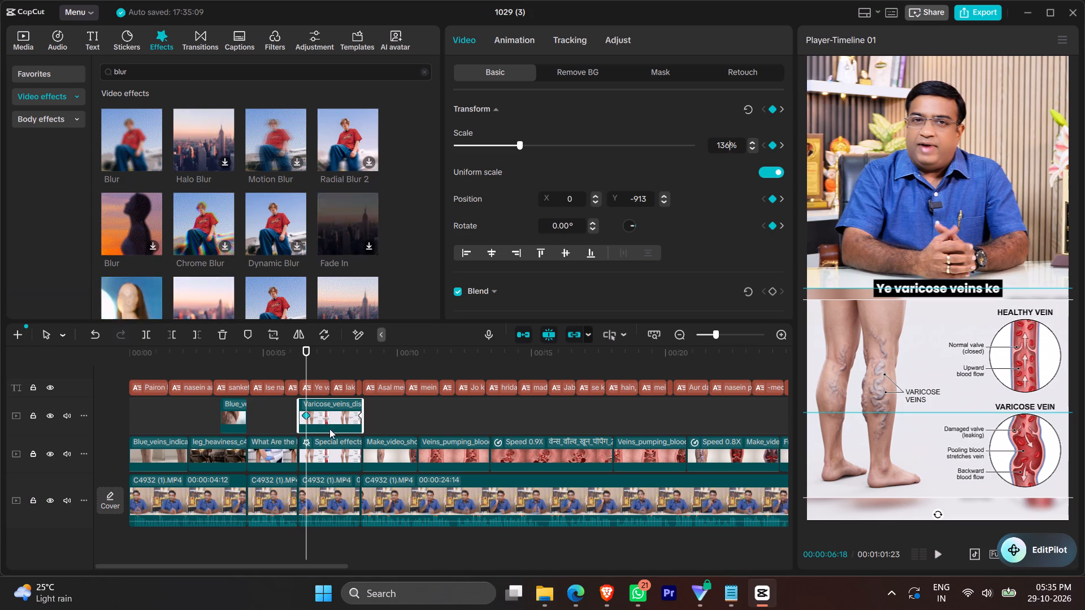
Set the first keyframe's scale to 116% and place the two keyframes at the start and end of the upper varicose veins image.
left_click(358, 416)
left_click(355, 416)
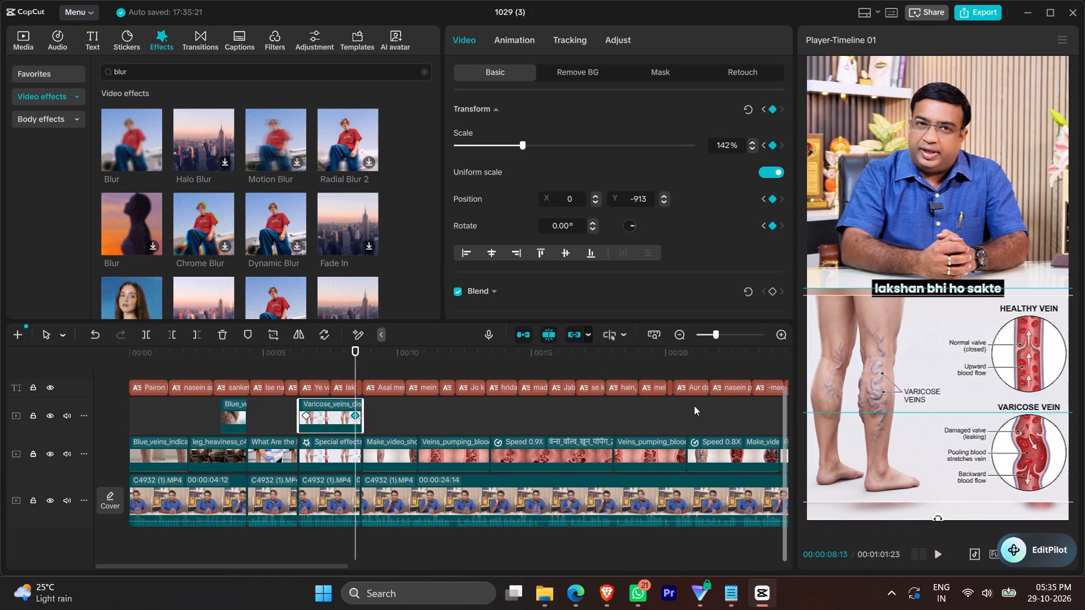
left_click(306, 419)
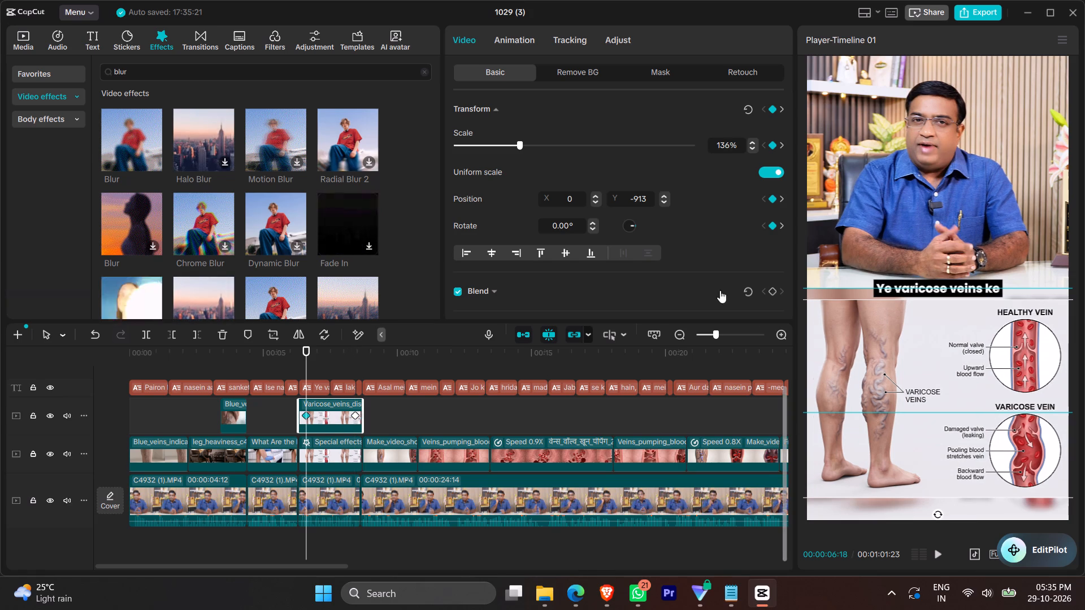
left_click(727, 141)
scroll(727, 141, "down", 20)
scroll(727, 141, "down", 5)
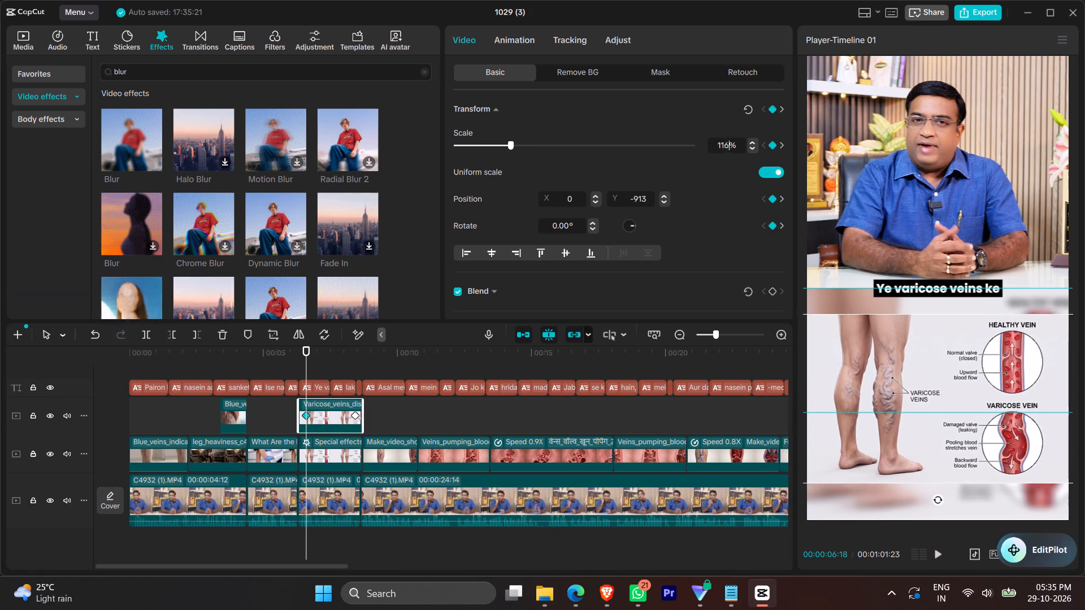
left_click_drag(305, 413, 289, 418)
left_click_drag(353, 414, 384, 414)
Play back the varicose veins image's zoom and the changeover to the following leg veins clip.
left_click(288, 362)
key("space")
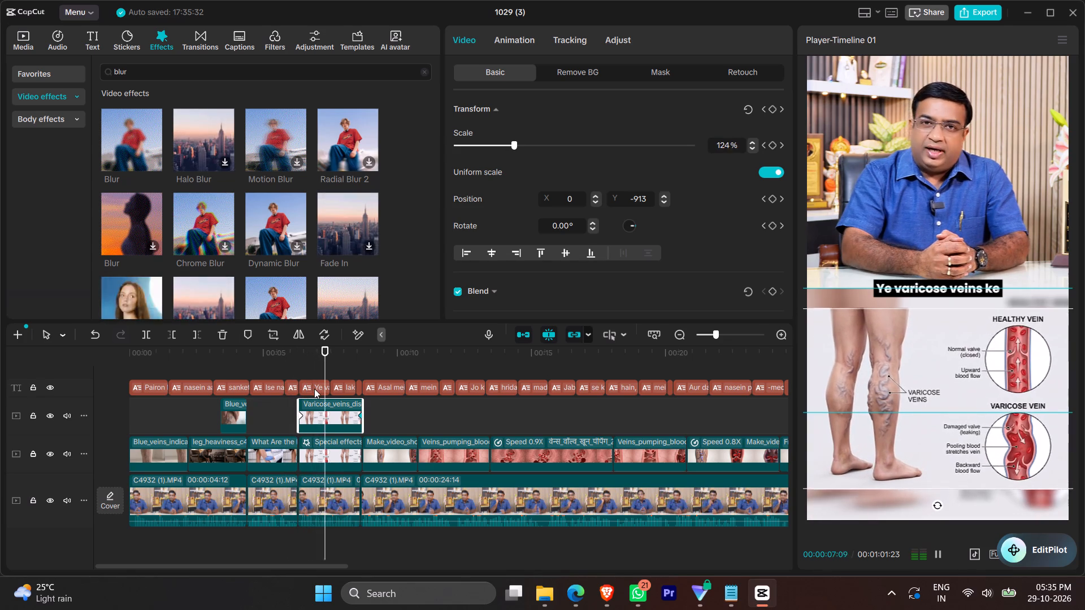
key("space")
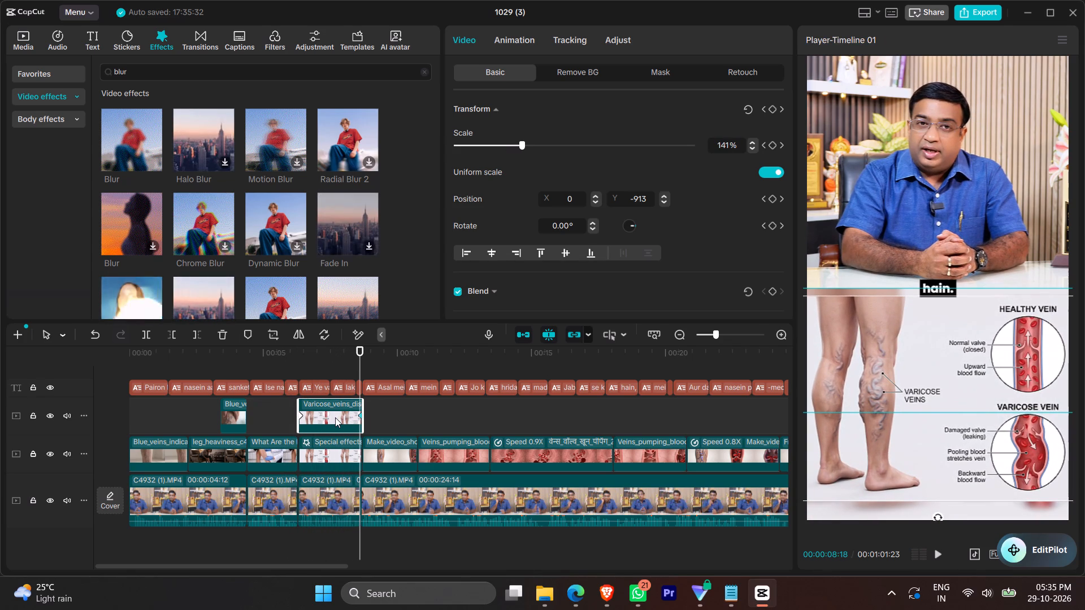
left_click(331, 365)
key("space")
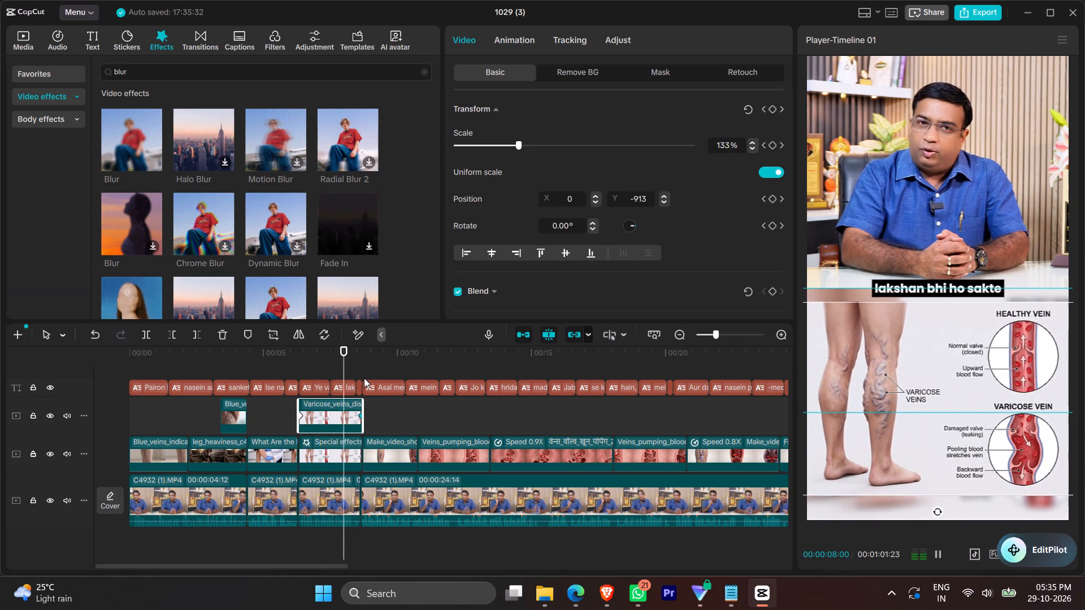
key("space")
key("space")
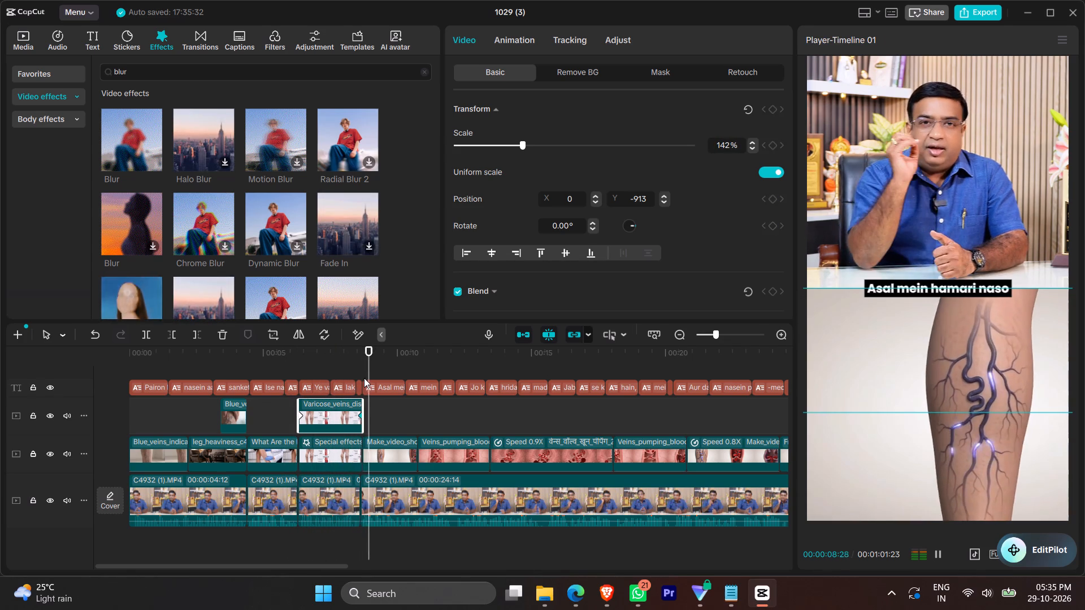
left_click(364, 378)
key("space")
left_click(355, 369)
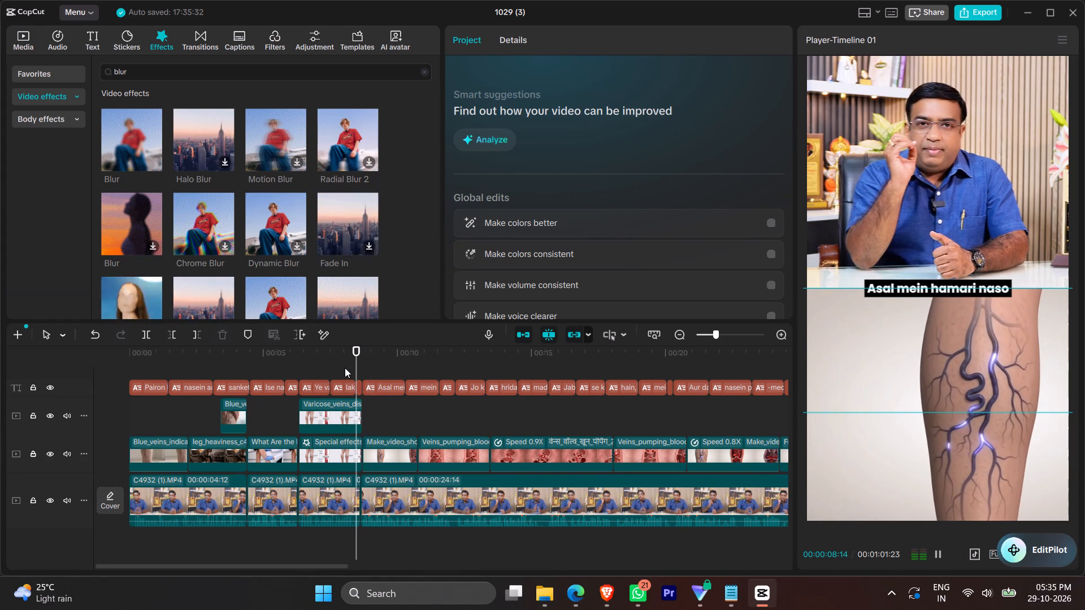
key("space")
left_click(345, 368)
left_click(354, 370)
key("space")
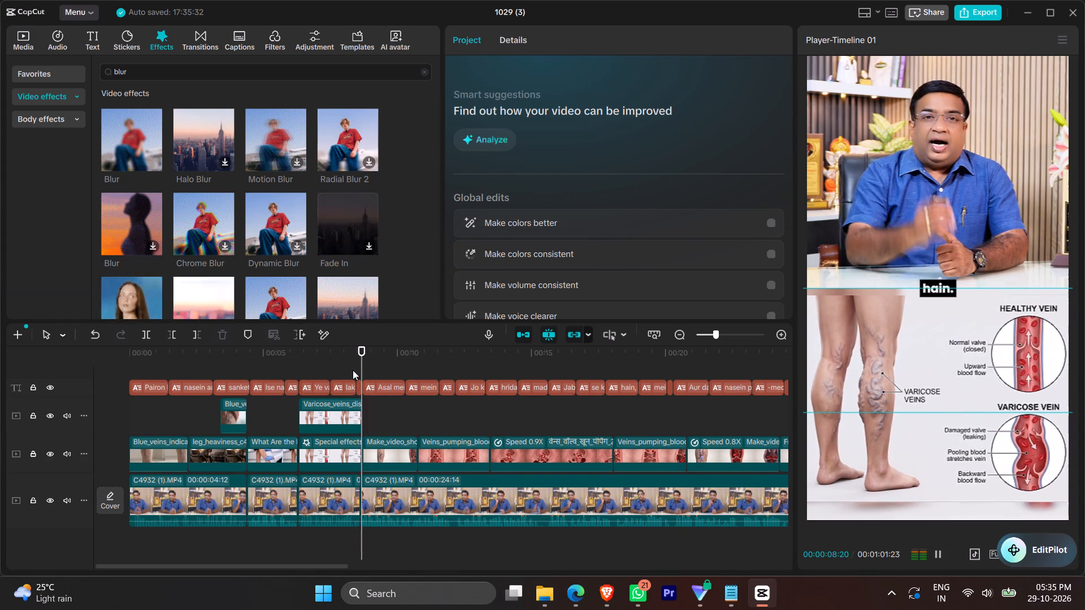
left_click(353, 370)
key("space")
left_click(352, 370)
key("space")
key("space")
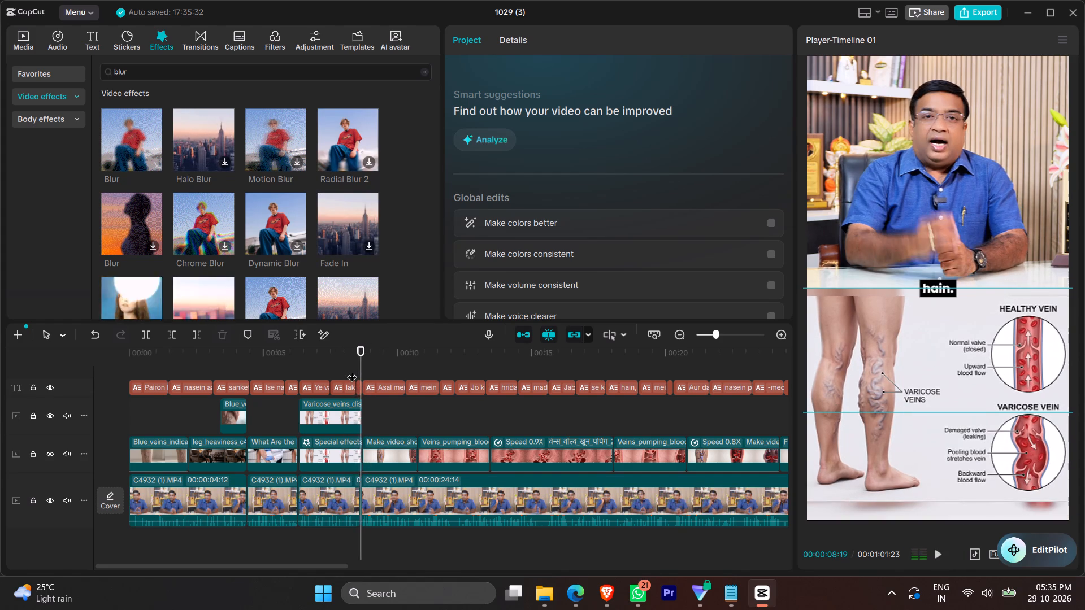
left_click(352, 370)
key("space")
key("space")
left_click(344, 367)
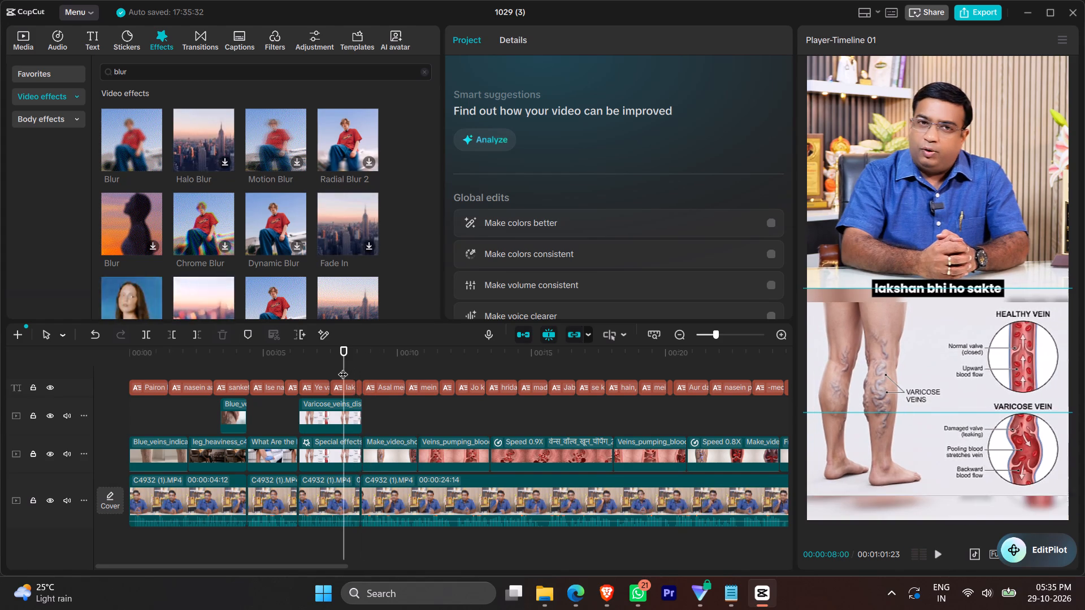
key("space")
key("space")
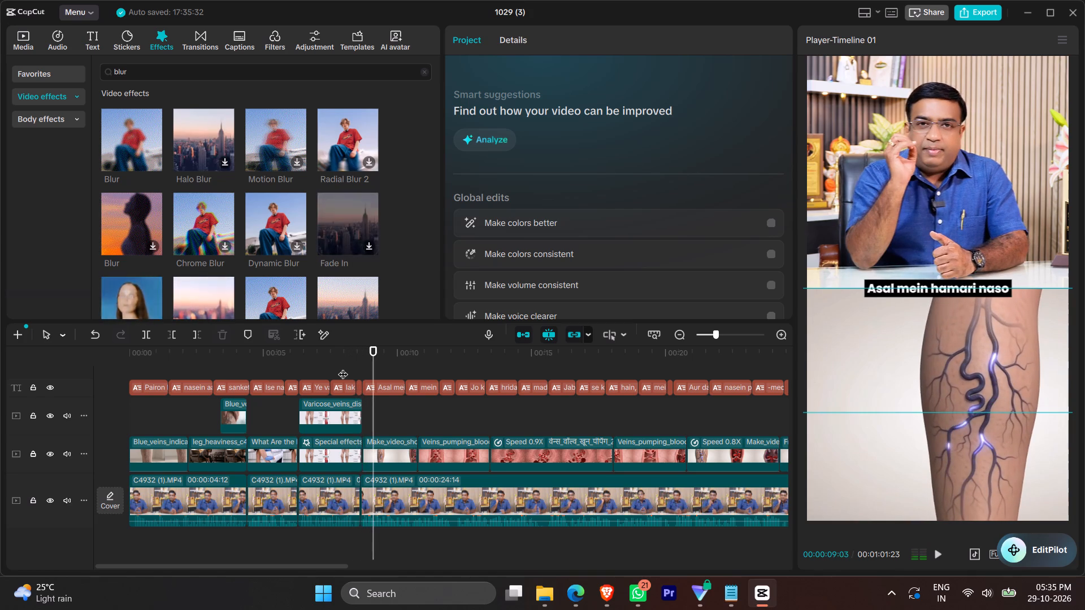
left_click(343, 367)
key("space")
key("space")
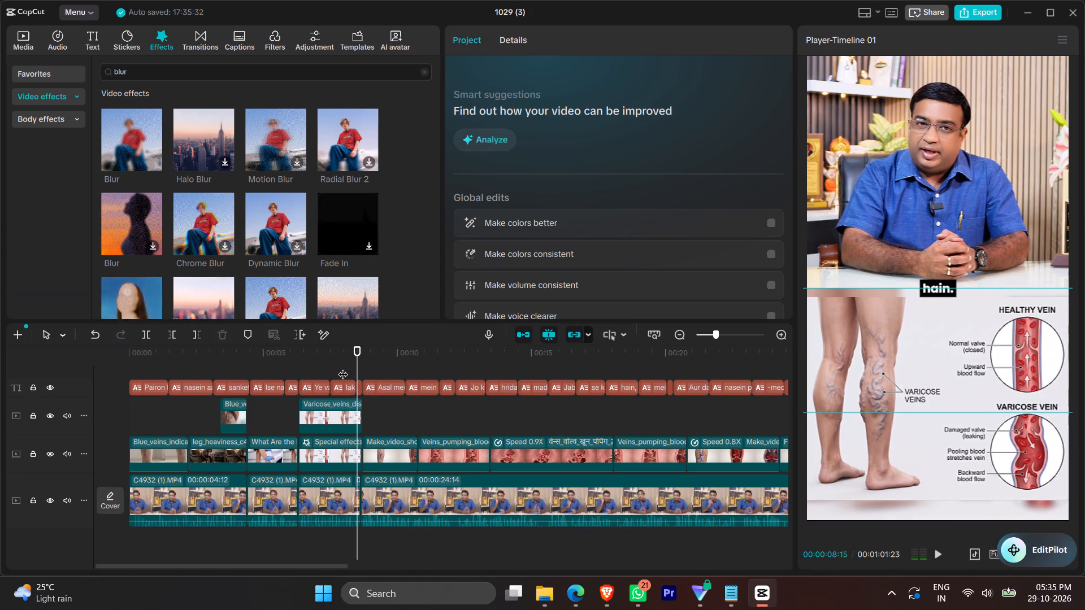
Play back the changeover from the varicose veins image to the leg veins clip and compare it with the speaker footage's cut.
scroll(341, 547, "up", 20, "ctrl")
scroll(341, 547, "up", 14, "ctrl")
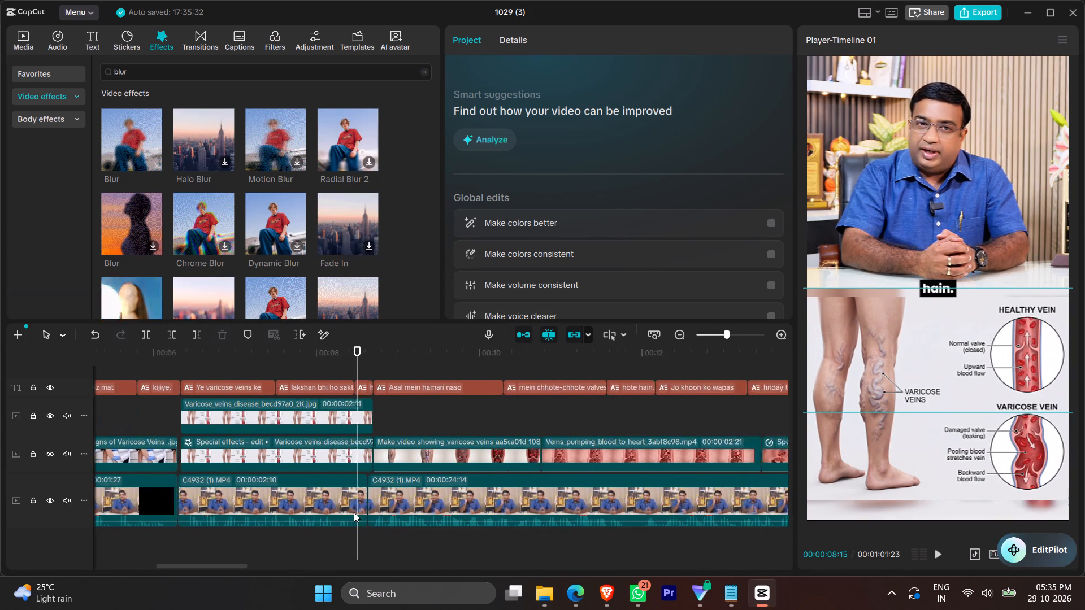
scroll(354, 512, "up", 12, "ctrl")
left_click(268, 552)
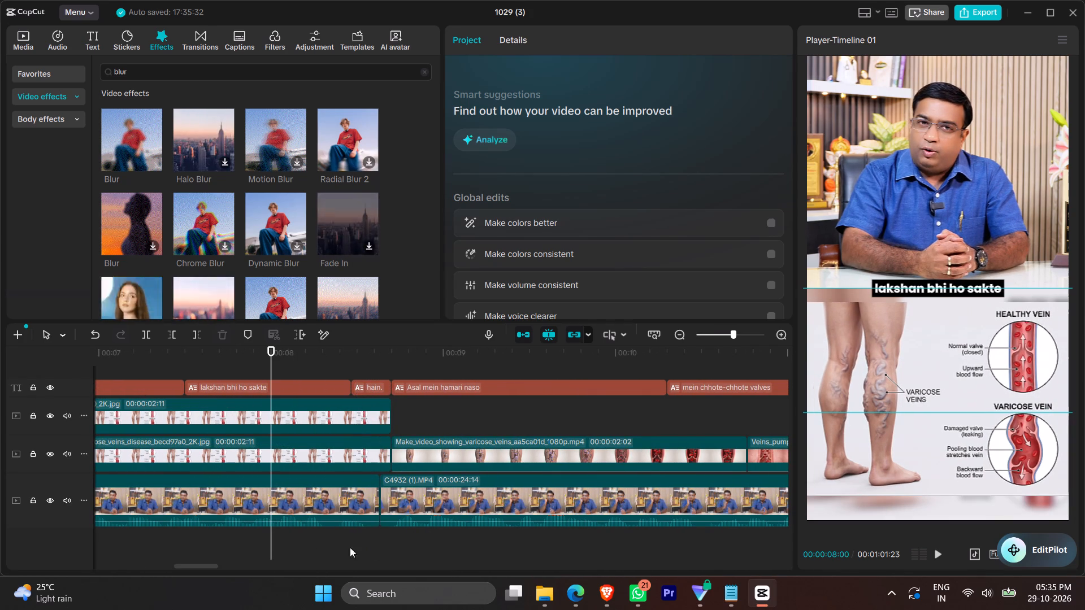
left_click(331, 547)
key("space")
left_click(335, 546)
key("space")
left_click(335, 546)
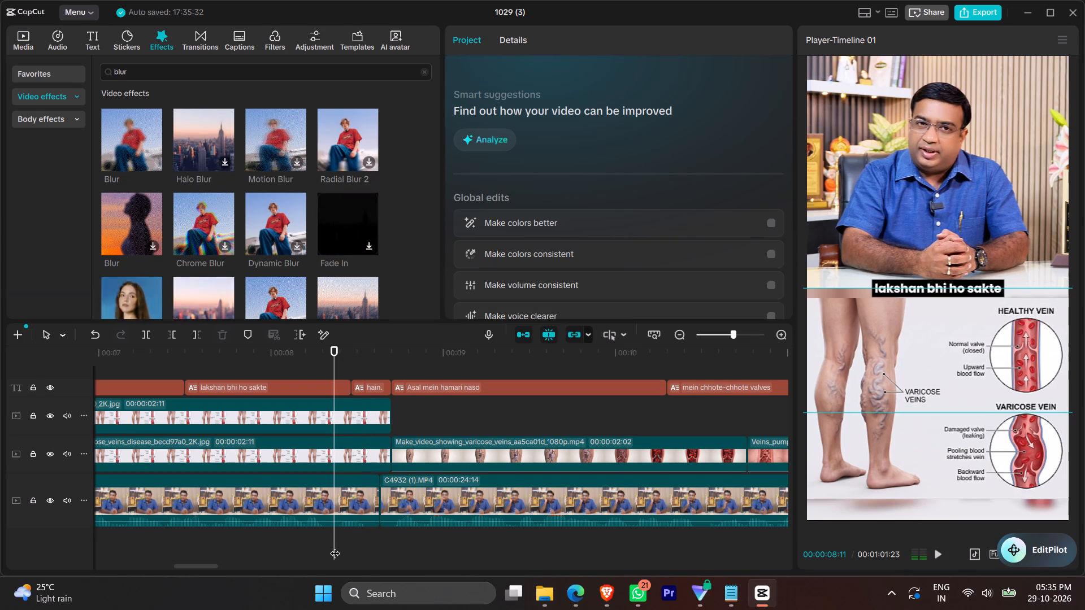
key("space")
key("space")
key("space")
key("space")
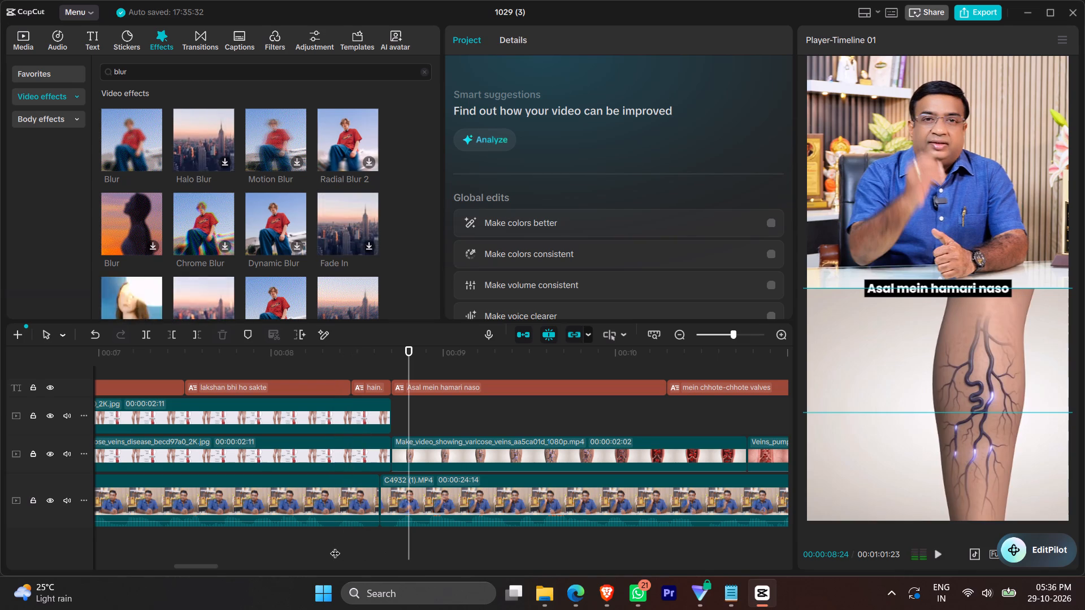
left_click(379, 542)
key("space")
left_click(379, 542)
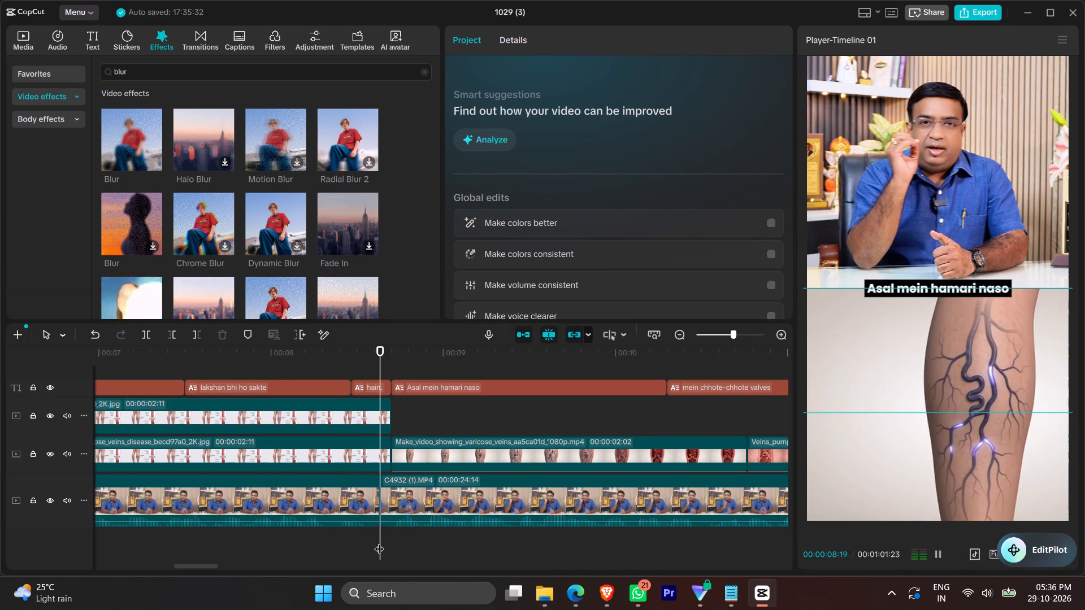
key("space")
left_click(379, 542)
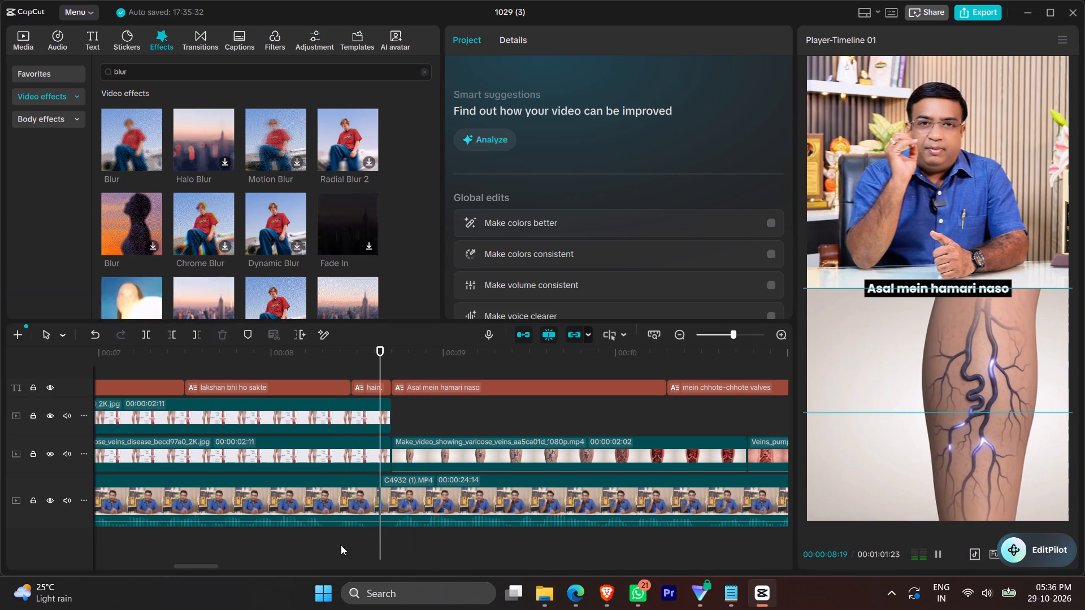
left_click(275, 546)
left_click(381, 542)
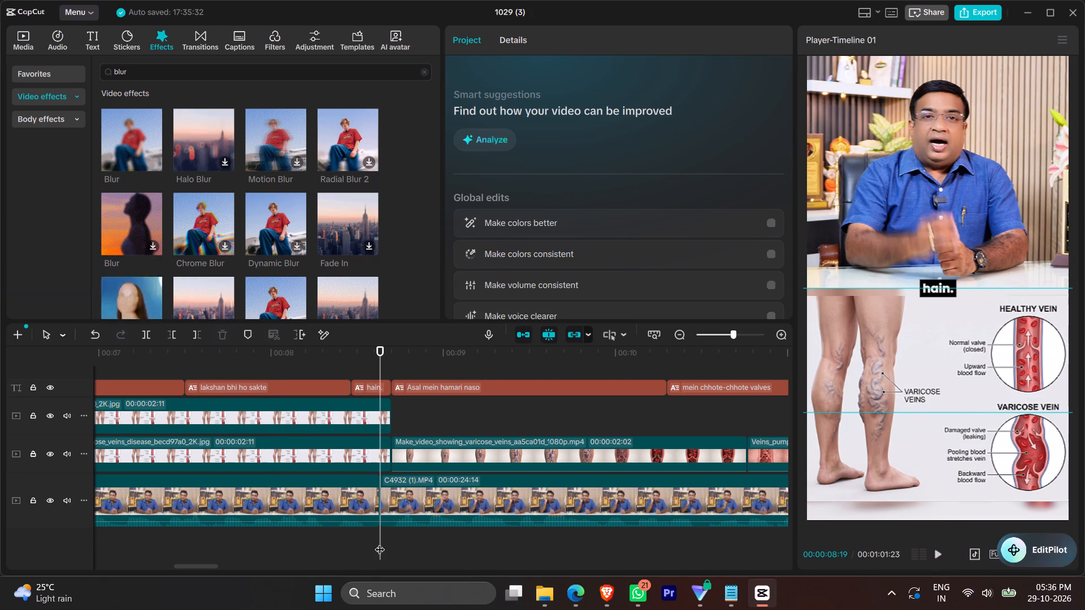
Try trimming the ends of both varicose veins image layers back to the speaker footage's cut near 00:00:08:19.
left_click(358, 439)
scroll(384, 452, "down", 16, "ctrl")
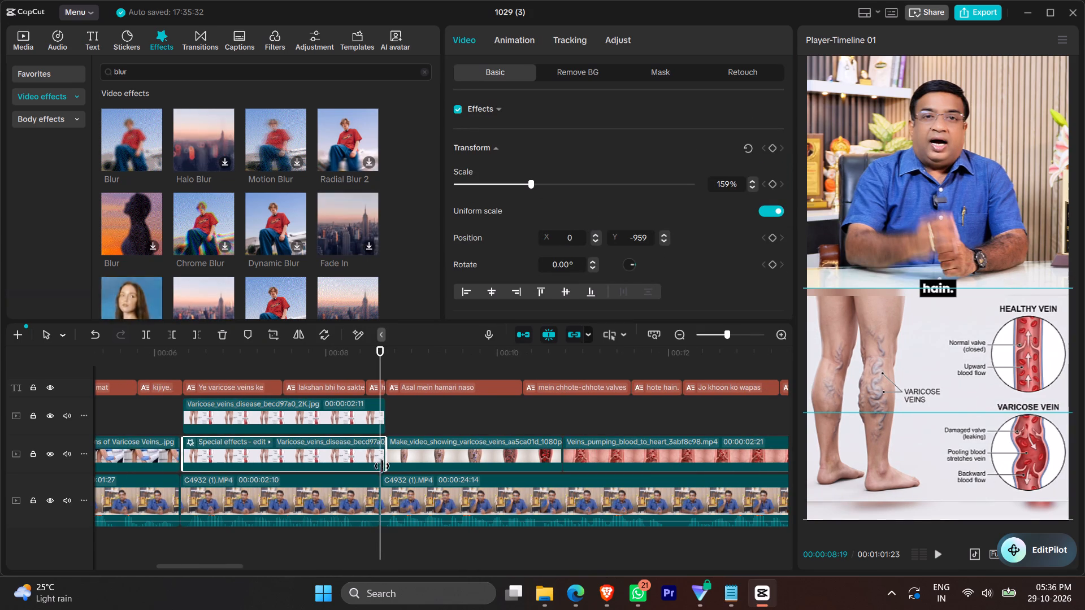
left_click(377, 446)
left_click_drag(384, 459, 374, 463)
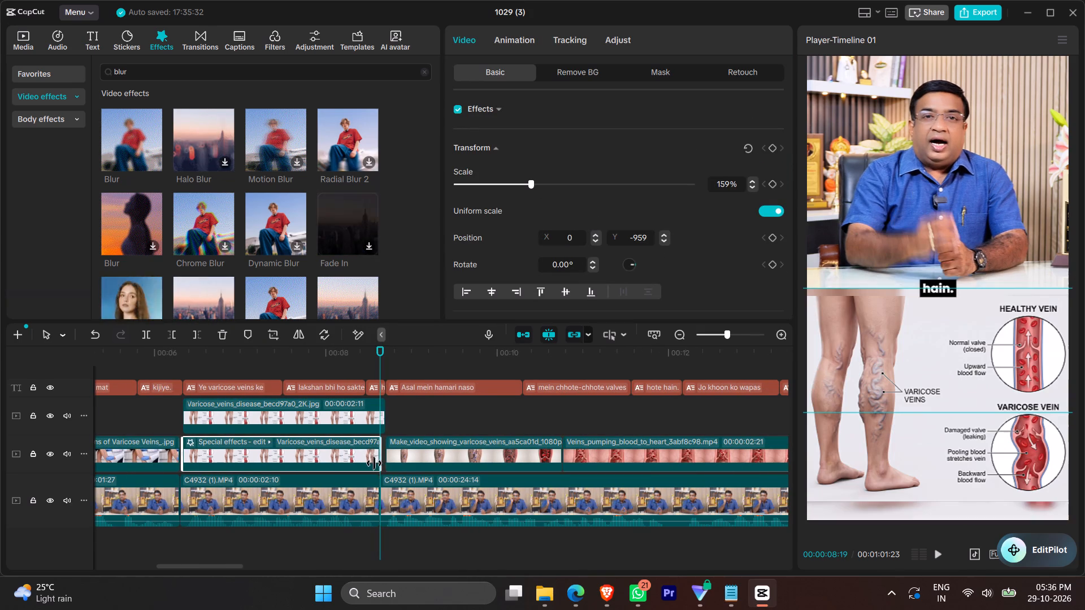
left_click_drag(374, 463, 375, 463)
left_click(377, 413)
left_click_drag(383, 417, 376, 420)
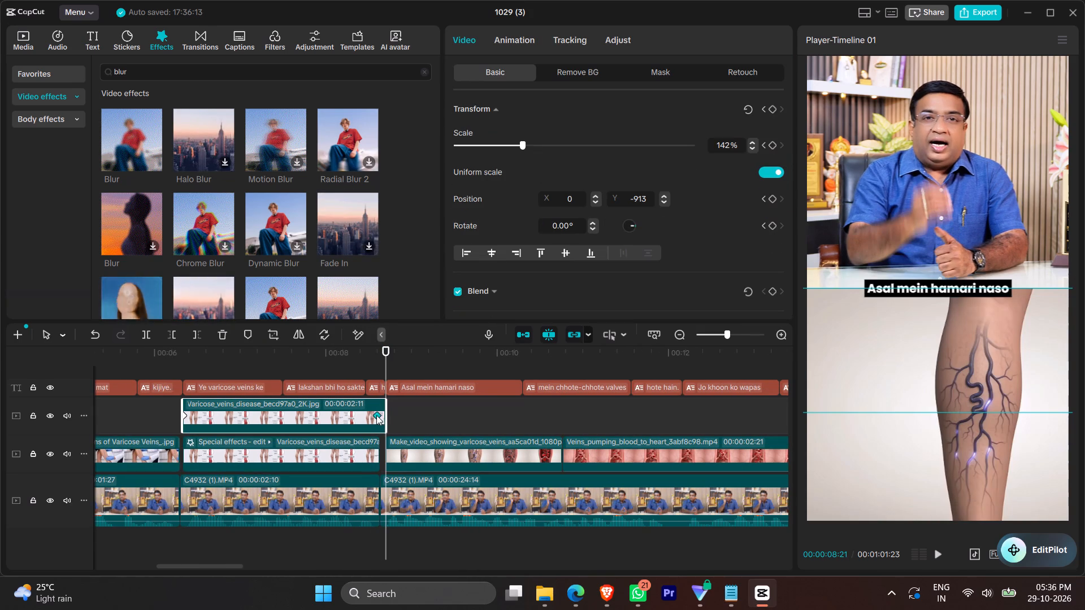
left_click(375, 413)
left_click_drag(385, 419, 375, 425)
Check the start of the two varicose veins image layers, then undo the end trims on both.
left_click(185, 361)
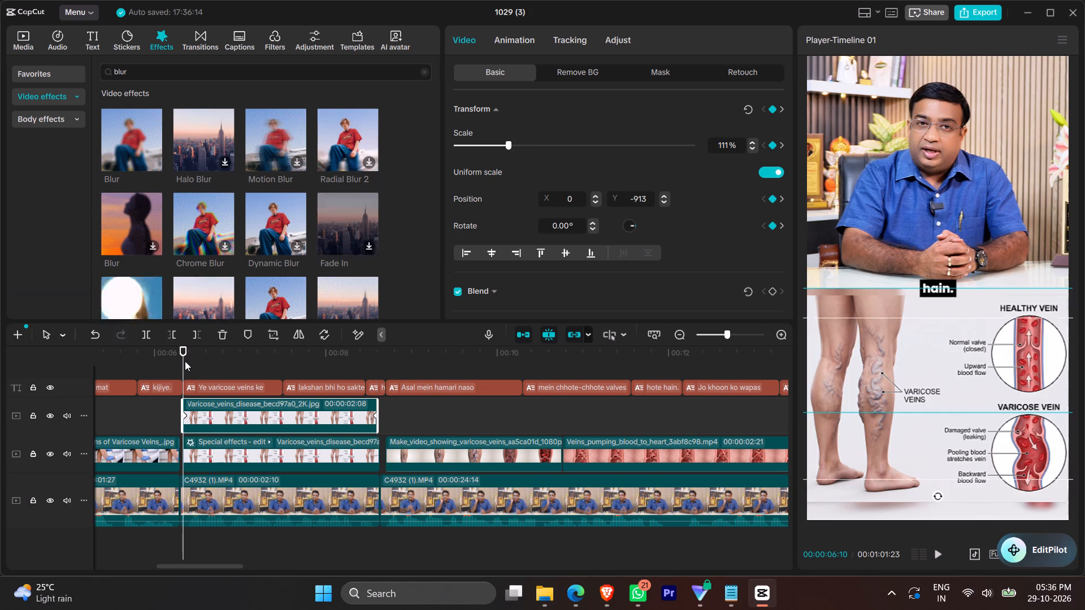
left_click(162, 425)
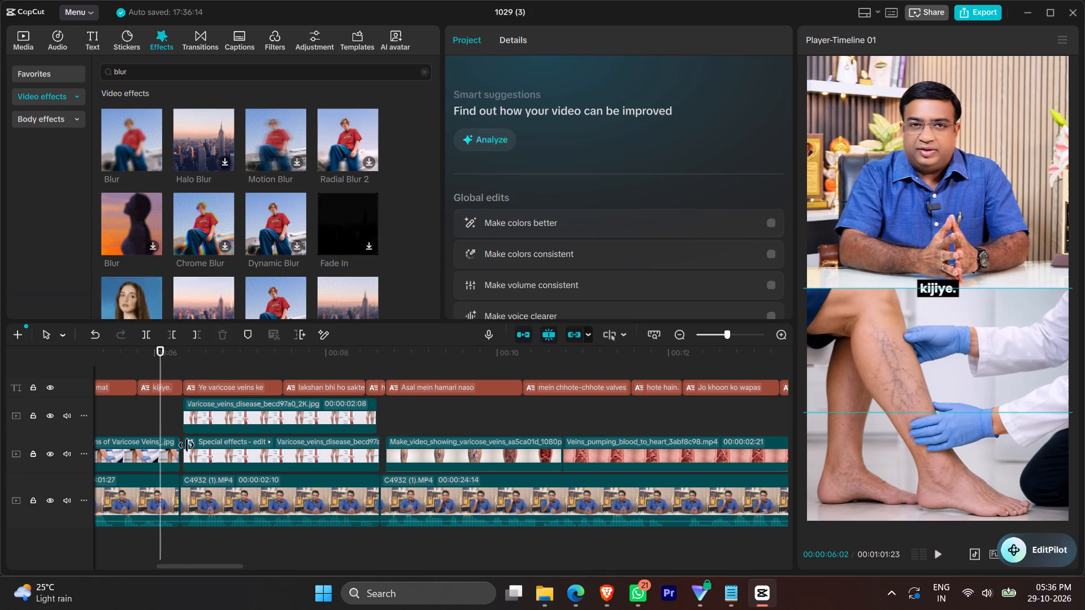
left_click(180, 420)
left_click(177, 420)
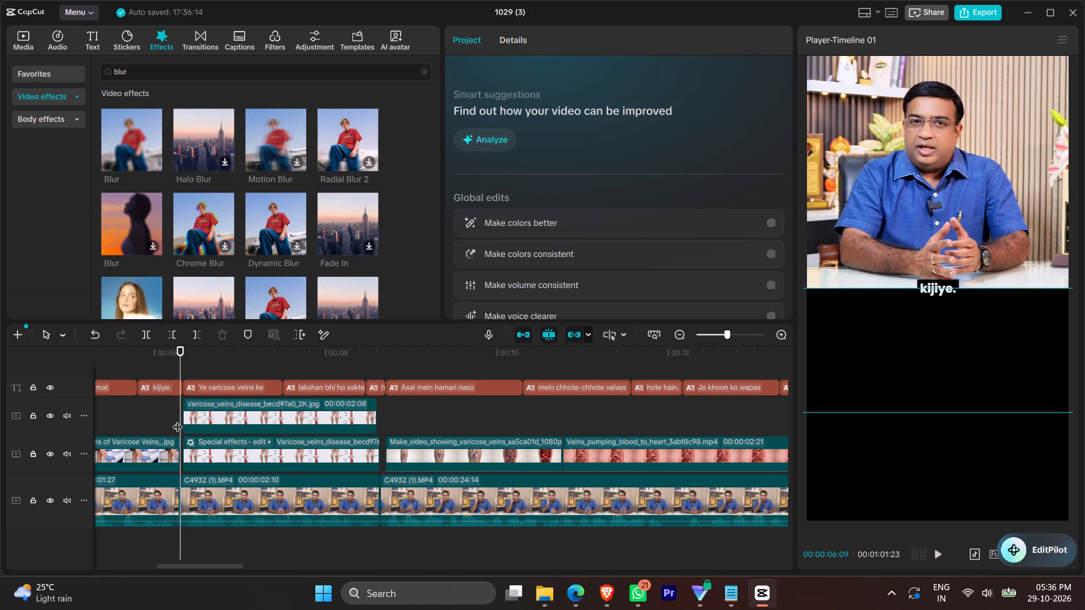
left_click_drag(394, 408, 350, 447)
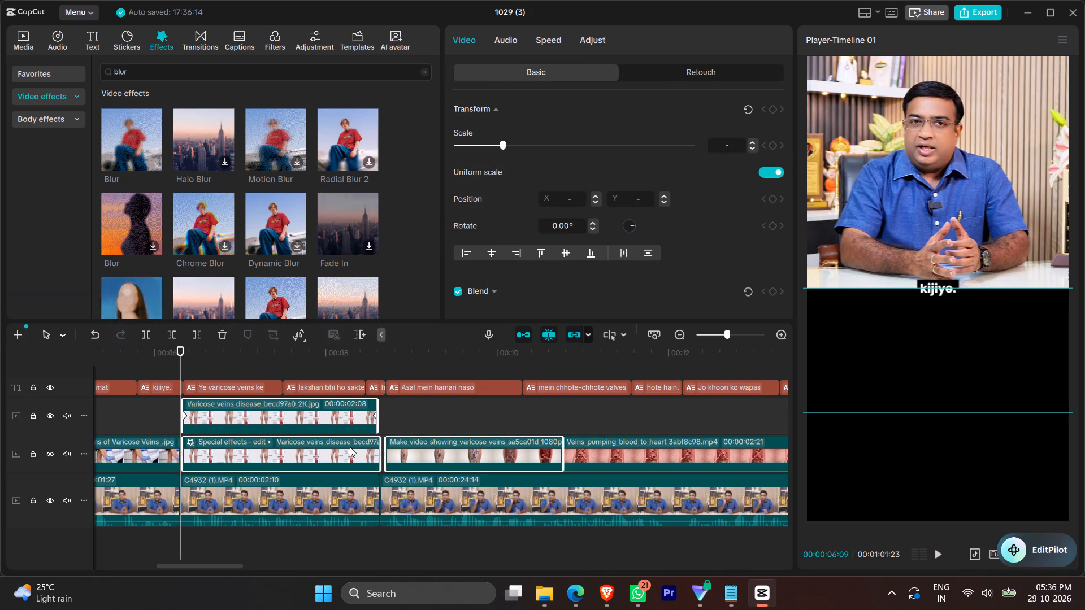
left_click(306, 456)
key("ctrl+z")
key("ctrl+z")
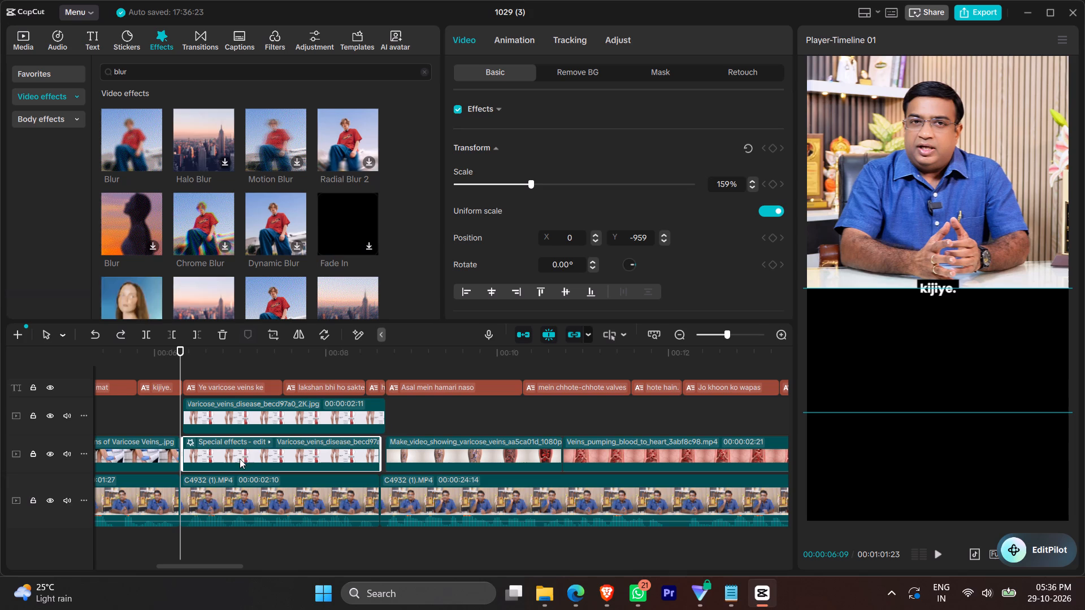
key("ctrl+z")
Shift the upper and lower varicose veins image layers slightly earlier so both start at the speaker footage's cut, closing the gap.
left_click(140, 412)
left_click_drag(179, 417, 209, 437)
left_click_drag(220, 446, 215, 449)
left_click(154, 417)
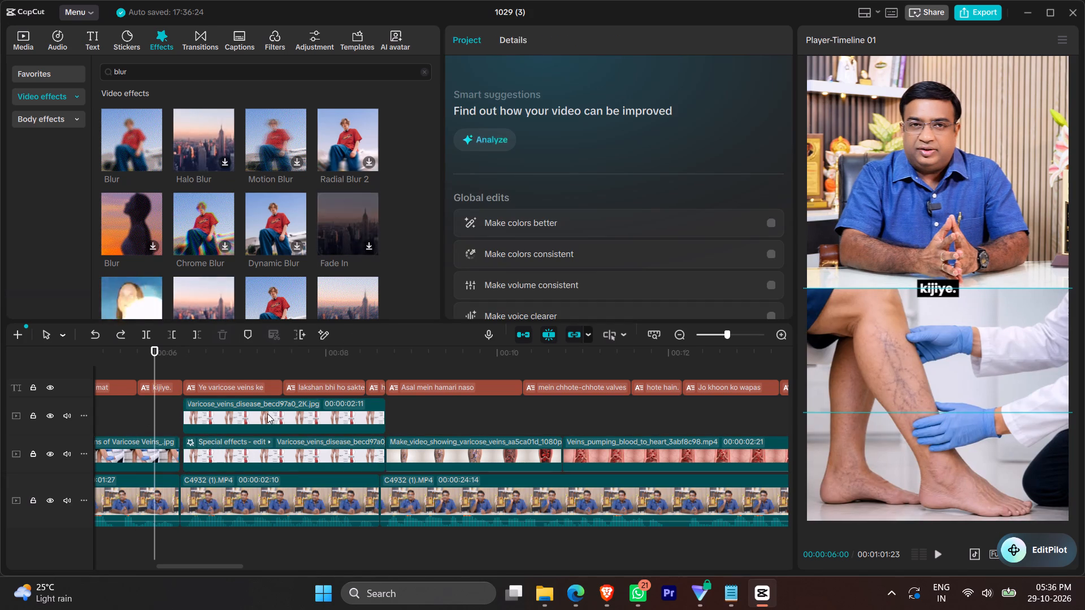
left_click(267, 413)
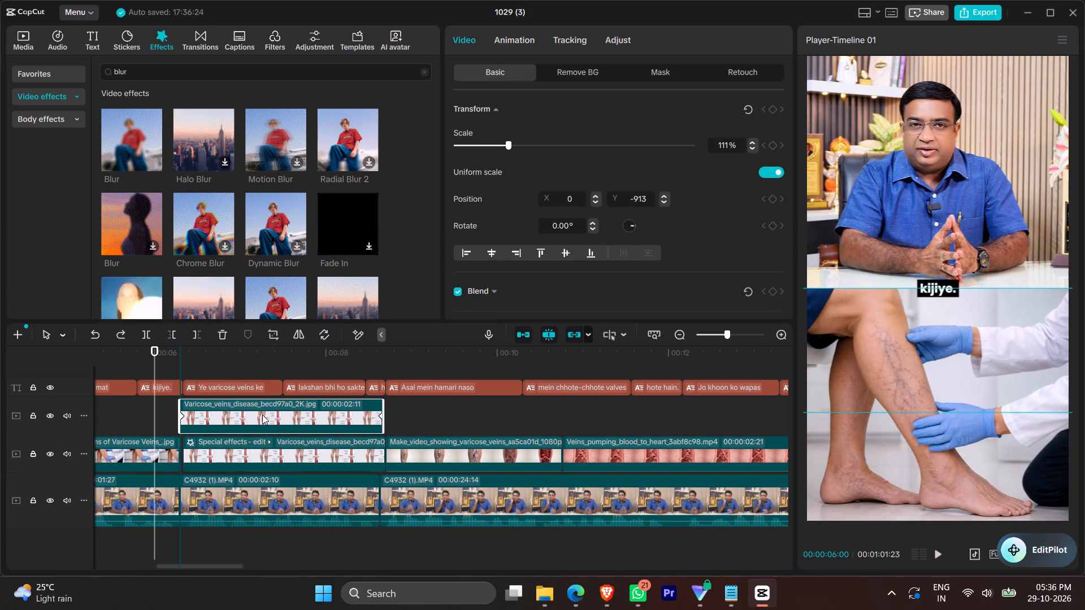
left_click_drag(267, 445, 258, 445)
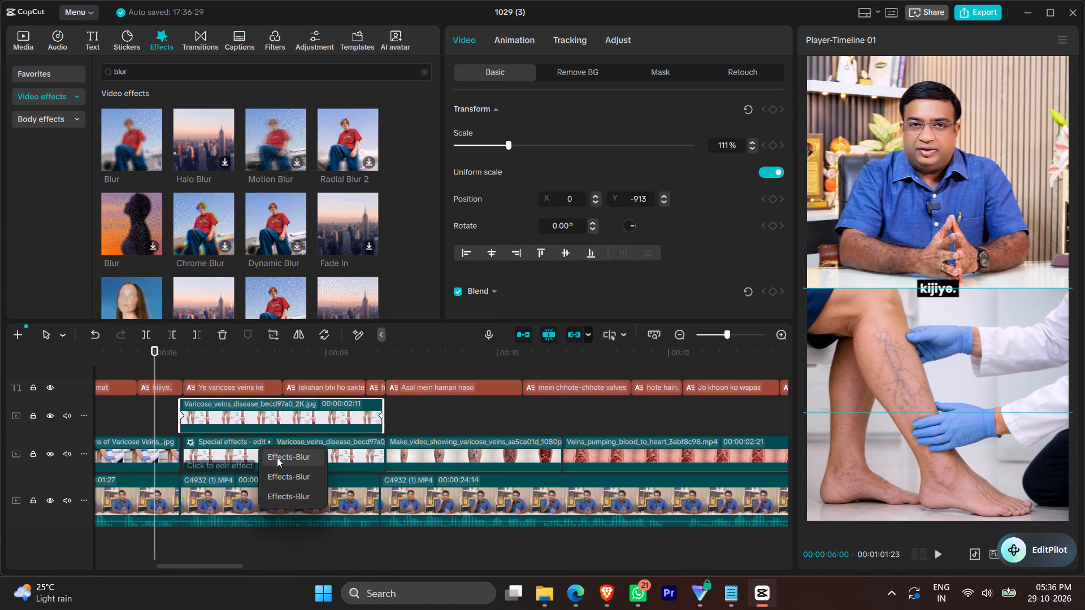
left_click_drag(351, 451, 345, 455)
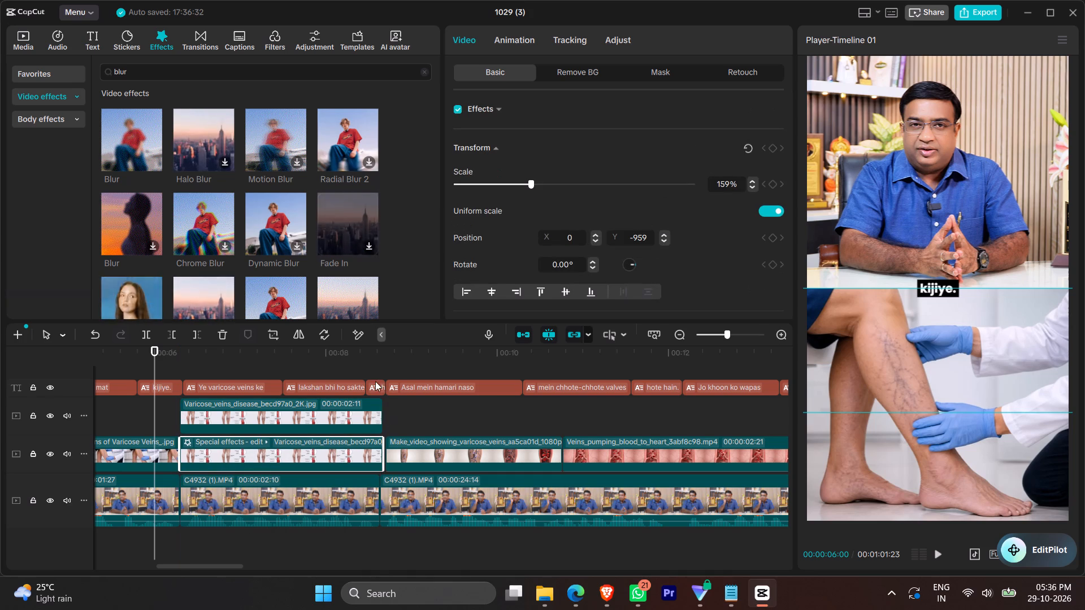
Trim the ends of both varicose veins image layers to the speaker footage's next cut, making the upper one 00:00:02:10 long.
left_click(383, 354)
left_click(369, 371)
left_click(426, 452)
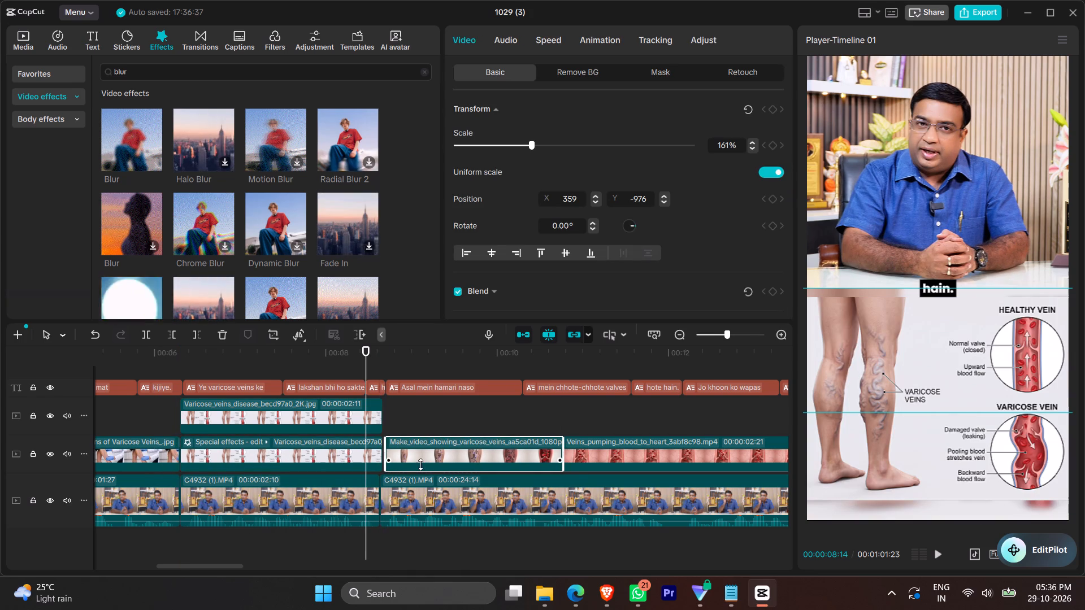
scroll(425, 465, "up", 6, "ctrl")
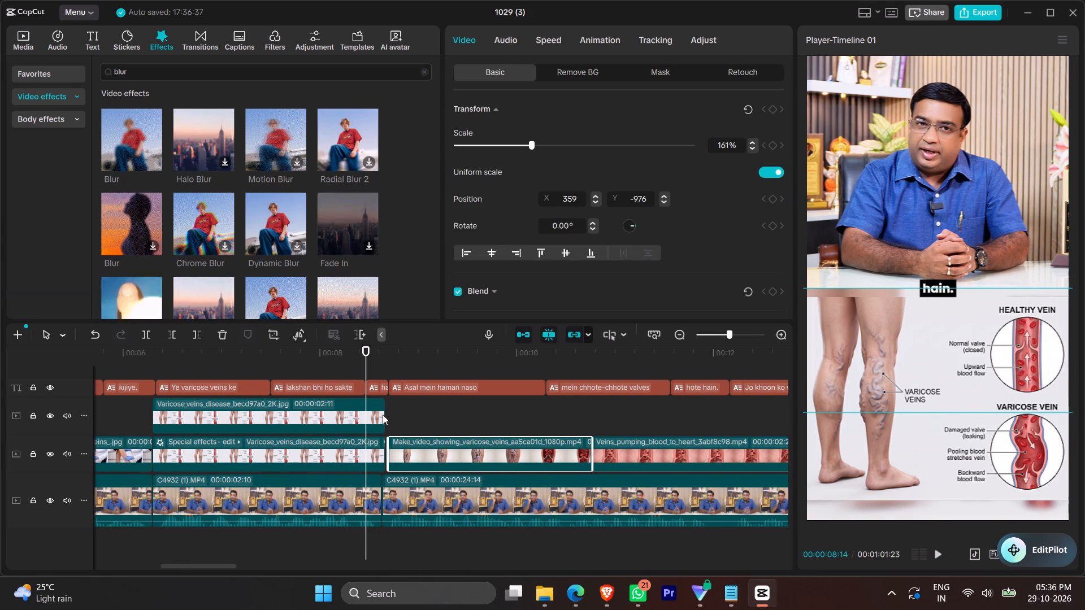
left_click(384, 414)
left_click(371, 454)
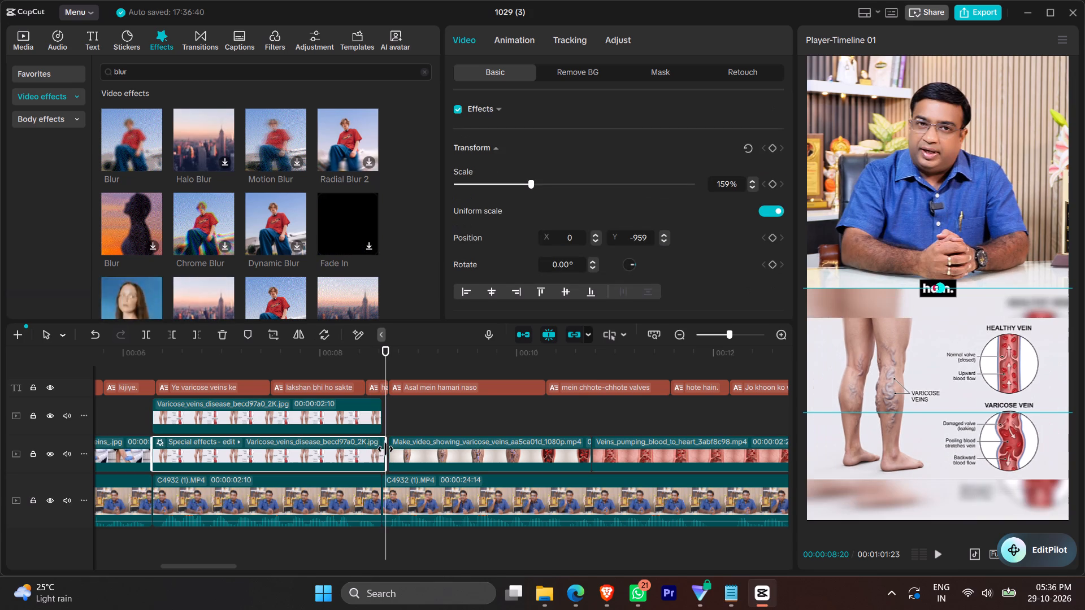
left_click_drag(385, 449, 379, 451)
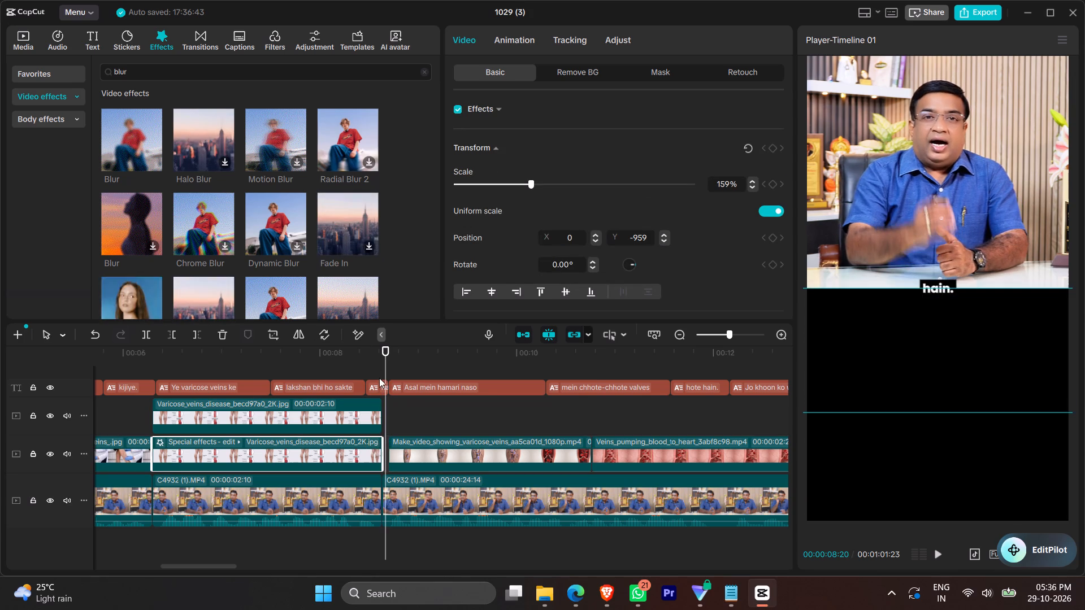
Move the Make_video_showing_varicose_veins clip earlier so it starts at the cut at 00:00:08:19, directly after the image.
left_click(376, 370)
left_click(381, 368)
left_click_drag(419, 449, 414, 448)
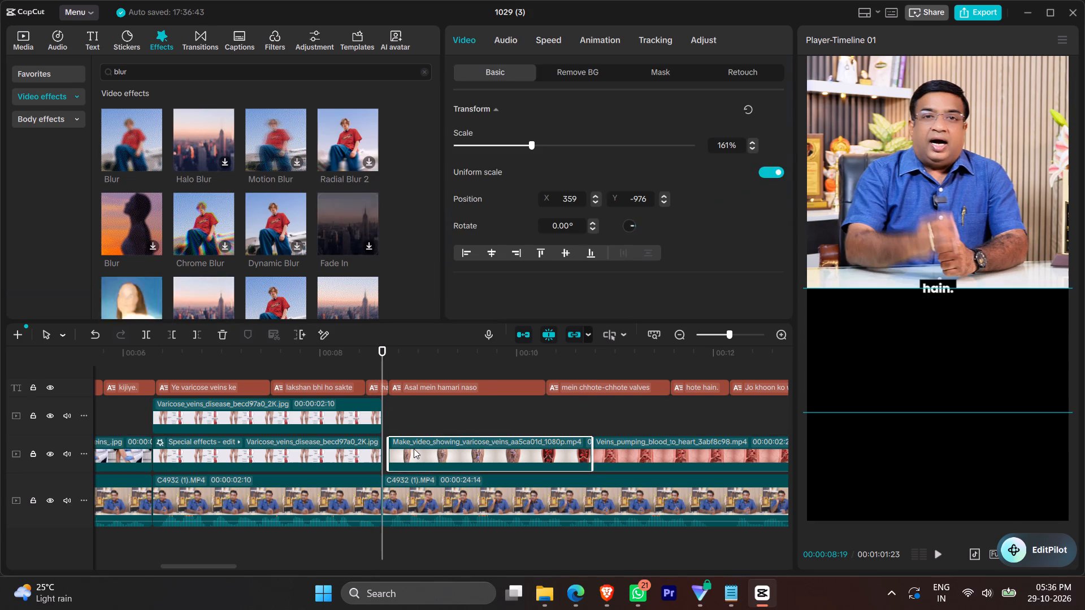
left_click_drag(414, 448, 413, 448)
Extend the end of the Make_video_showing_varicose_veins clip to meet the Veins_pumping_blood_to_heart clip, closing the gap.
left_click(585, 428)
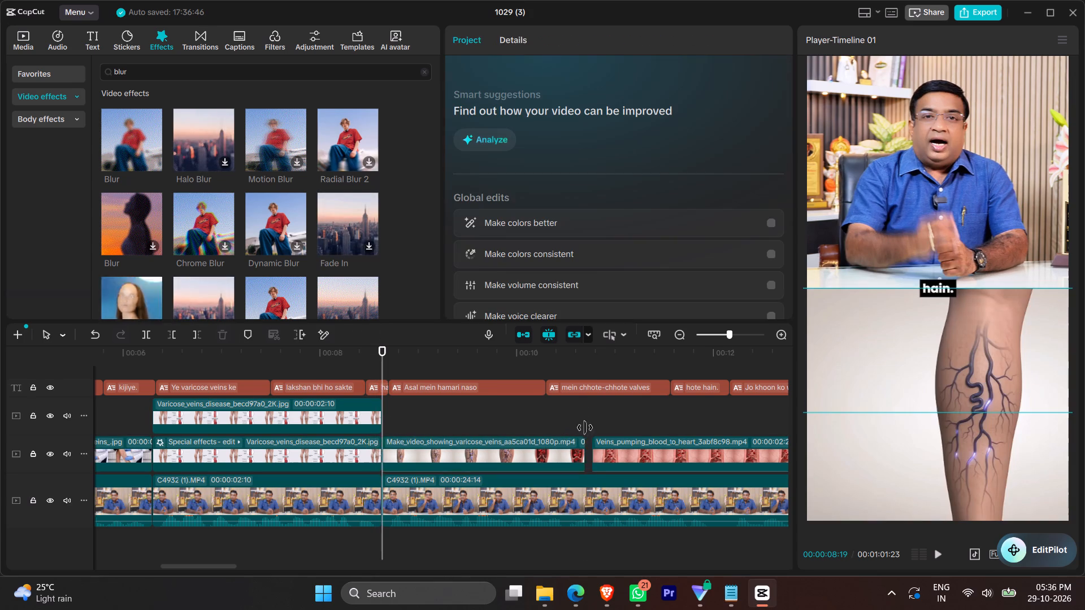
scroll(607, 444, "down", 16, "ctrl")
scroll(517, 457, "left", 1)
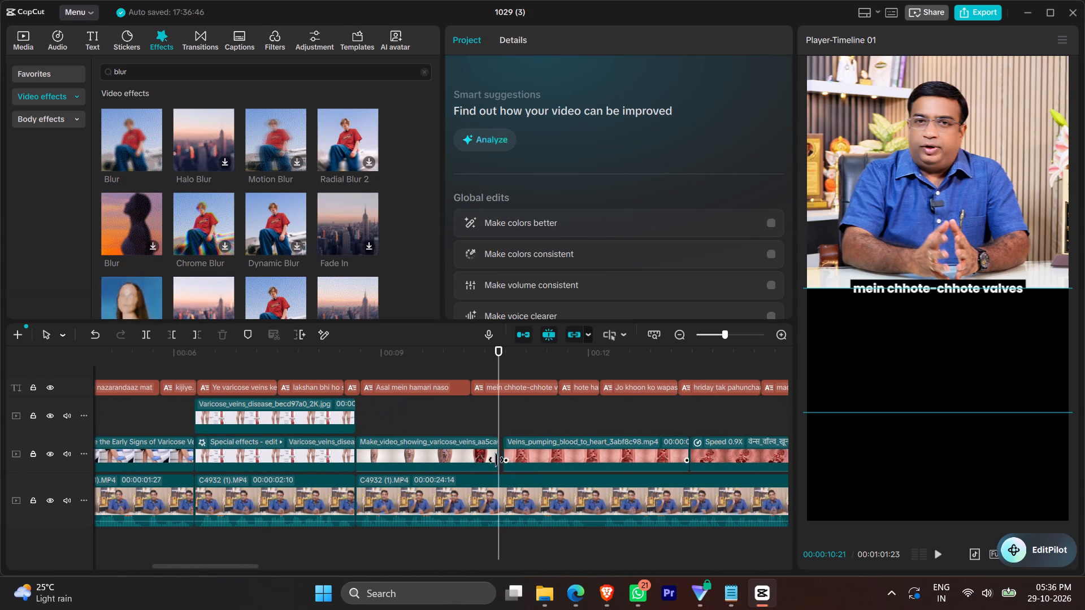
left_click(435, 415)
key("space")
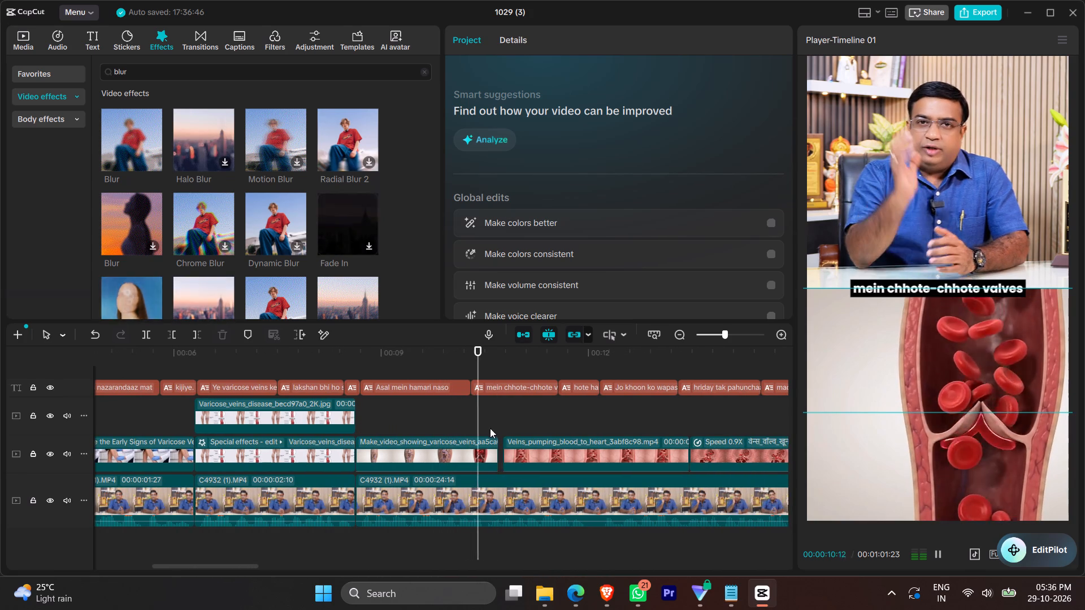
key("space")
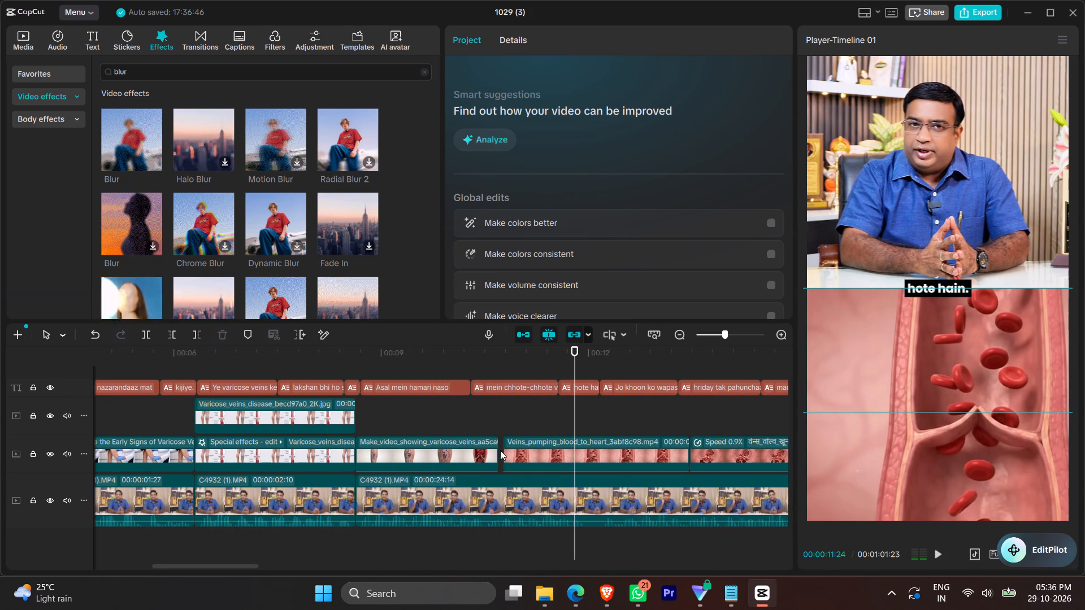
left_click_drag(496, 450, 507, 451)
Play back sections of the timeline from the vein valve visuals to the leg symptom visuals to check visual changes against the speech.
left_click(476, 411)
key("space")
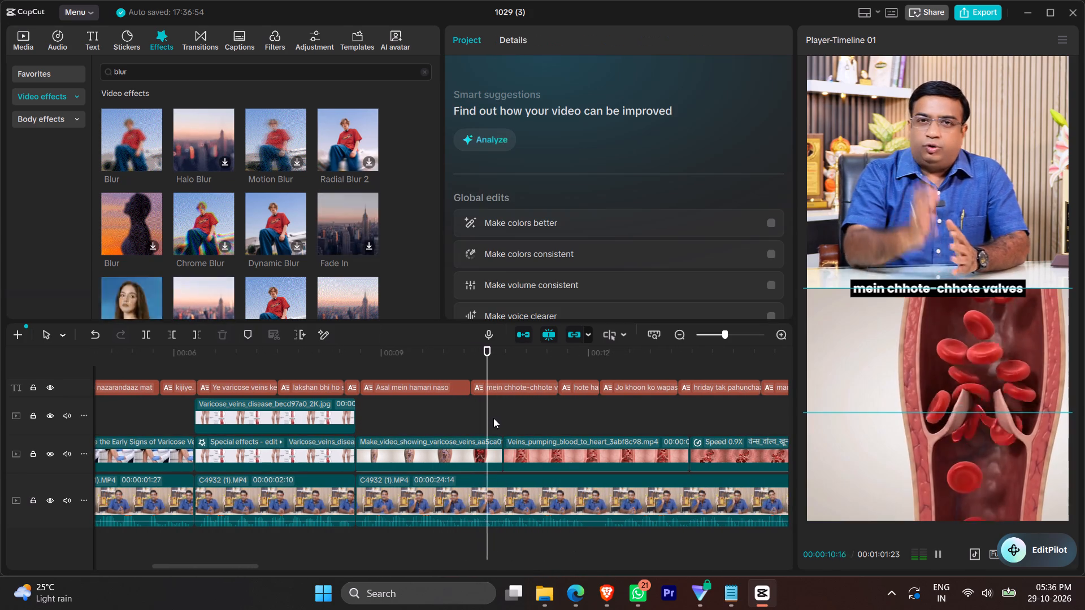
scroll(576, 438, "down", 20, "ctrl")
scroll(576, 438, "down", 7, "ctrl")
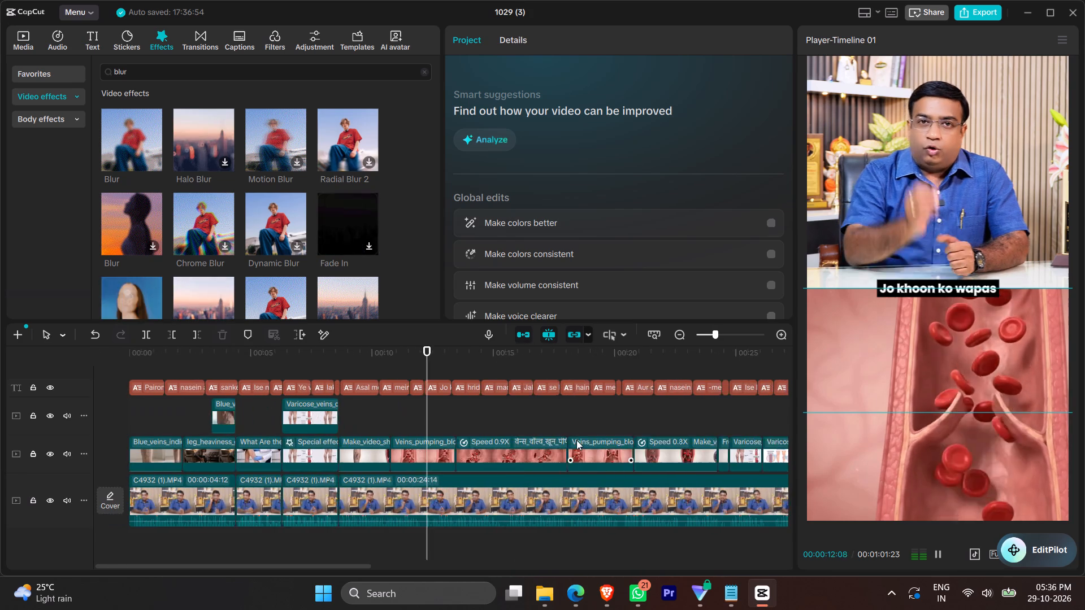
scroll(576, 440, "down", 3, "ctrl")
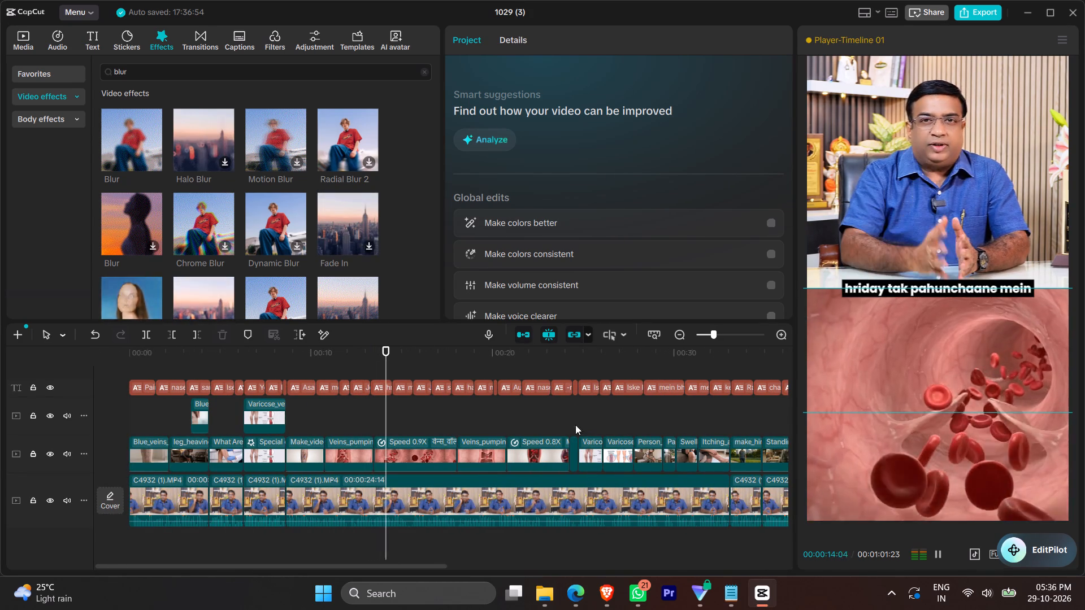
left_click(500, 420)
key("space")
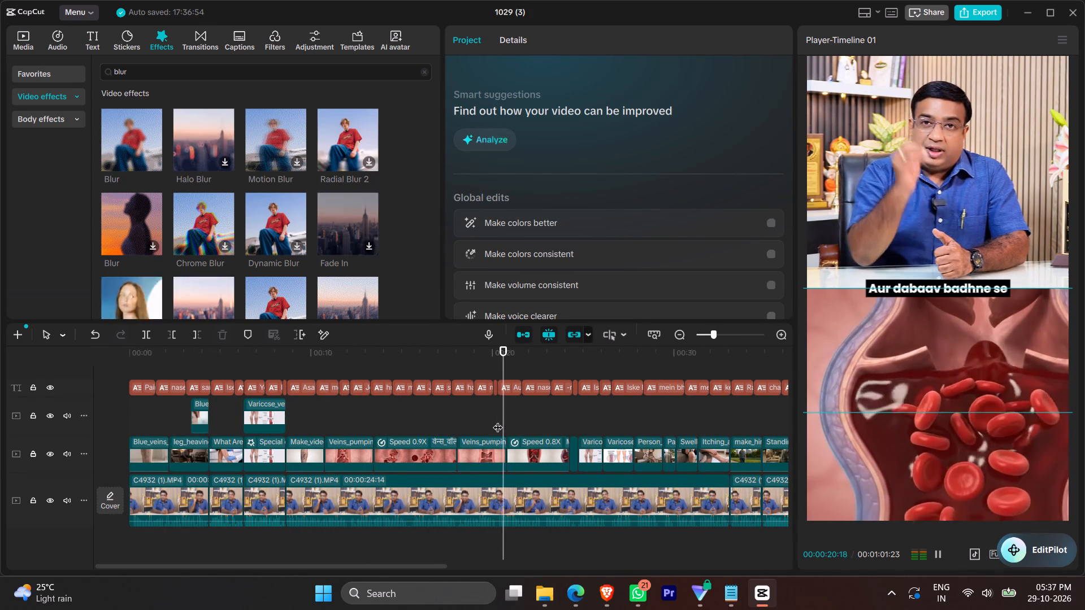
left_click(567, 424)
key("space")
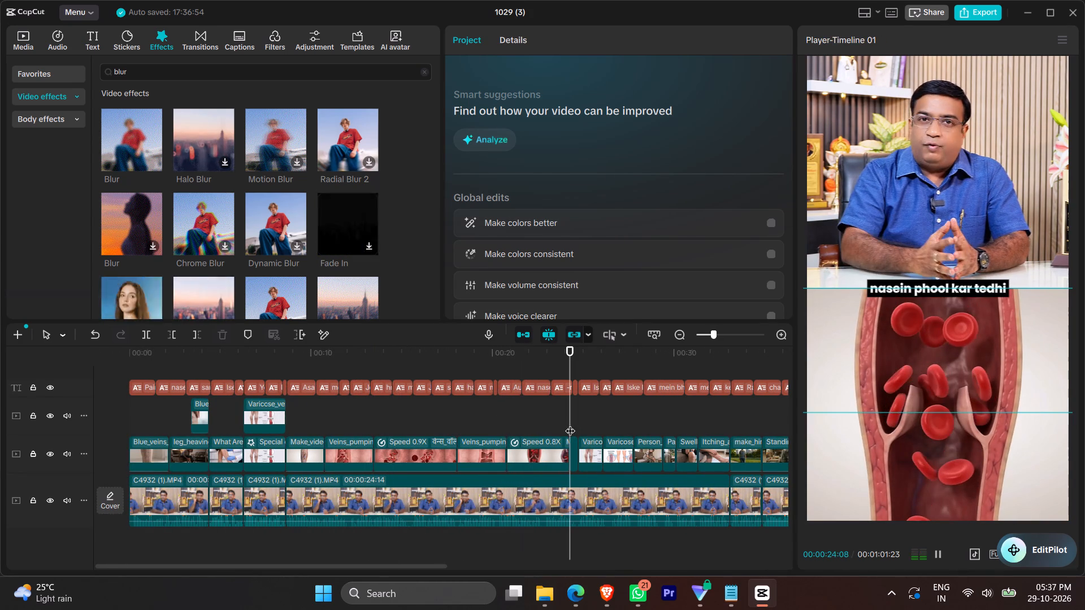
key("space")
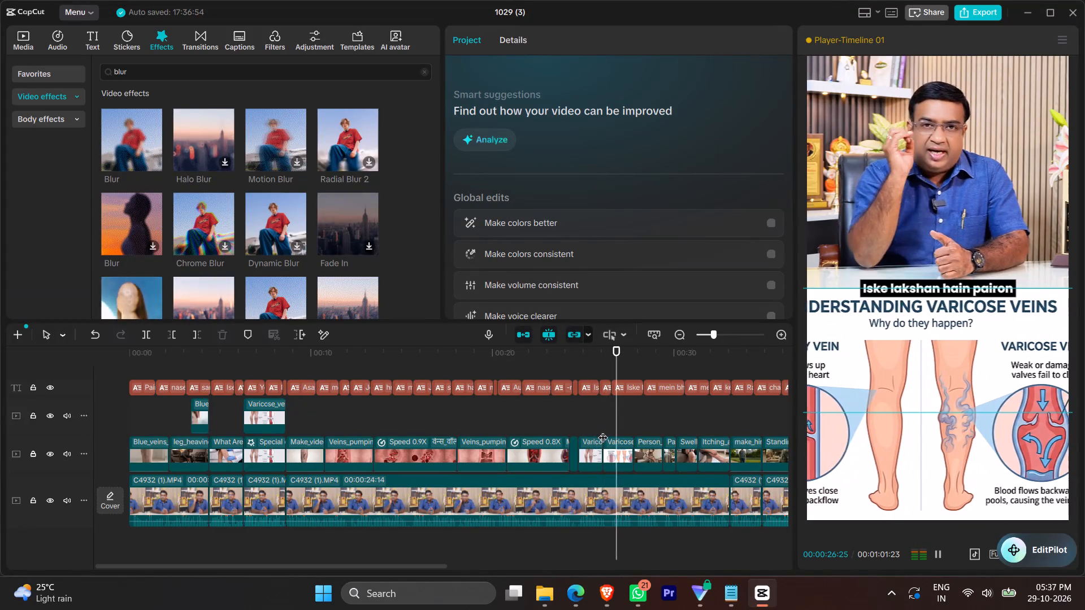
scroll(604, 433, "down", 6, "ctrl")
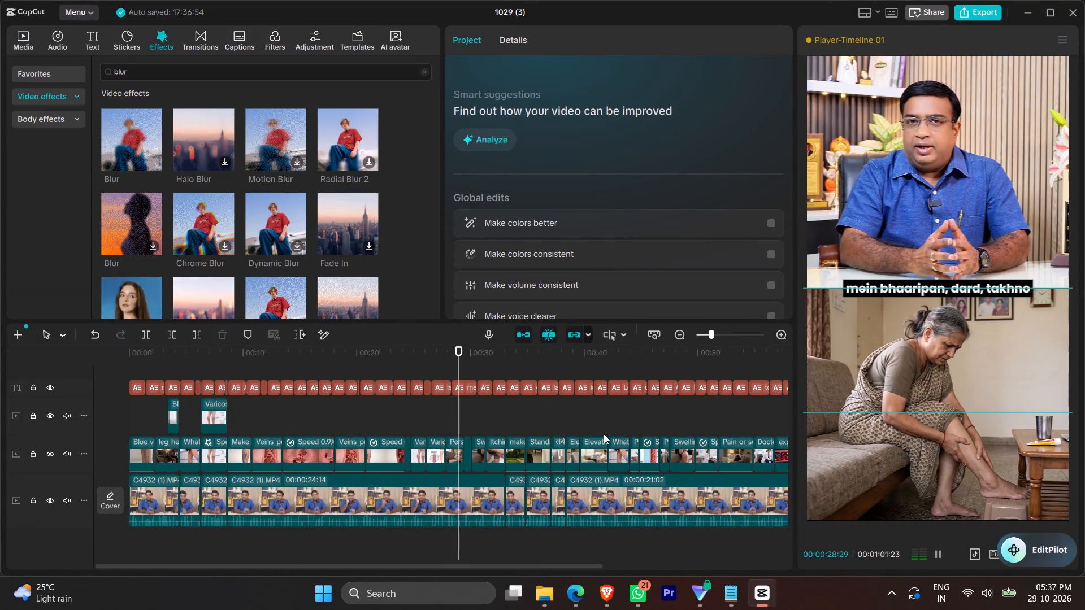
key("0")
key("space")
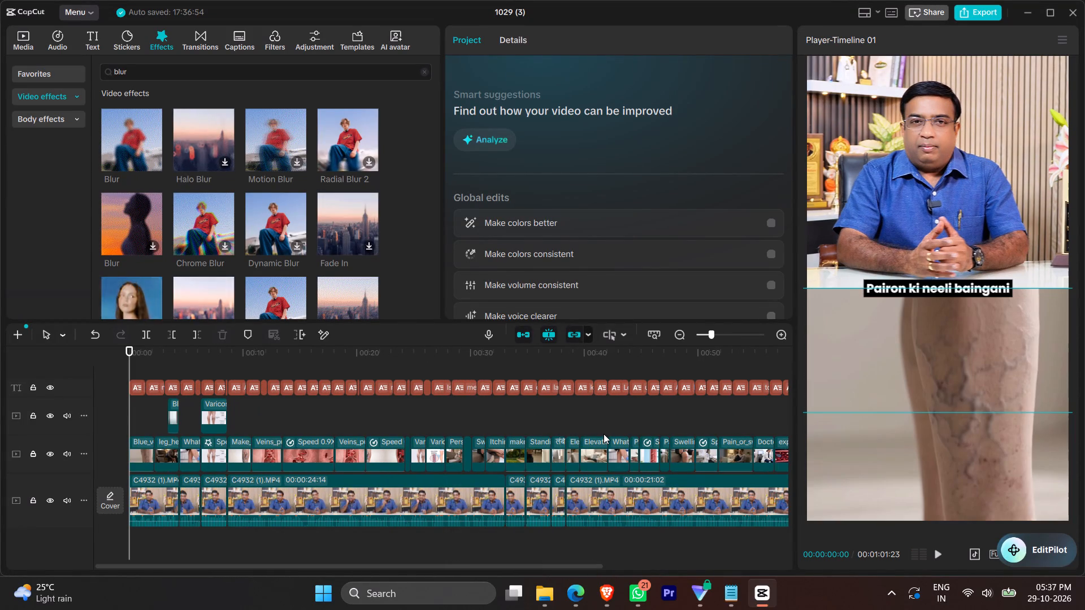
Set the scale of the upper varicose veins disease image to 129% near its end, around 00:00:08:10, for a stronger zoom-in.
scroll(604, 434, "up", 10, "ctrl")
left_click(254, 361)
key("space")
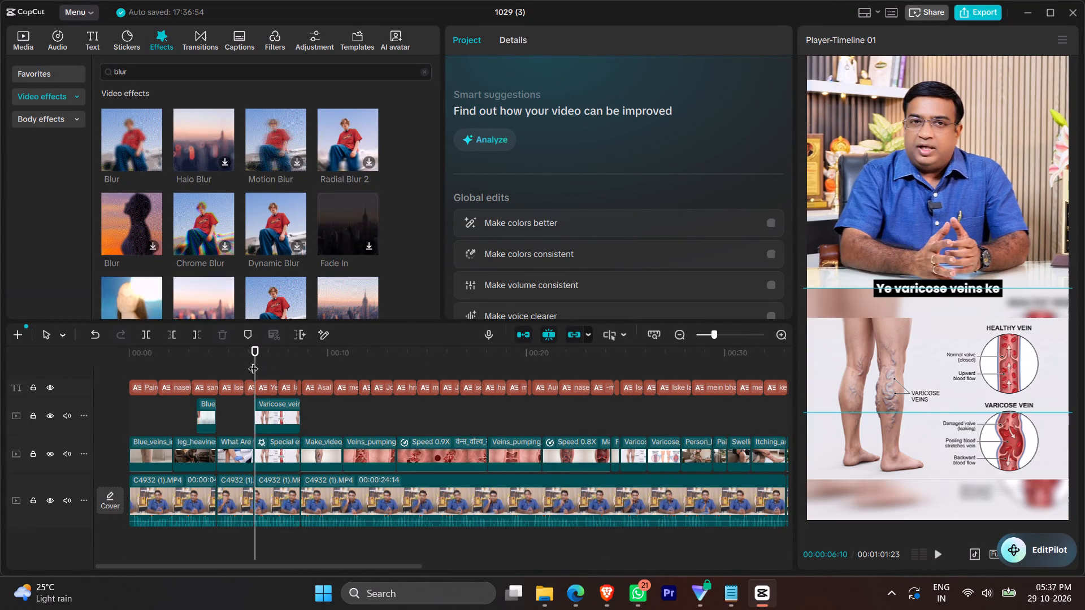
left_click(237, 350)
left_click(255, 361)
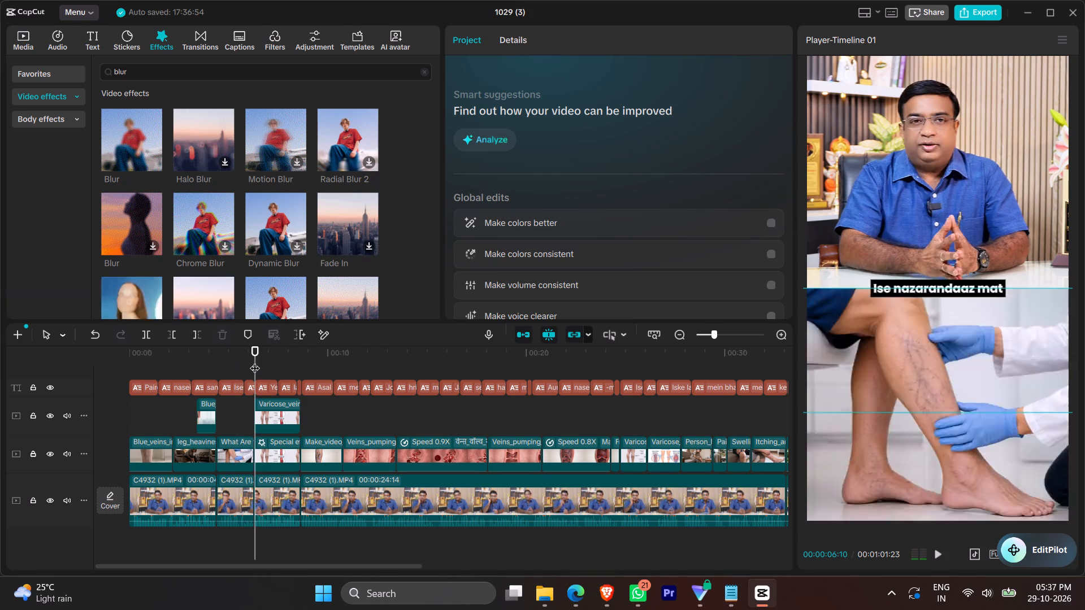
key("space")
left_click(255, 361)
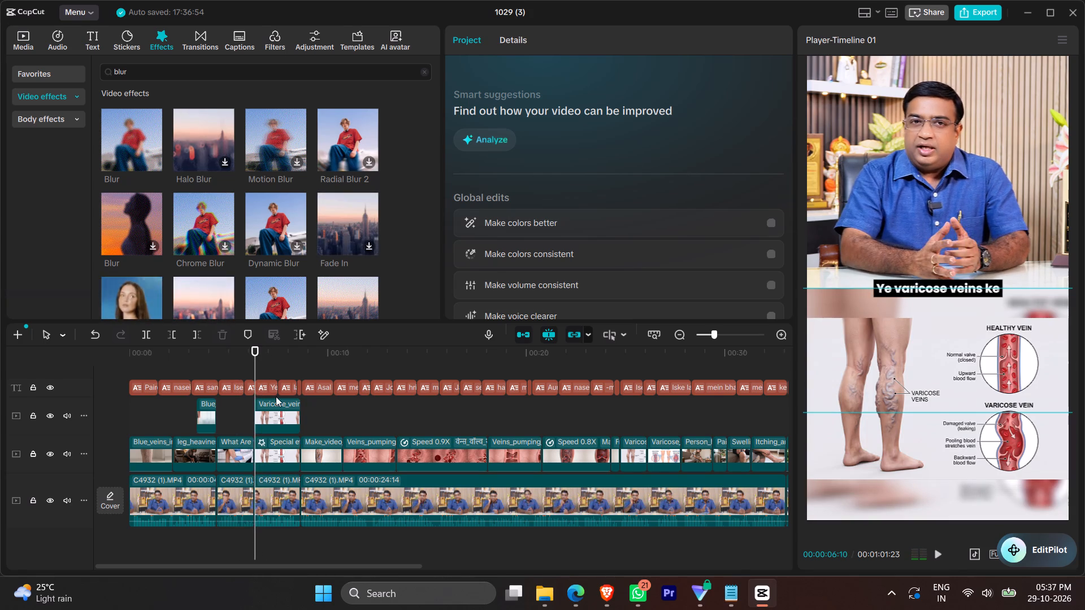
left_click(276, 396)
left_click(278, 404)
scroll(298, 462, "up", 14, "ctrl")
left_click(313, 370)
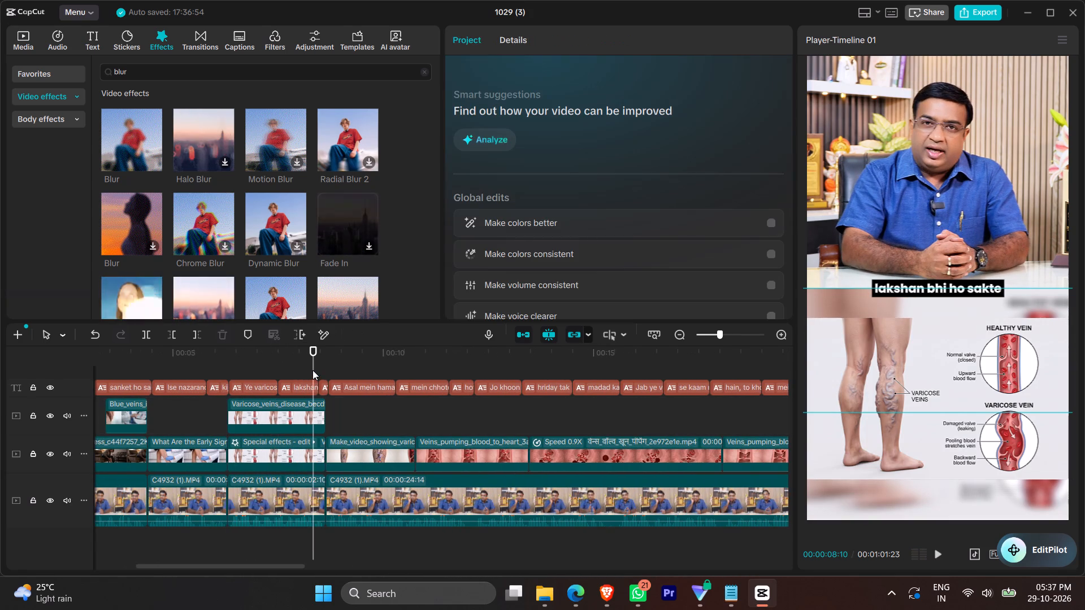
left_click(314, 413)
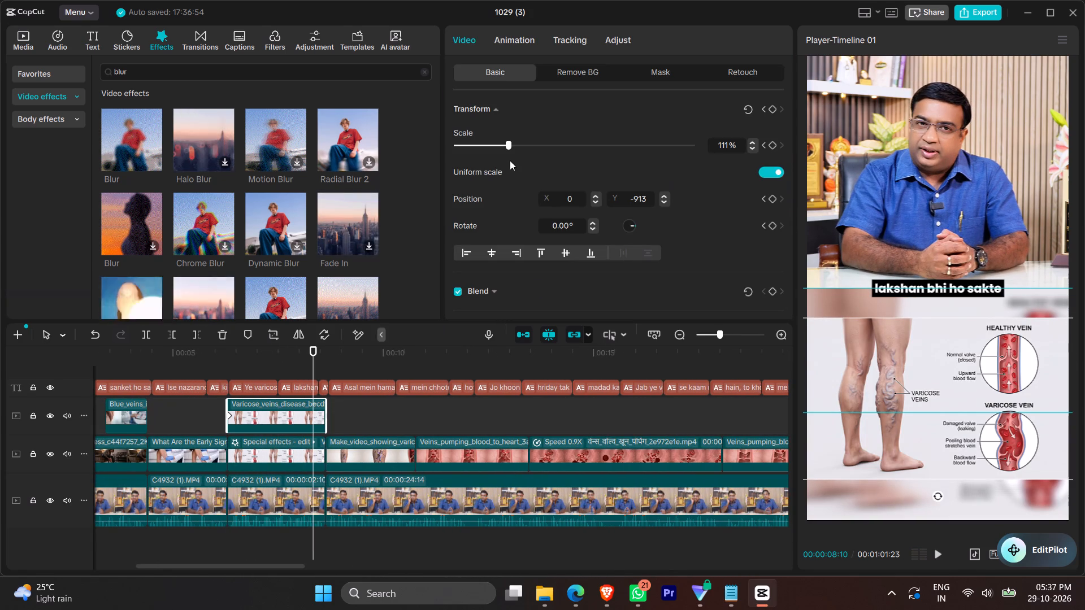
left_click_drag(507, 150, 518, 151)
left_click_drag(314, 417, 372, 395)
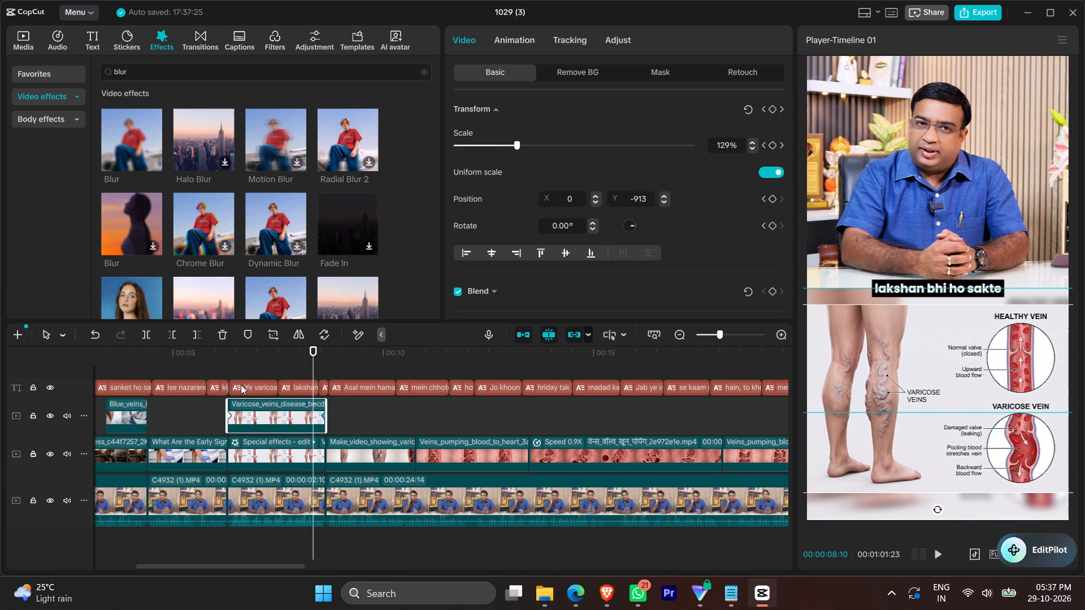
Play back from the start of the varicose veins disease image to check its zoom and the vein visuals that follow.
left_click(228, 372)
key("space")
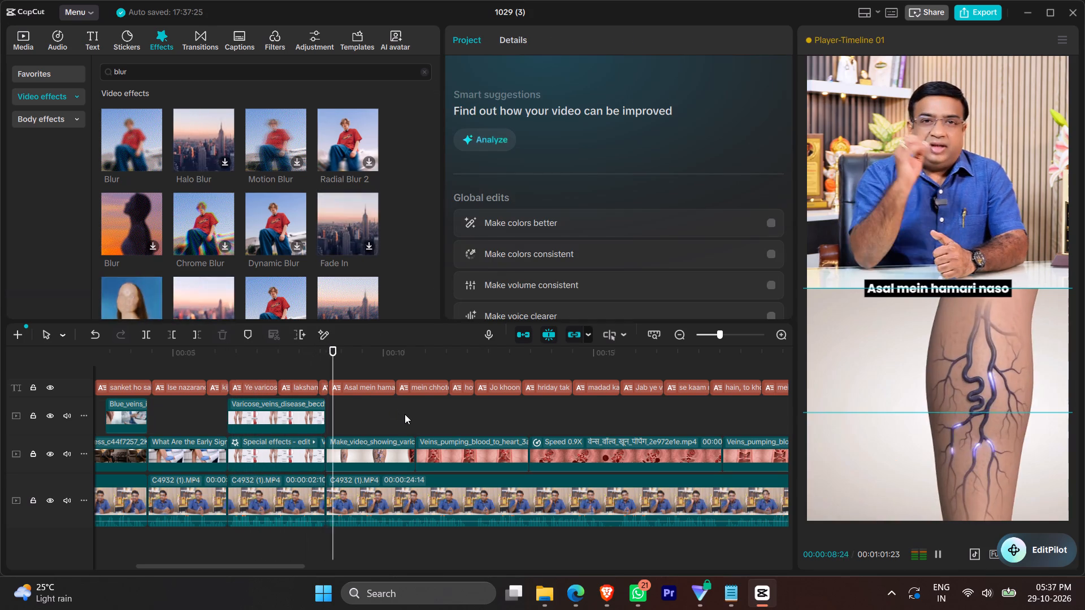
scroll(377, 420, "down", 20, "ctrl")
scroll(377, 420, "down", 5, "ctrl")
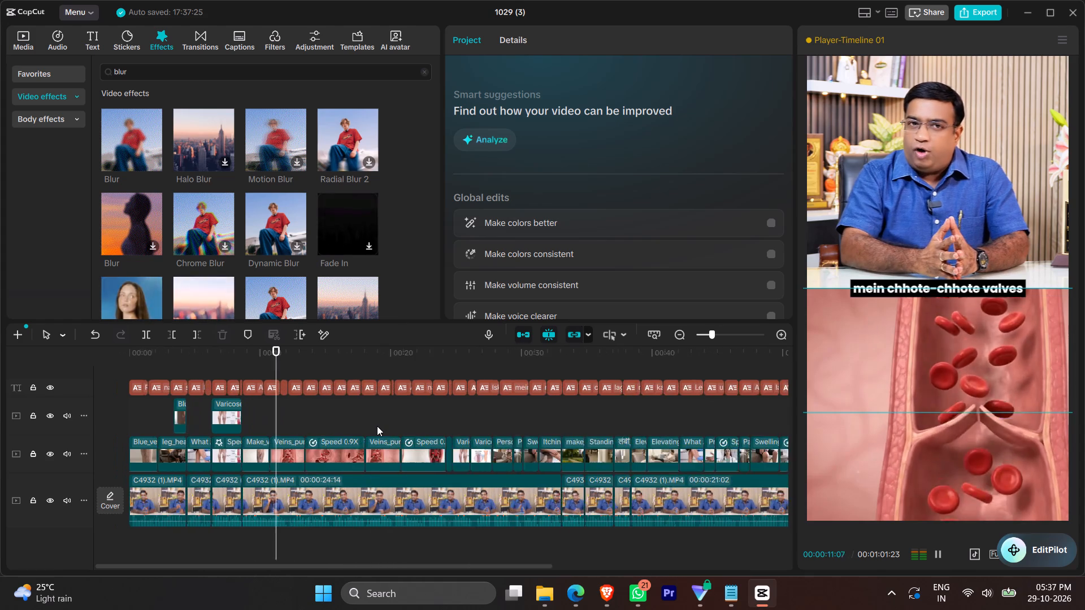
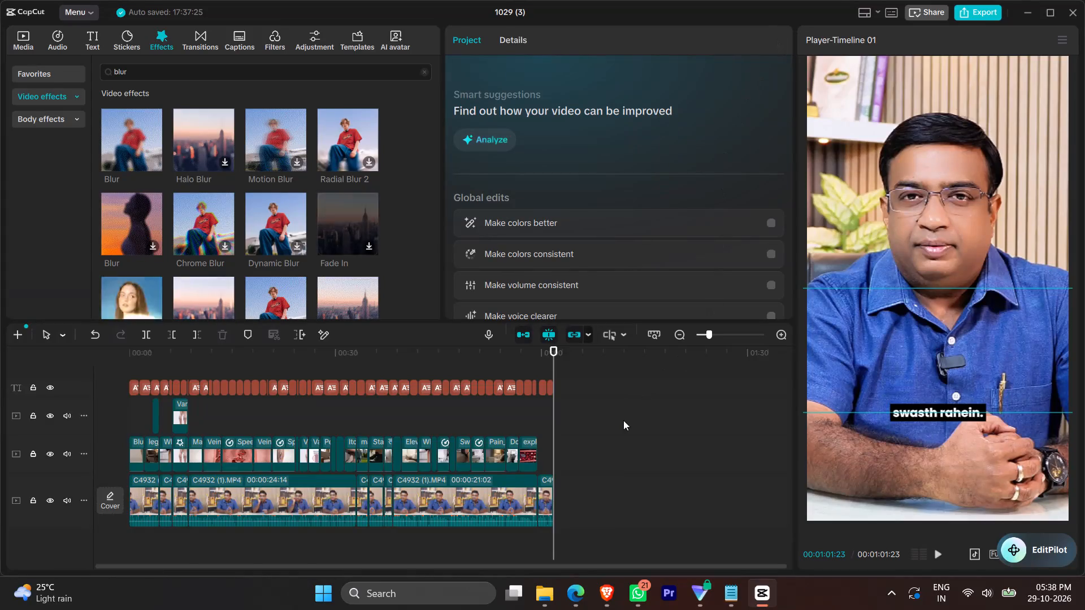
Play back the standing and sitting advice section, around 00:00:36 to 00:00:38, to check its visuals against the speech.
scroll(619, 422, "up", 20, "ctrl")
scroll(619, 422, "up", 1, "ctrl")
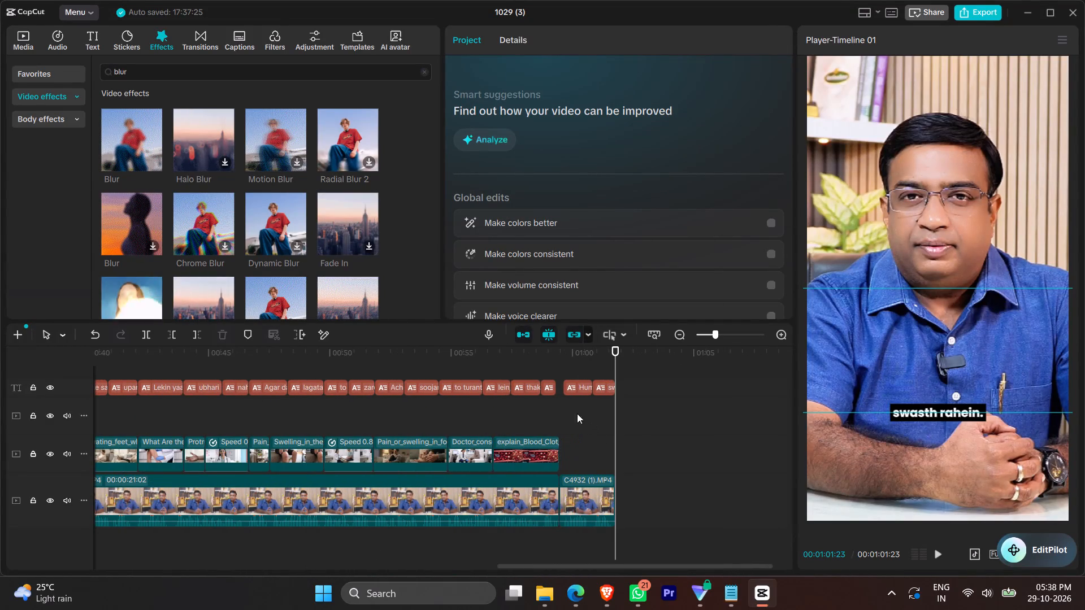
left_click(559, 407)
left_click(590, 480)
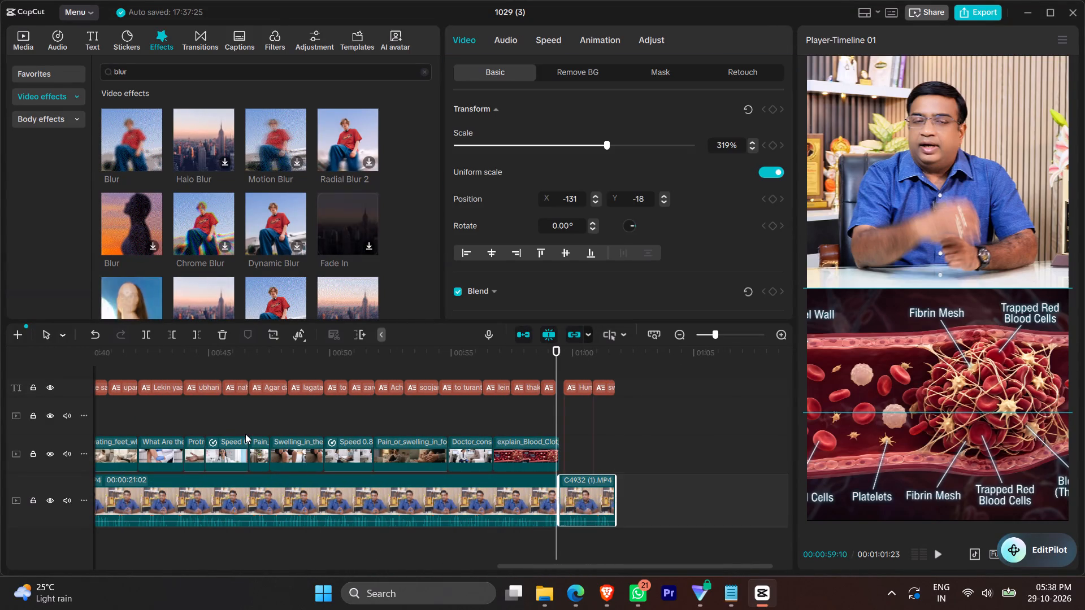
scroll(245, 434, "right", 1)
left_click(445, 409)
key("space")
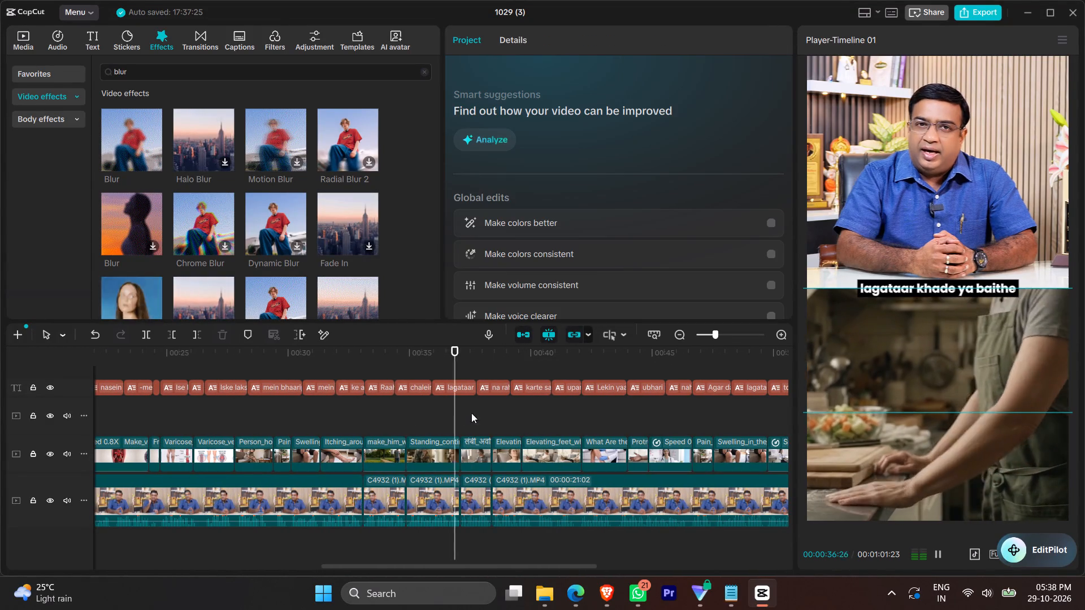
key("space")
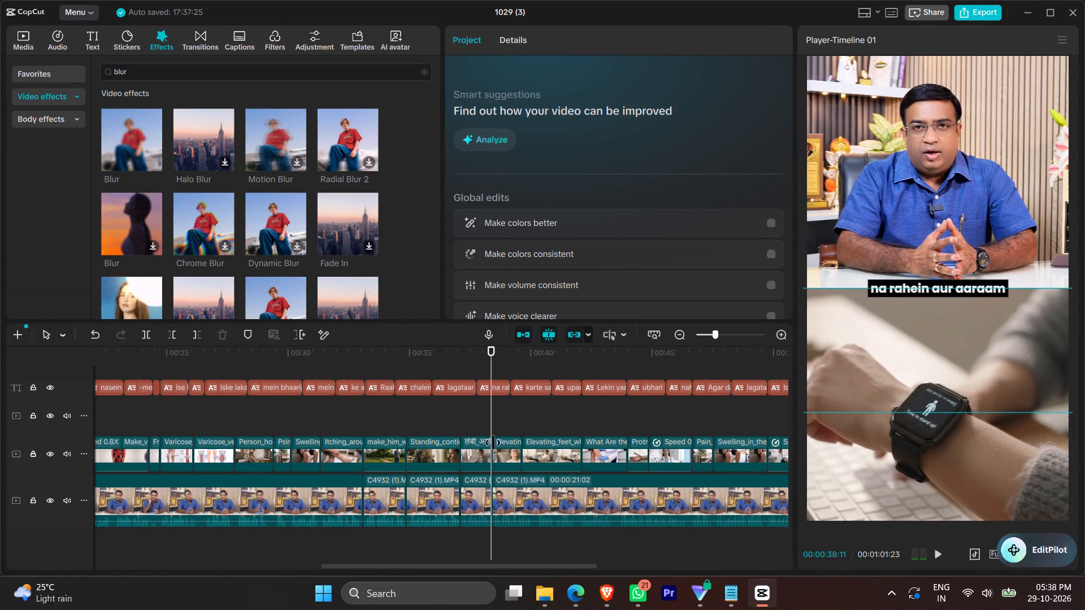
Lift the clip of the woman with the smartwatch onto the track above and slow it to 0.69x speed.
left_click_drag(477, 455, 479, 424)
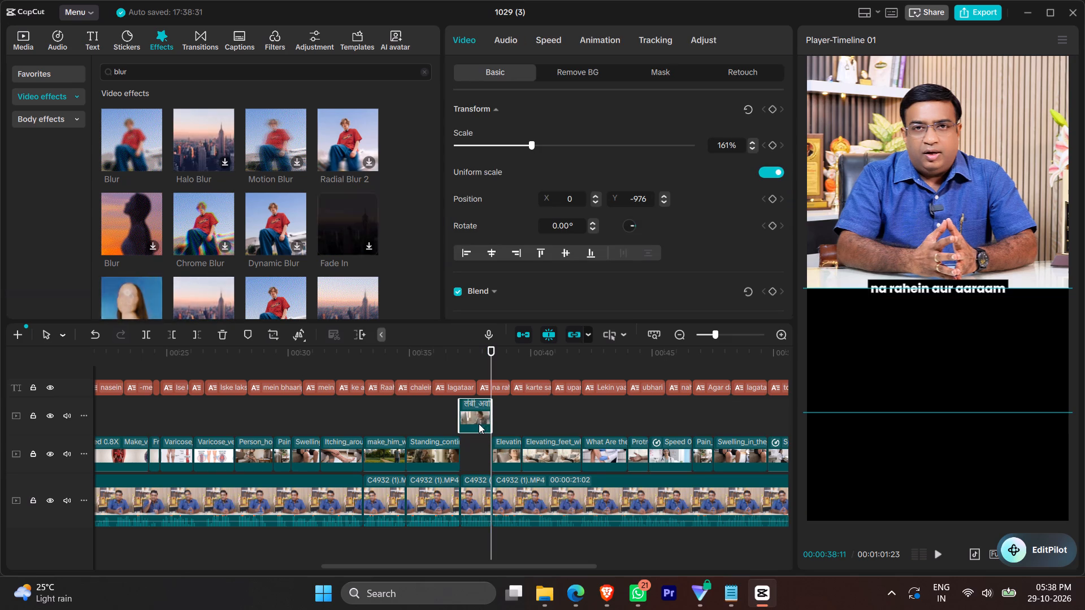
left_click(559, 45)
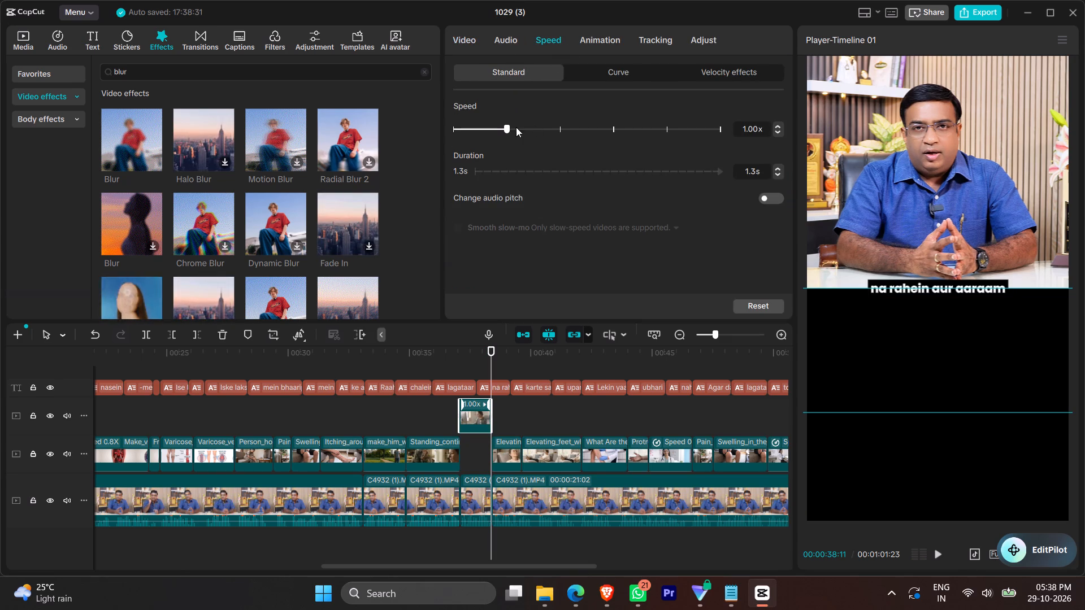
left_click(500, 131)
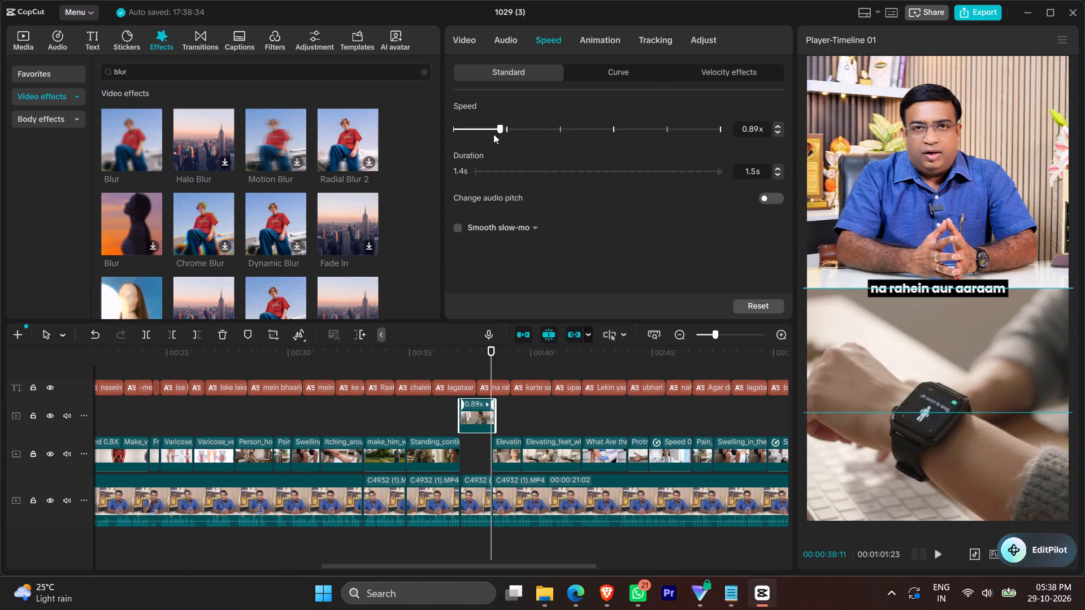
left_click(493, 129)
left_click(491, 132)
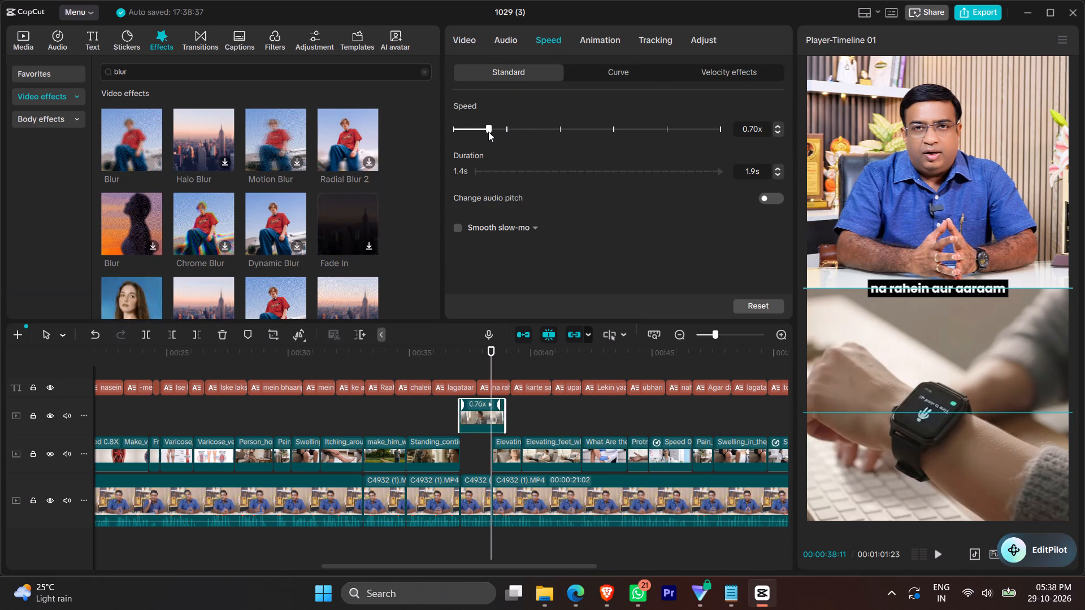
left_click(492, 132)
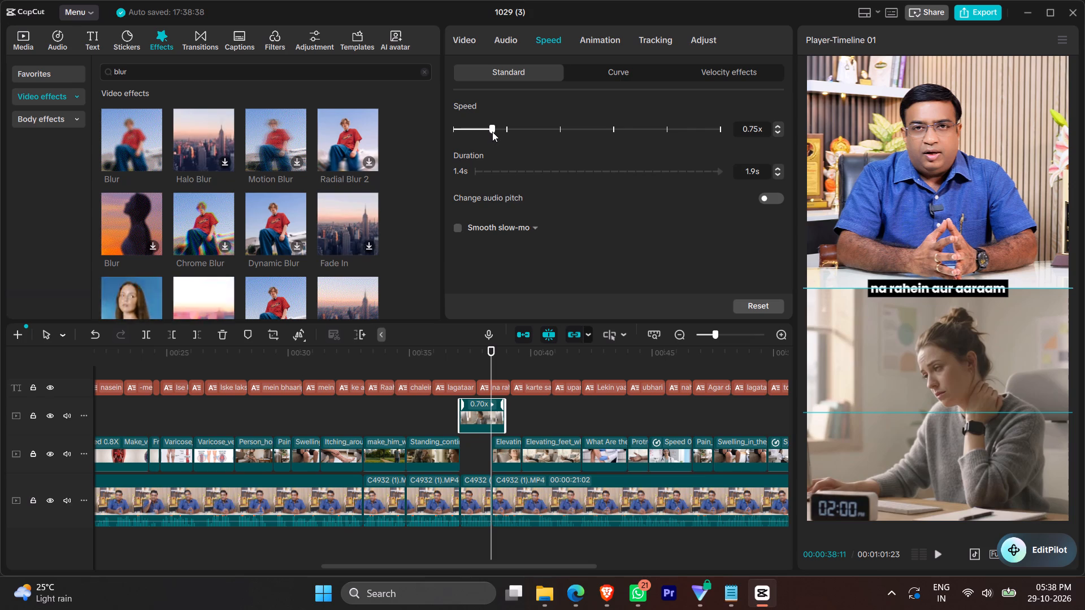
left_click(491, 132)
left_click(489, 130)
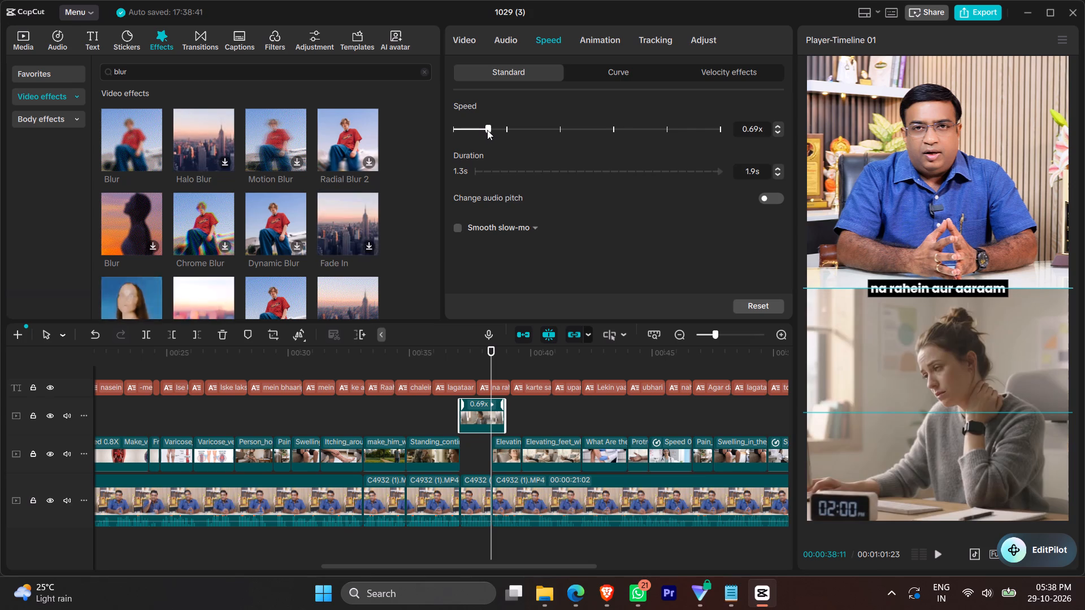
Trim the end of the slowed smartwatch clip to fit its gap and return it to the main visuals track.
left_click_drag(505, 420, 488, 418)
left_click_drag(506, 413, 489, 417)
left_click_drag(486, 422, 487, 458)
left_click_drag(475, 411, 479, 456)
left_click_drag(473, 415, 475, 445)
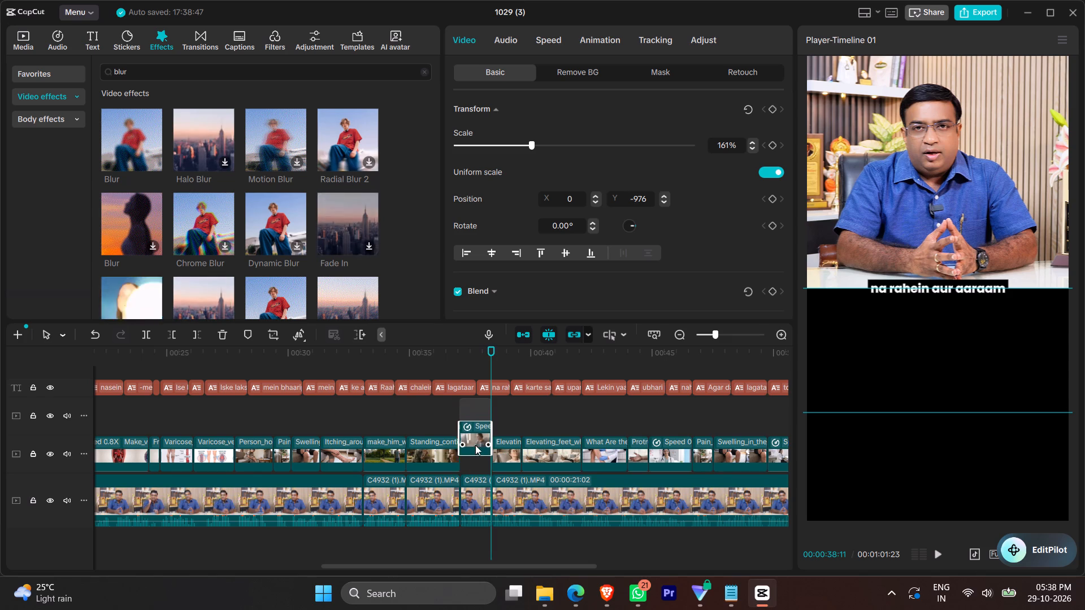
left_click_drag(475, 445, 478, 452)
Play back from about 00:00:36 to check the slowed smartwatch clip and the leg-elevation visuals that follow.
left_click(459, 404)
left_click(439, 409)
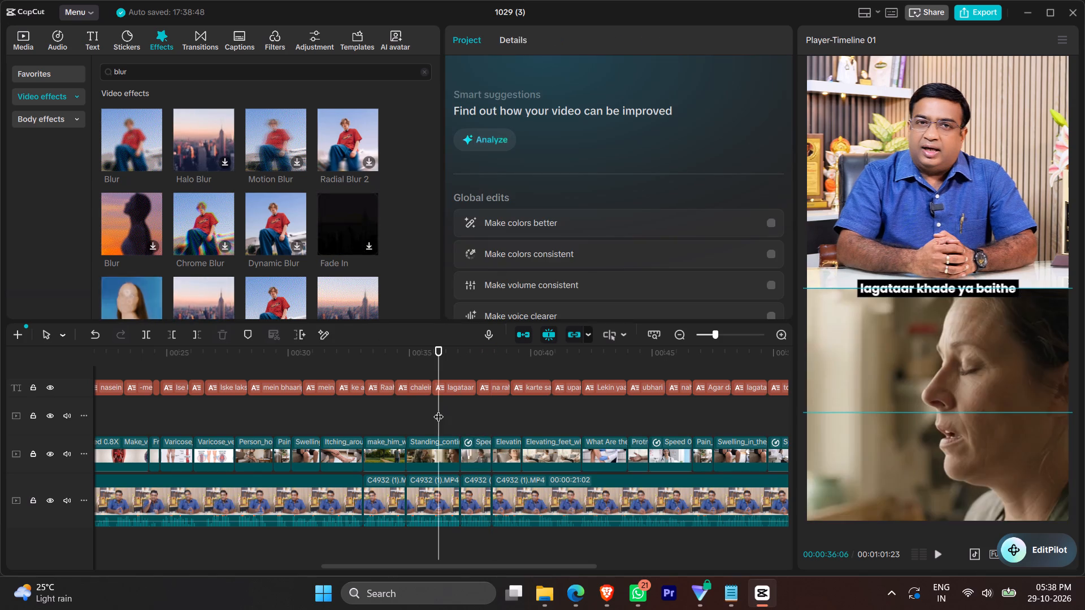
key("space")
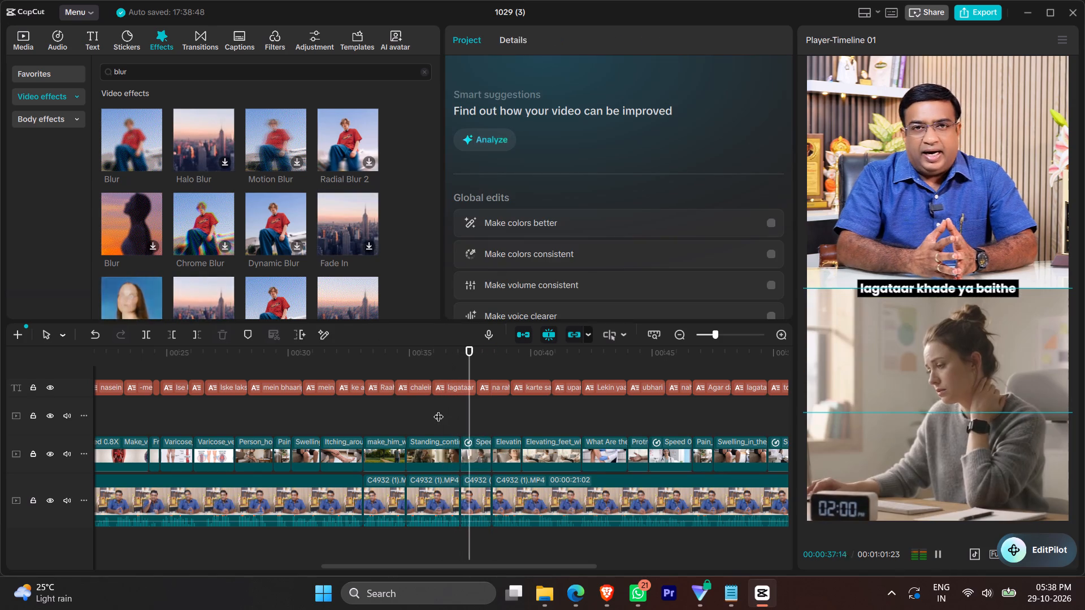
key("space")
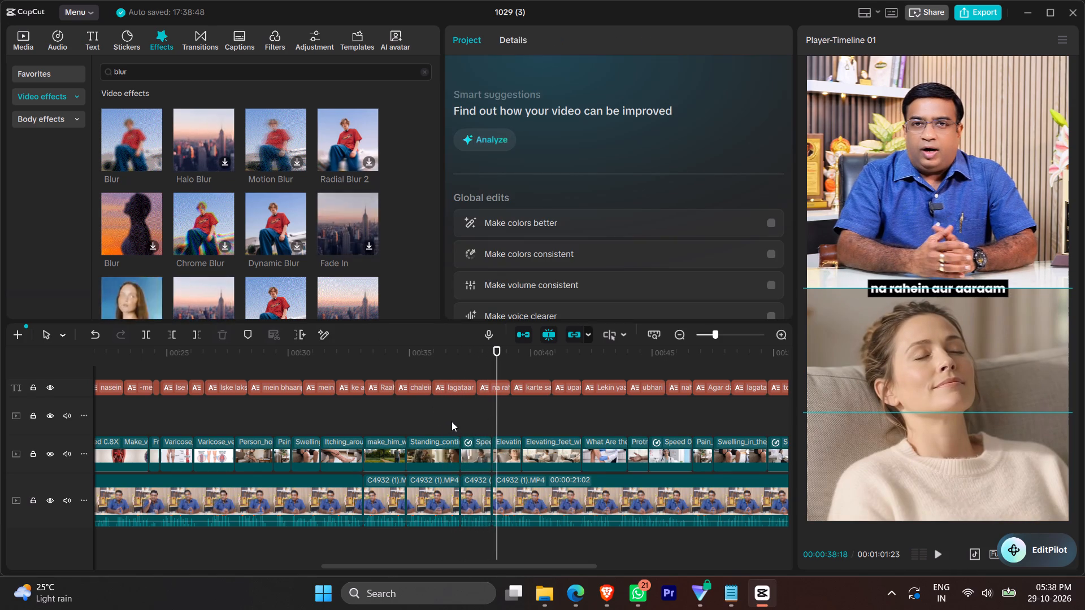
left_click(448, 423)
key("space")
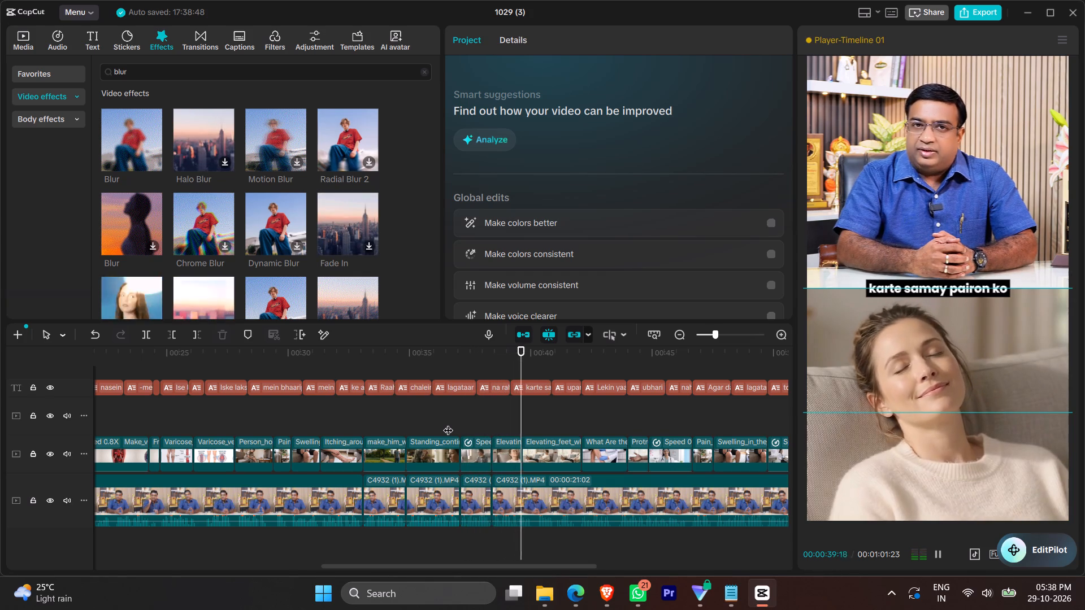
scroll(448, 423, "down", 4, "ctrl")
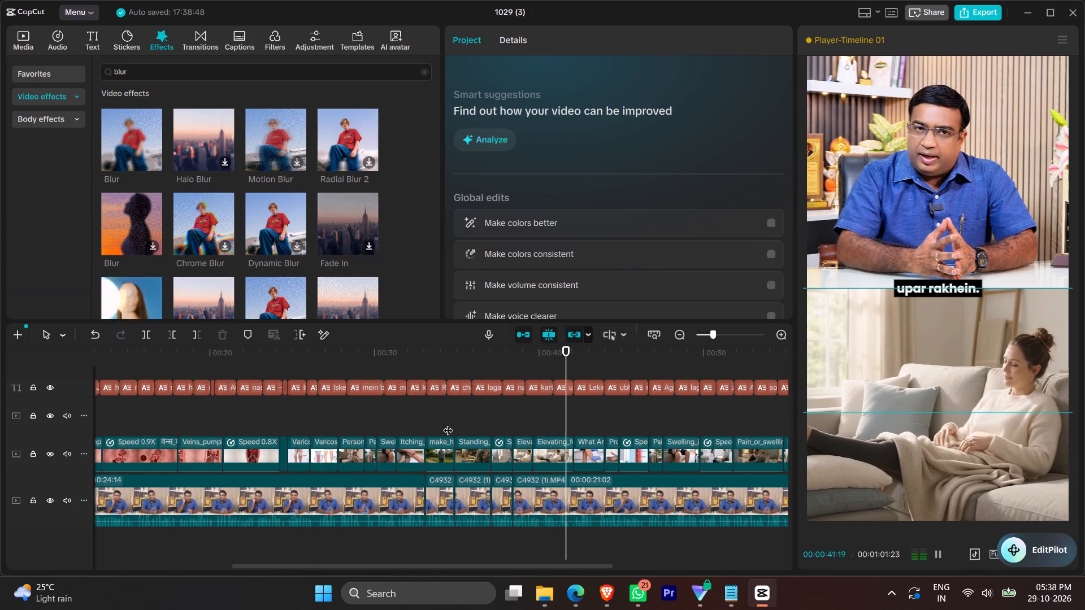
scroll(448, 423, "down", 7, "ctrl")
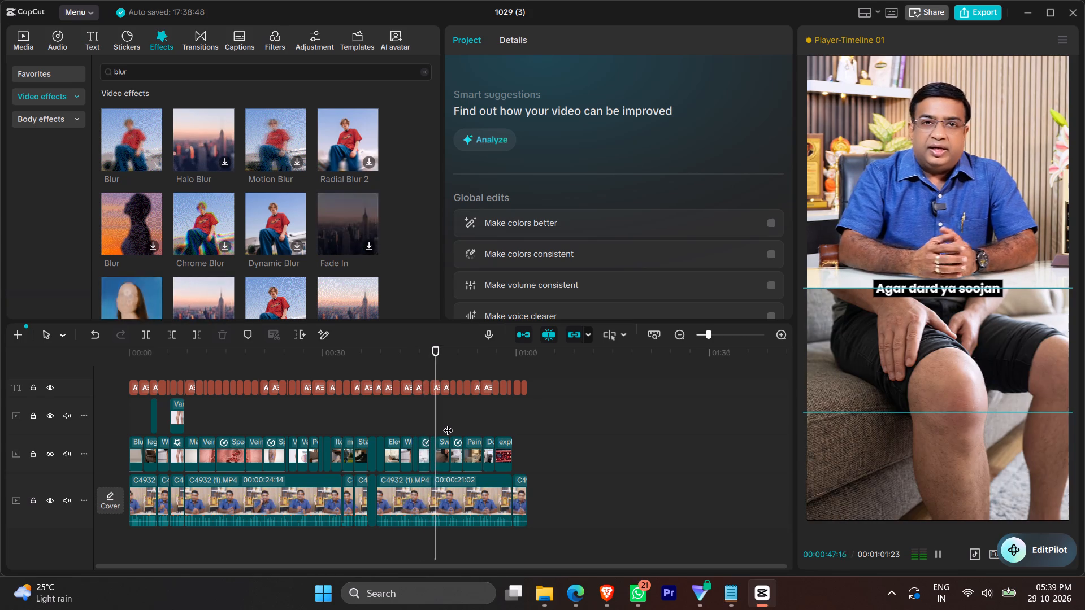
key("space")
Play back from about 00:00:42 to the closing shot to check the remaining visuals against the speech and captions.
left_click(406, 412)
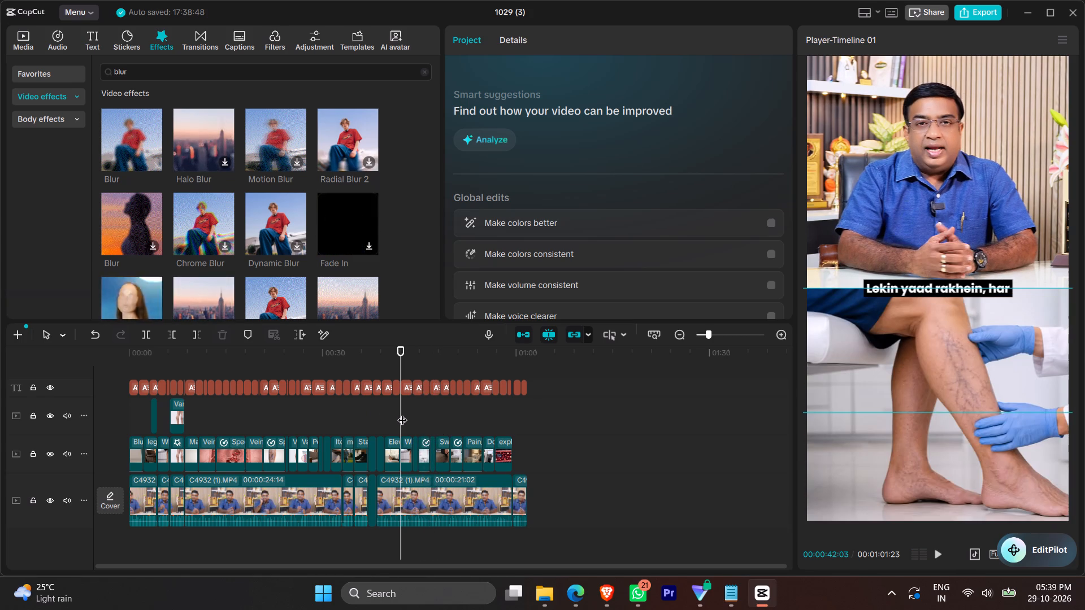
key("space")
scroll(449, 452, "up", 11, "ctrl")
key("space")
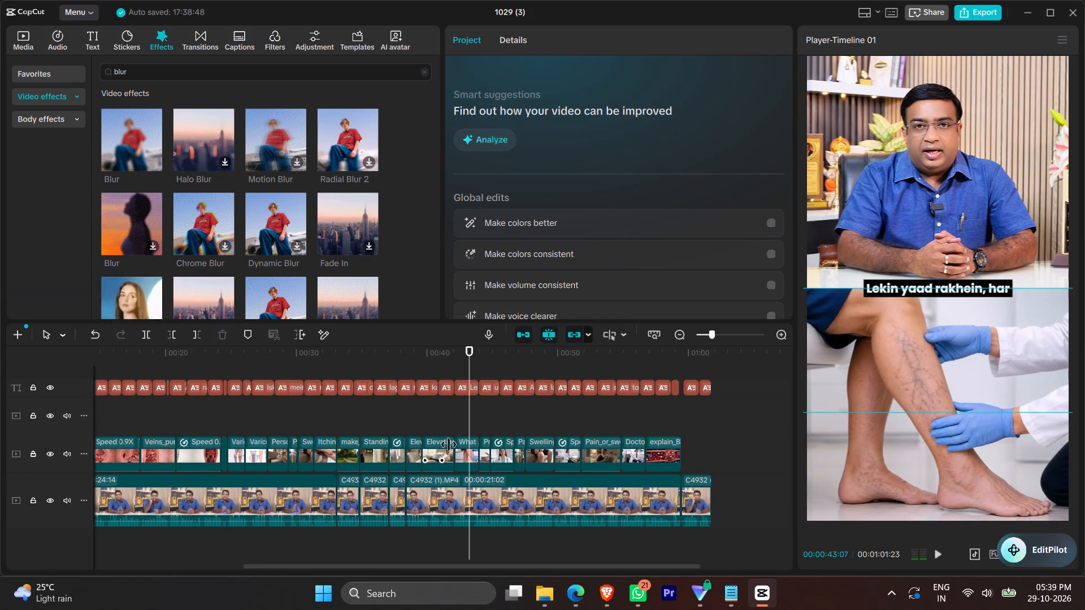
key("space")
key("space")
key("space")
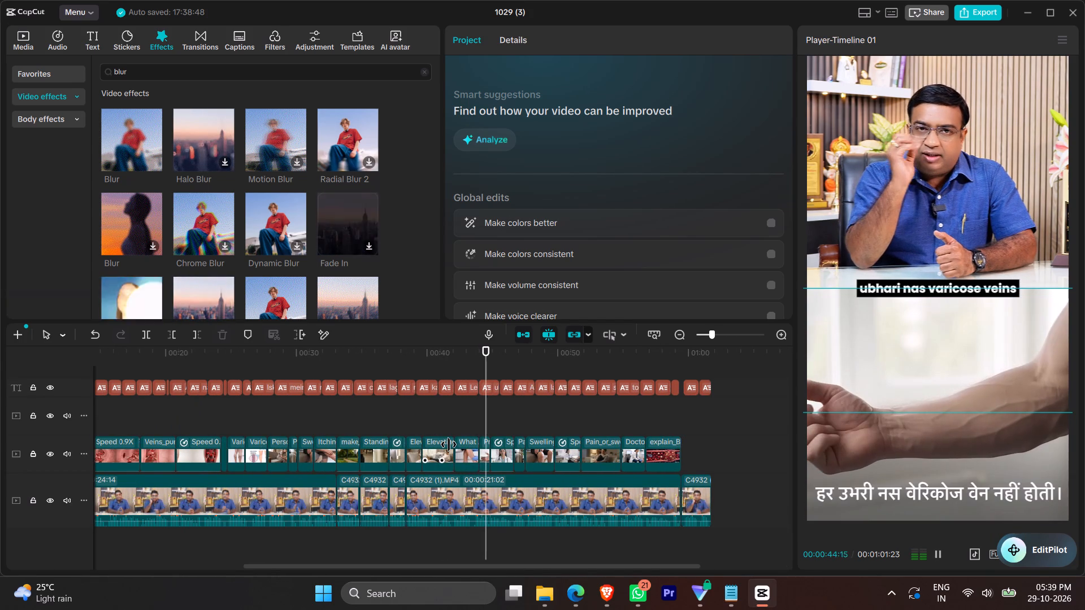
key("space")
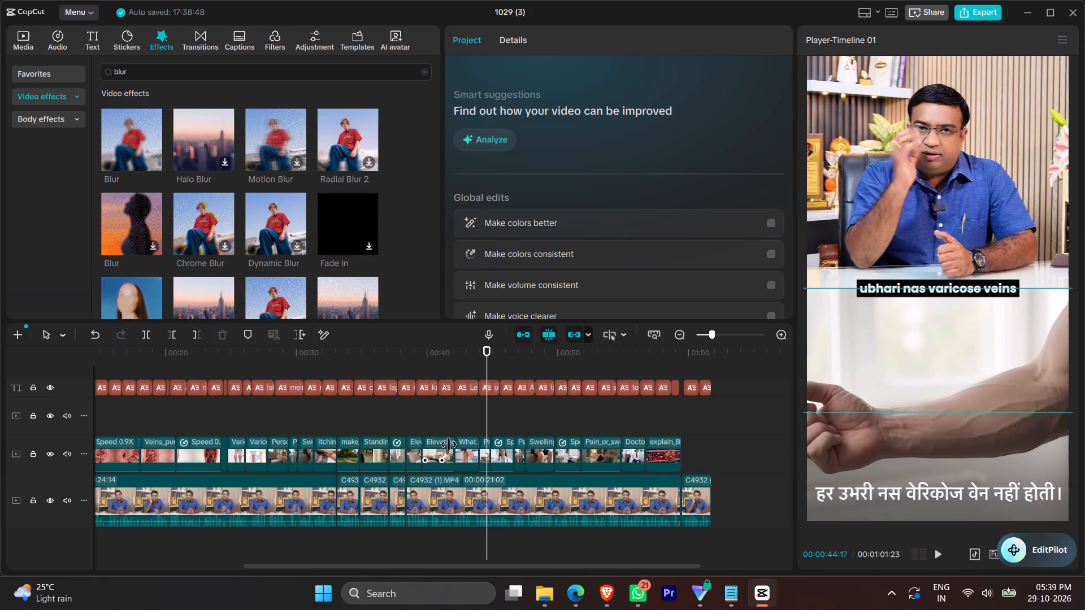
key("space")
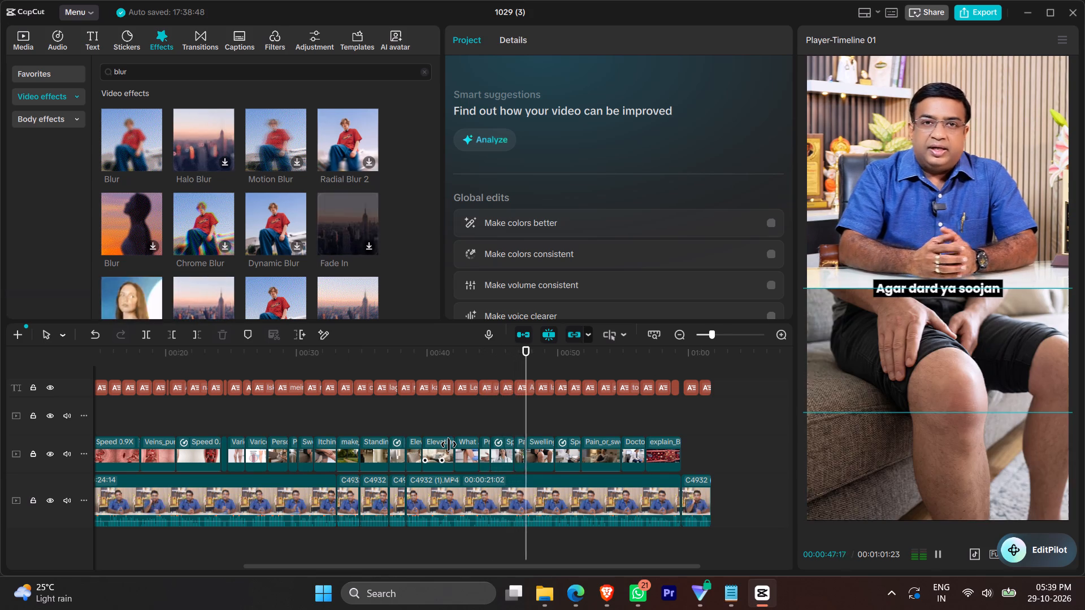
scroll(456, 445, "down", 11, "ctrl")
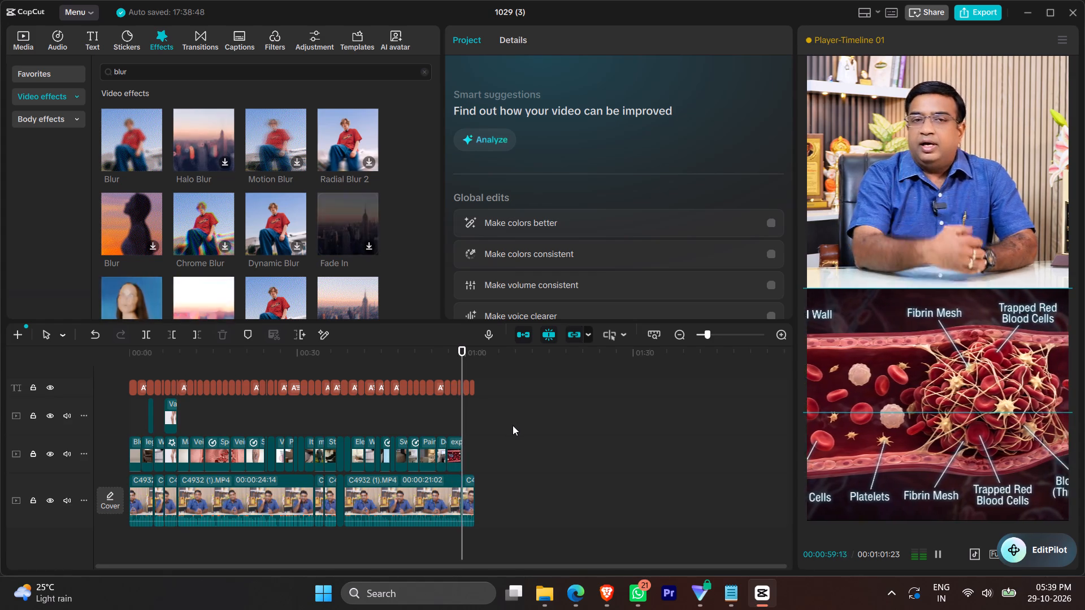
scroll(472, 458, "up", 20, "ctrl")
scroll(472, 458, "up", 12, "ctrl")
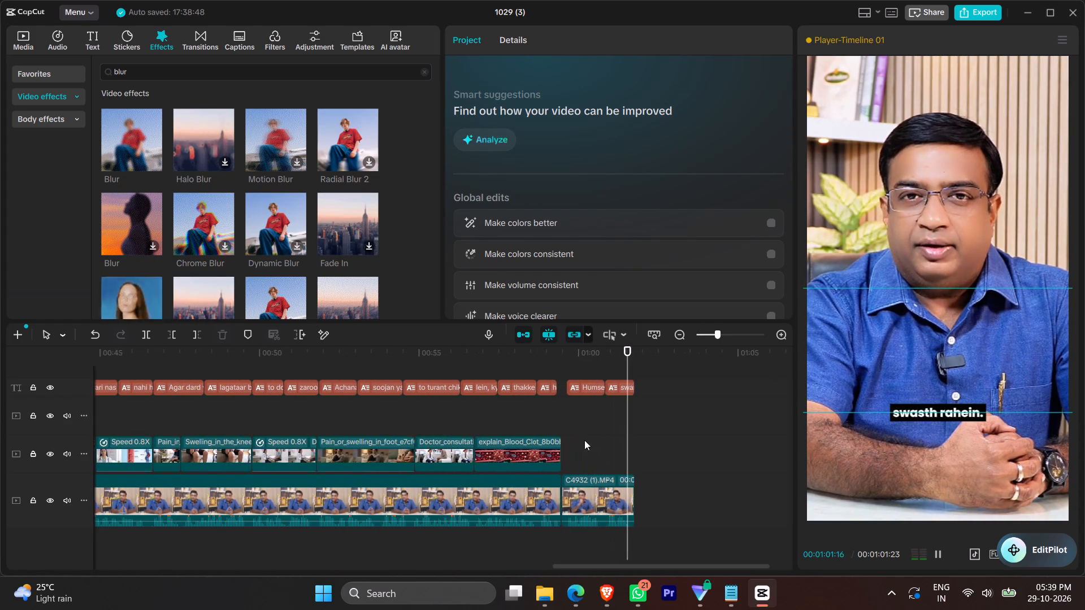
key("space")
Split the speaker clip at the start of the blood clot visual, at 00:00:56:22.
left_click(553, 411)
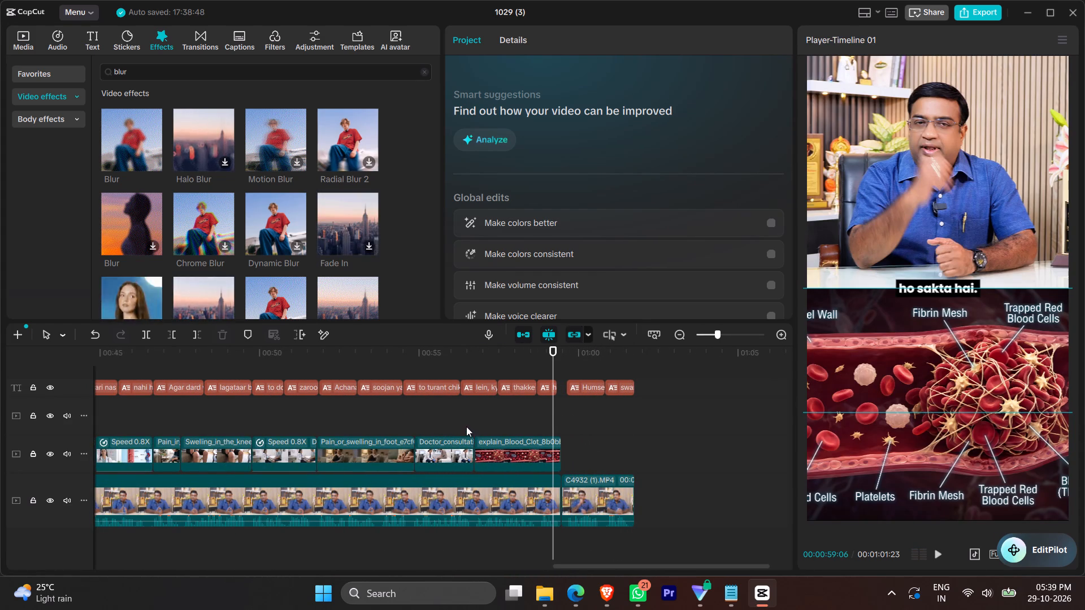
left_click(470, 426)
left_click(500, 496)
key("ctrl+b")
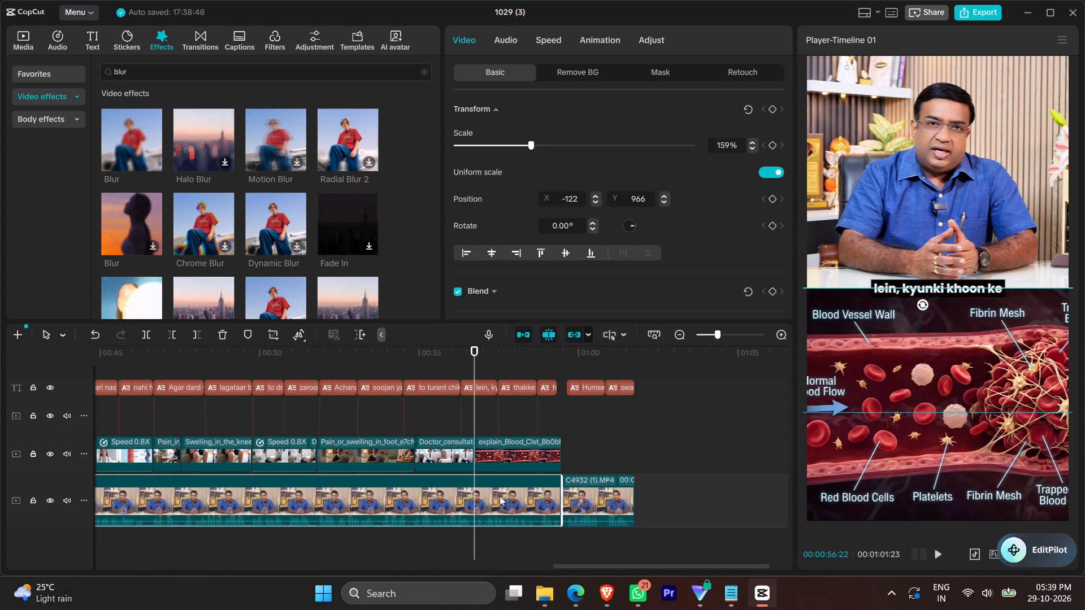
Combine the blood clot visual and the speaker segment beneath it into one compound clip.
left_click_drag(518, 413, 523, 486)
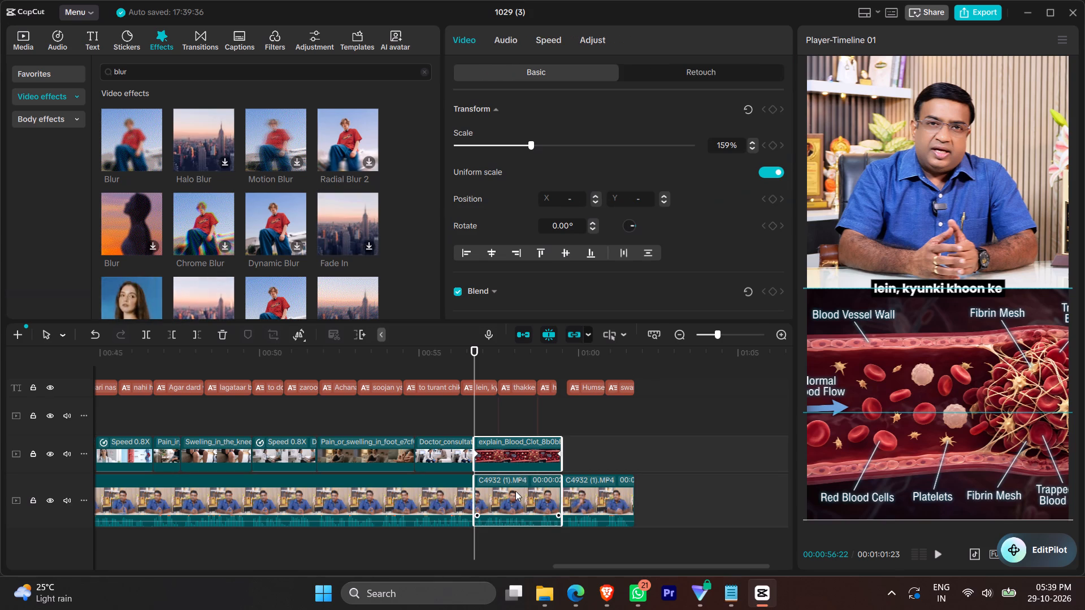
key("alt+g")
Add the Heat Rush transition from Hits between the compound clip and the closing speaker clip, with a 0.5 s duration.
left_click(555, 449)
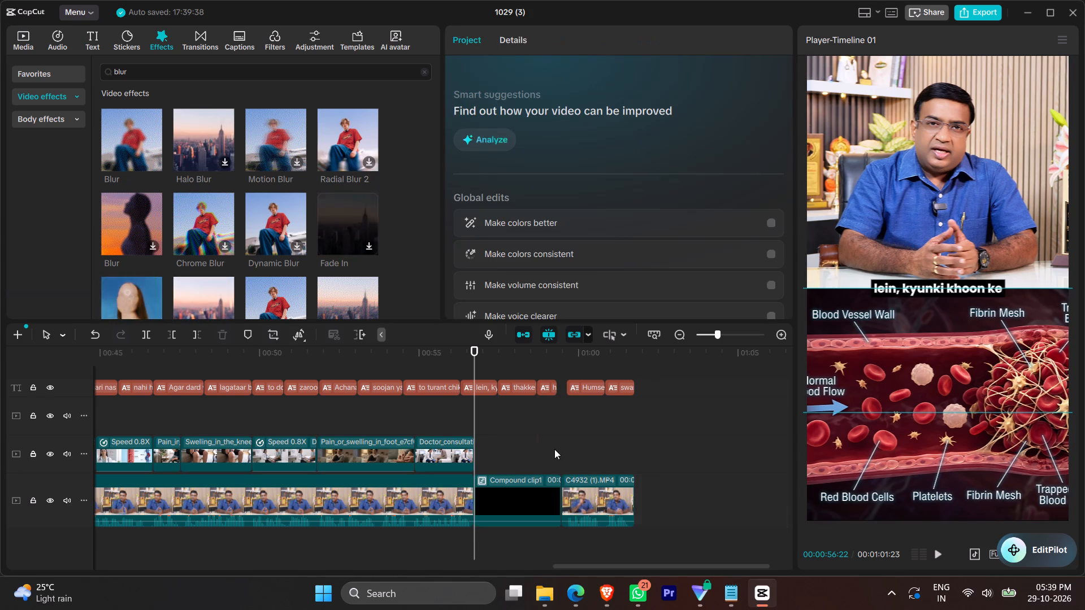
left_click(197, 35)
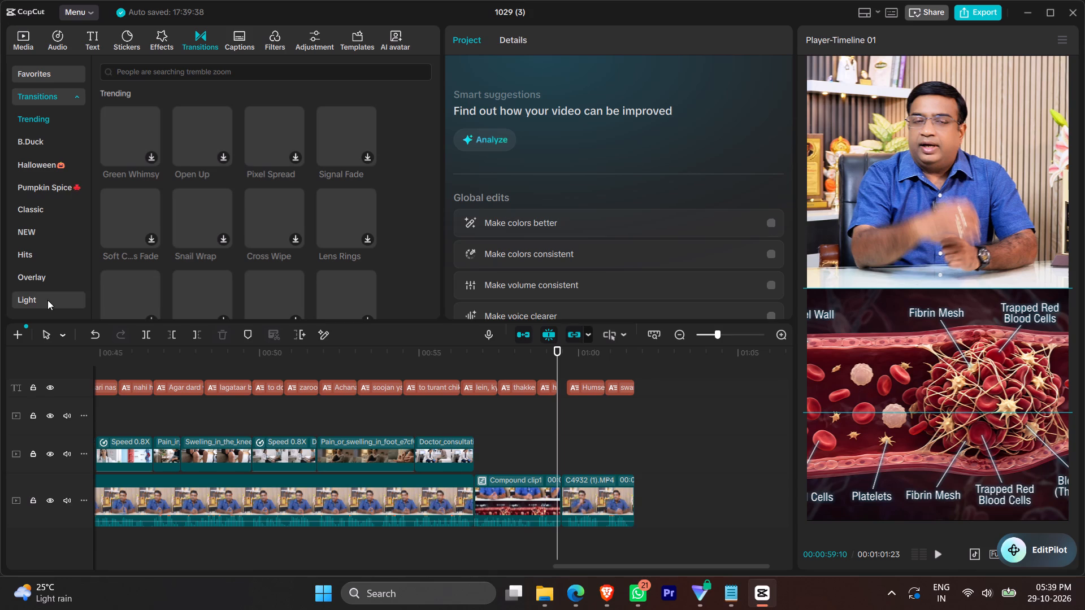
scroll(46, 285, "down", 1)
left_click(47, 184)
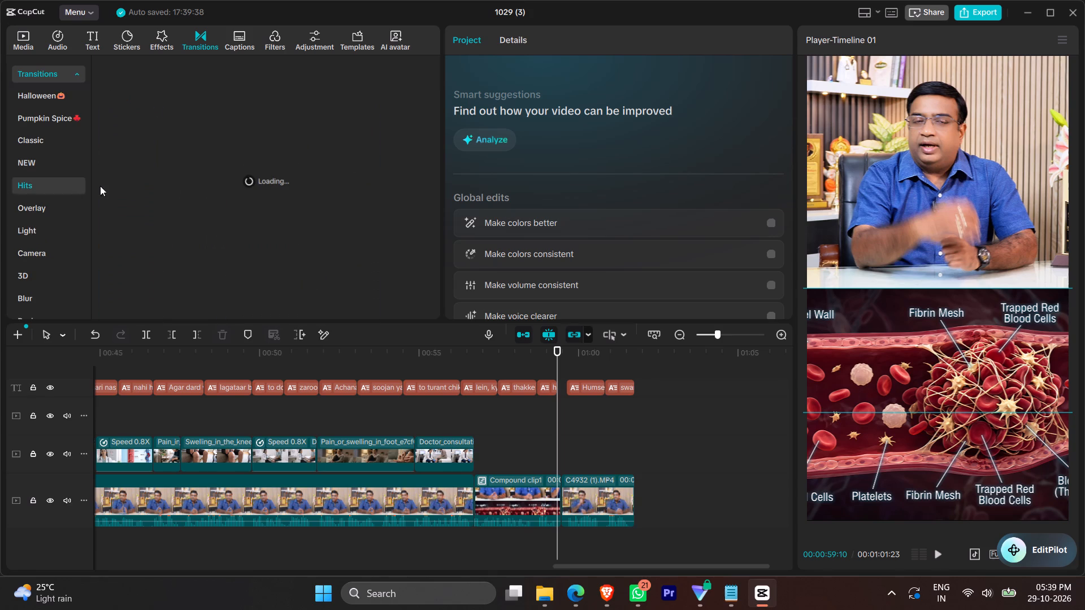
scroll(307, 218, "down", 1)
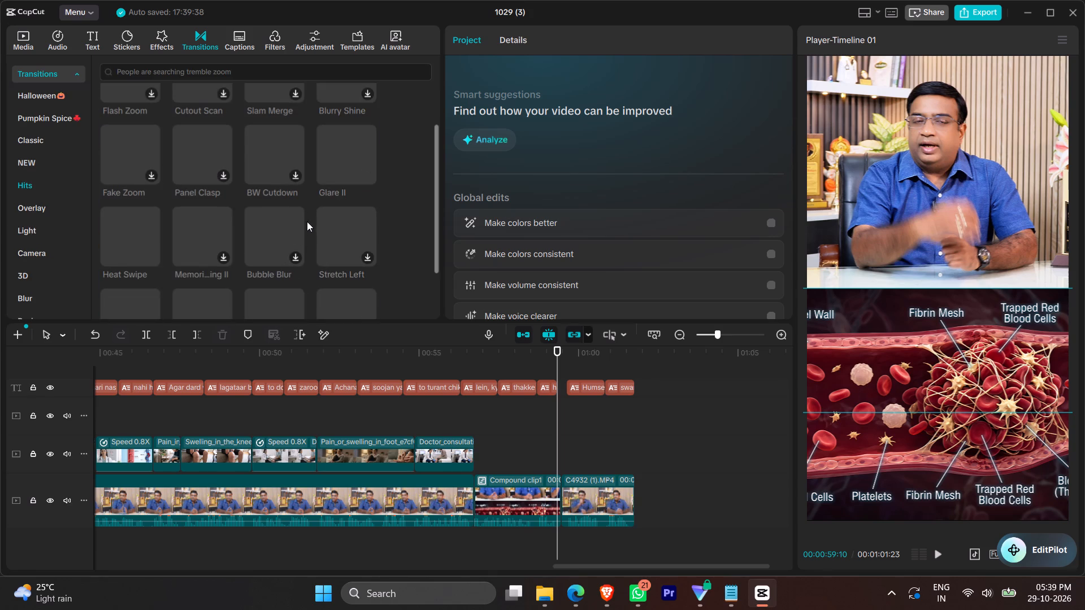
scroll(295, 201, "down", 1)
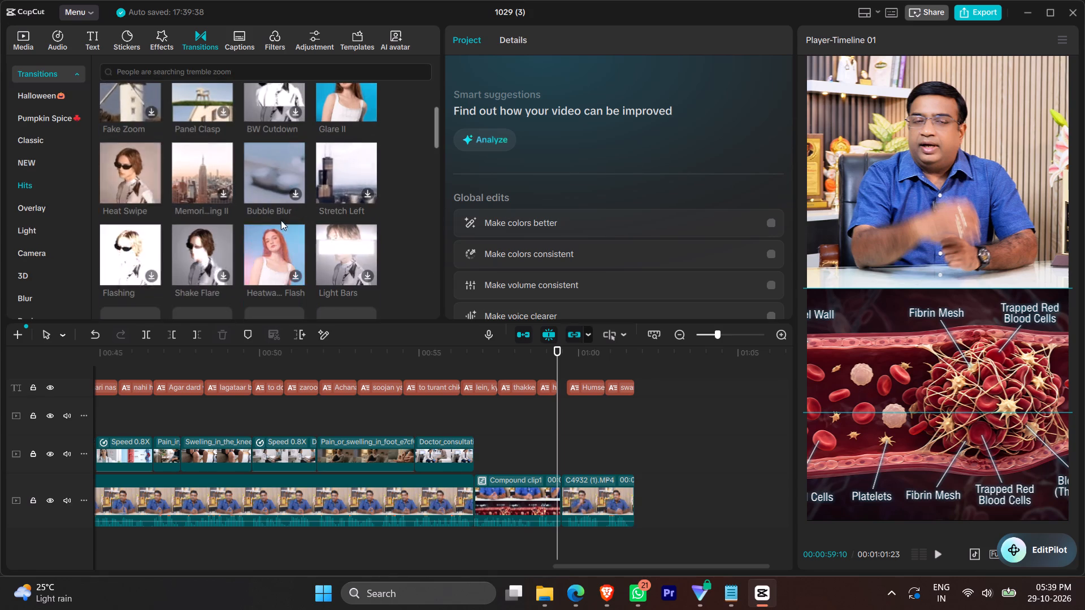
scroll(182, 249, "down", 1)
scroll(246, 220, "down", 1)
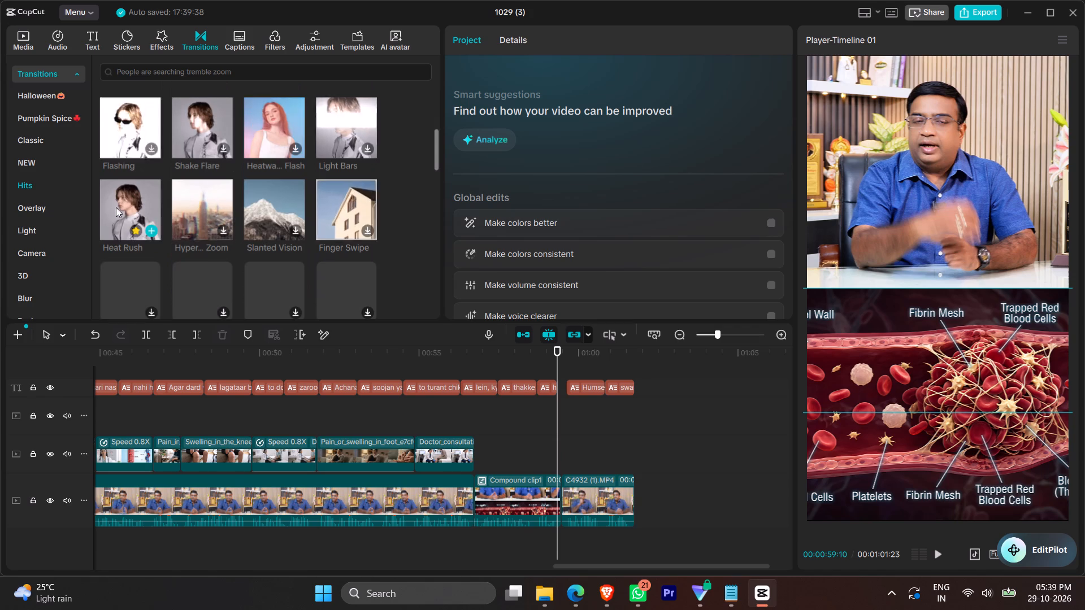
left_click_drag(109, 203, 537, 501)
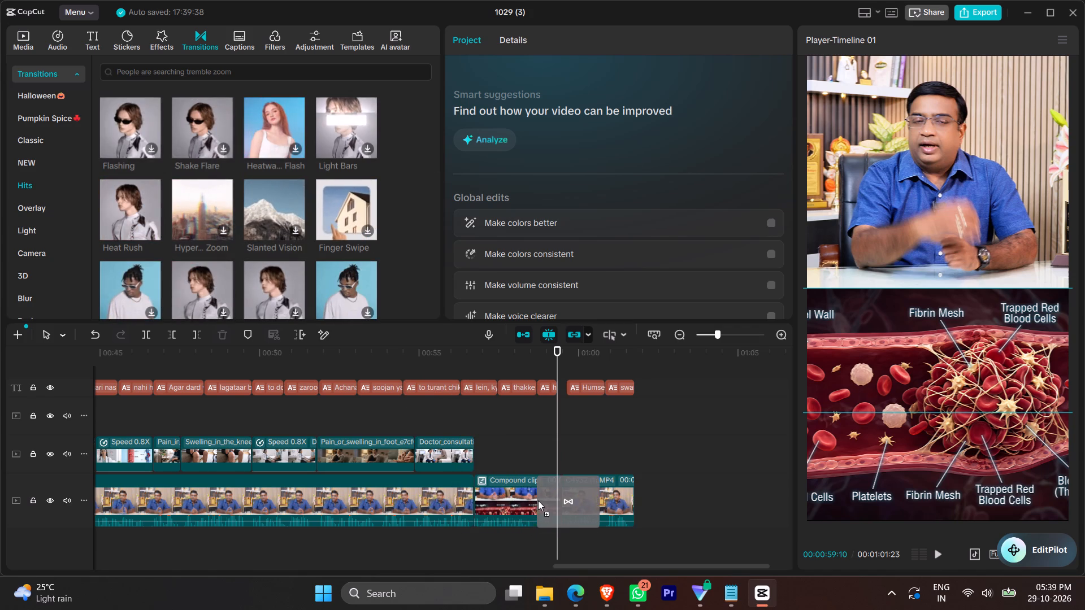
left_click(624, 337)
left_click(559, 135)
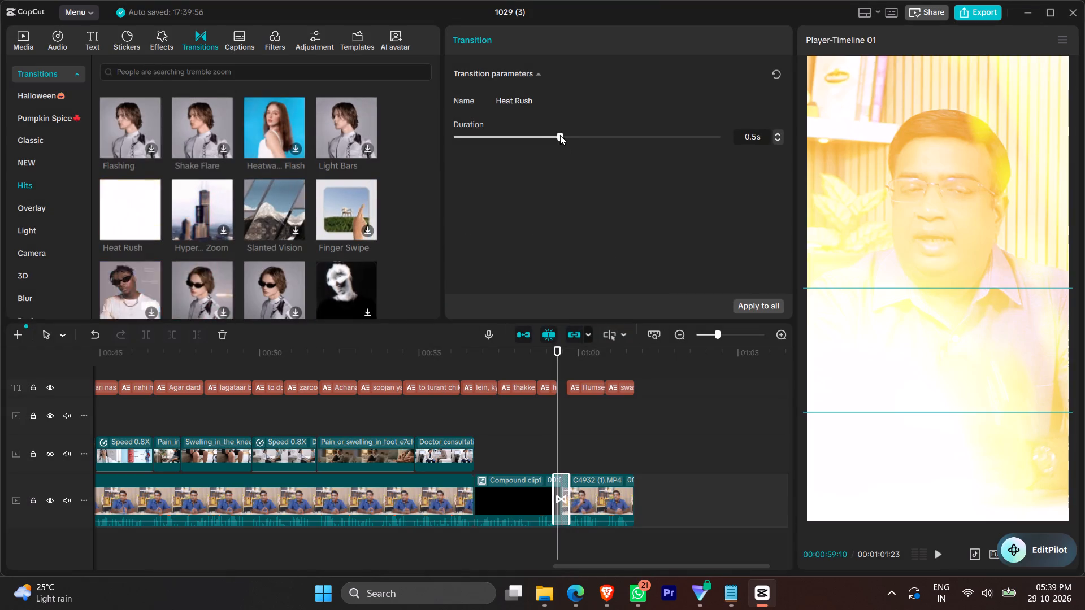
Play back the Heat Rush transition through the closing speaker shot.
left_click(542, 460)
key("space")
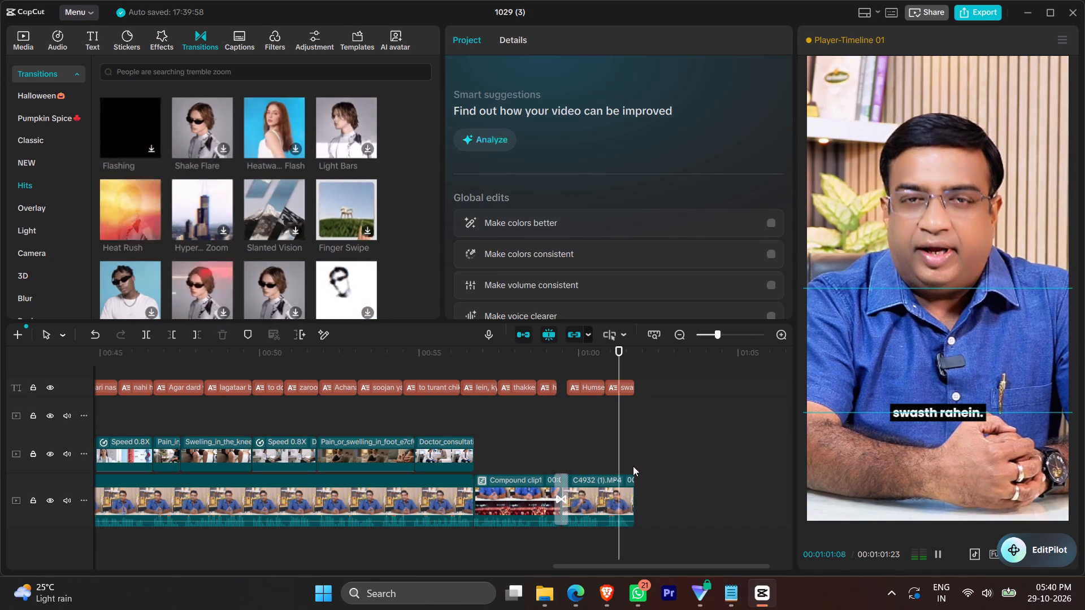
key("space")
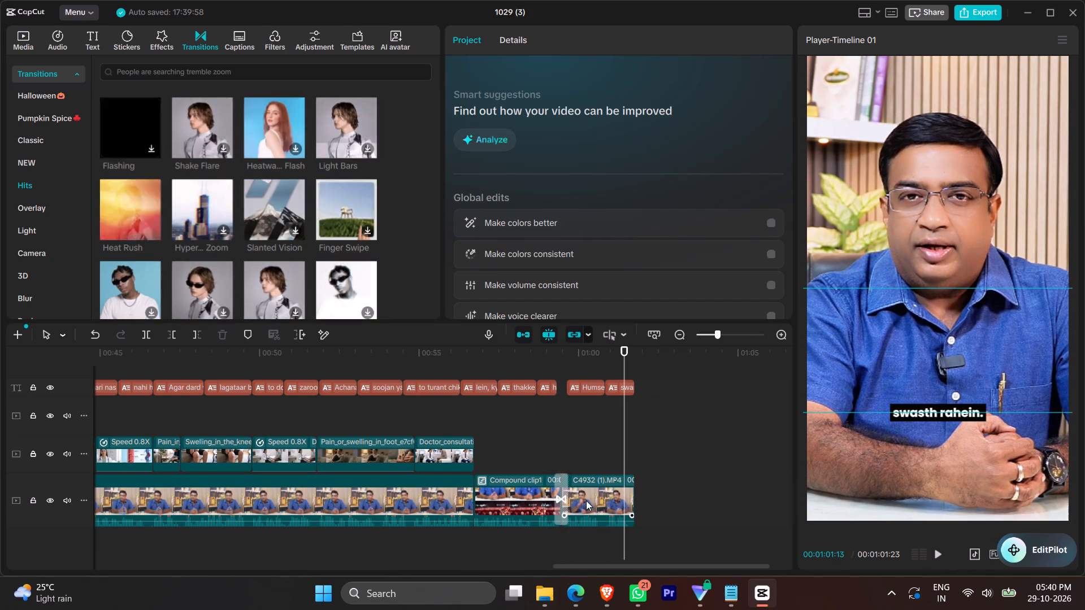
Apply the favourite Zoom Out entrance animation to the closing speaker clip with a 0.5 s duration, and play it back.
left_click(586, 500)
left_click(597, 31)
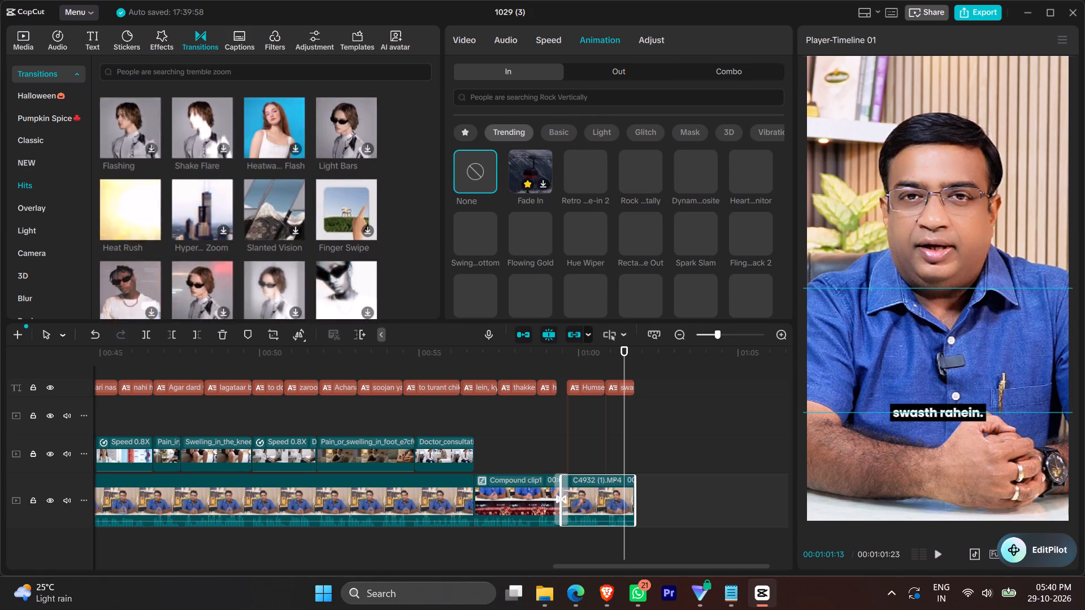
left_click(472, 134)
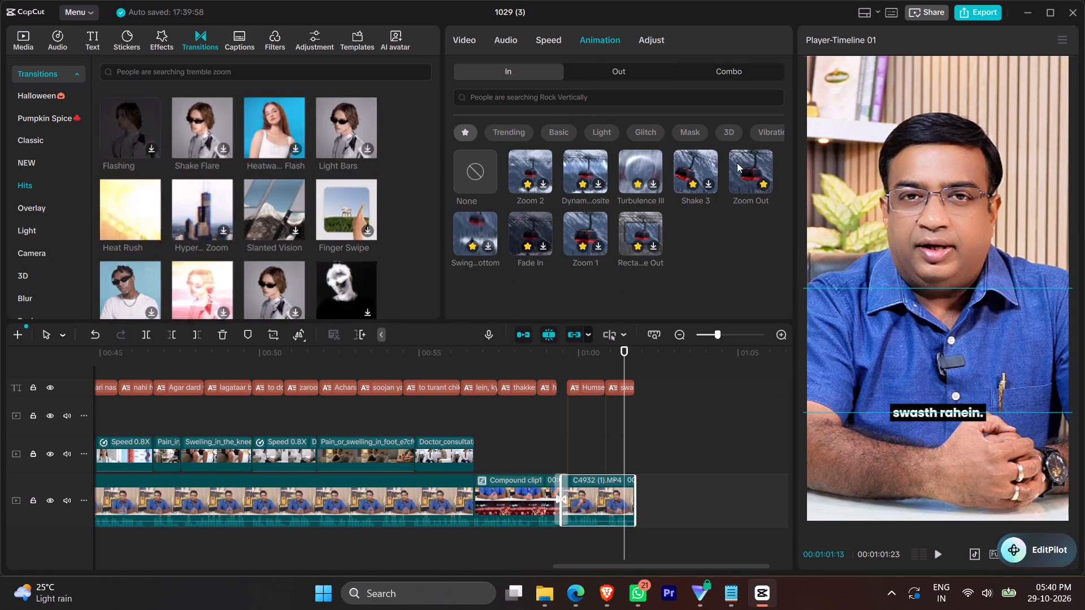
left_click(758, 162)
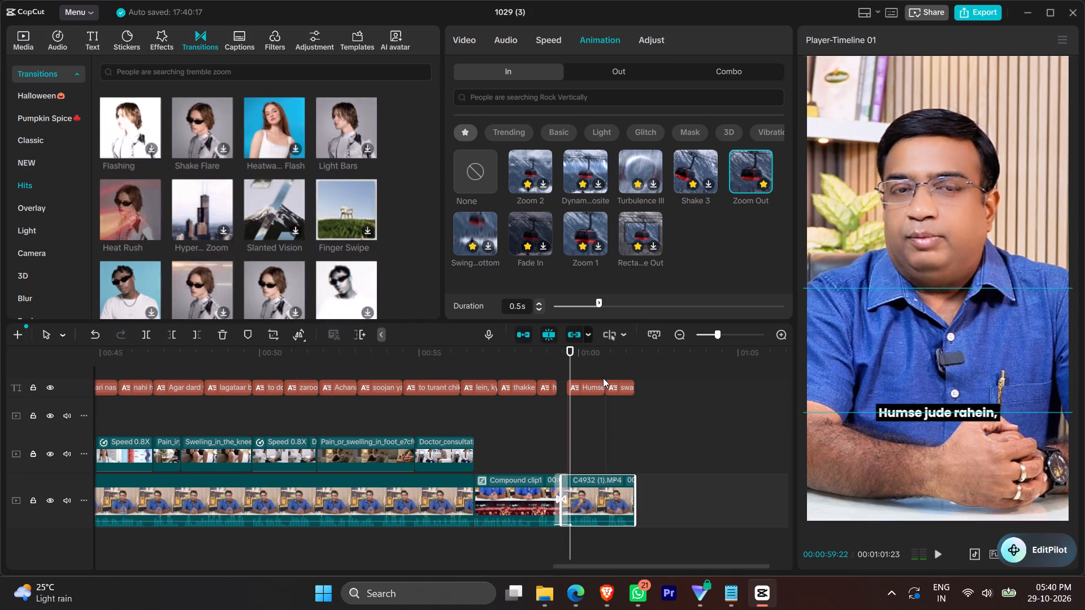
left_click(550, 463)
key("space")
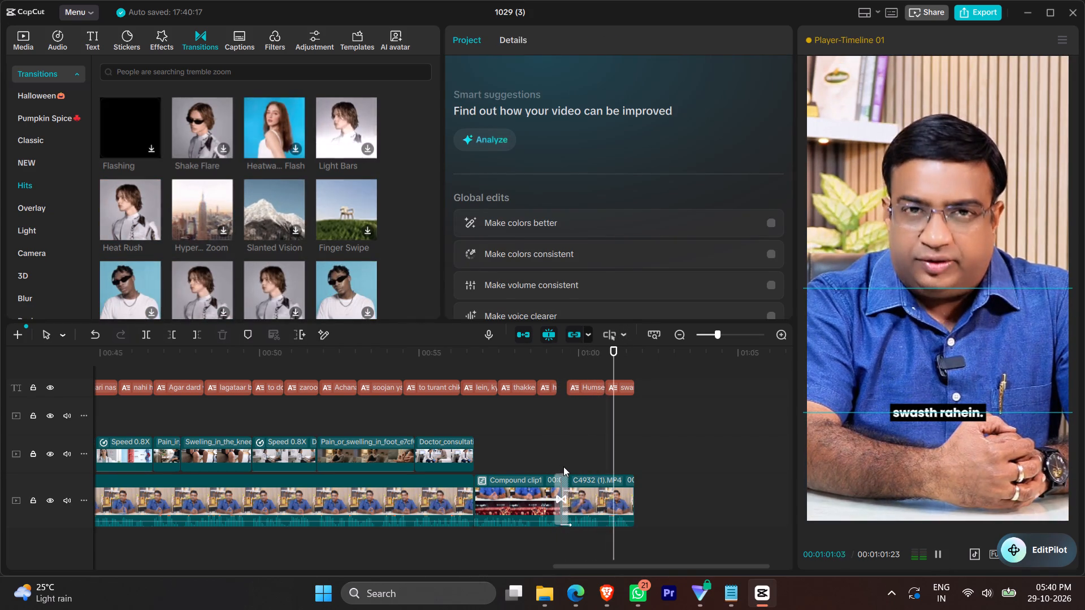
Audition the favourite sound effects and add swish_whoosh (large) at the transition cut, at 00:00:59:14.
left_click(559, 452)
left_click(559, 460)
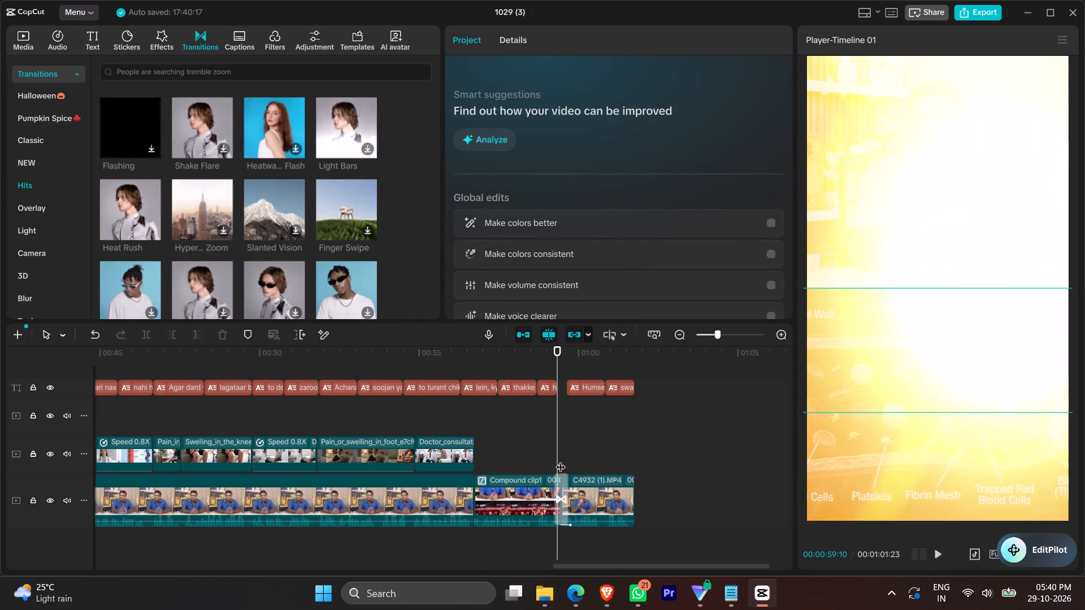
left_click(562, 460)
left_click(54, 37)
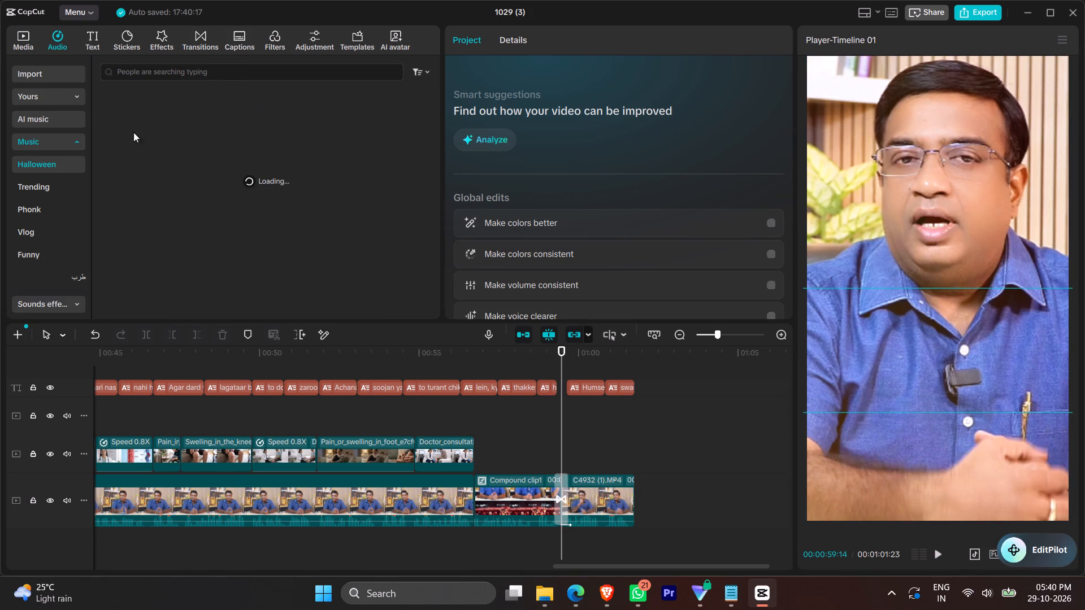
left_click(38, 93)
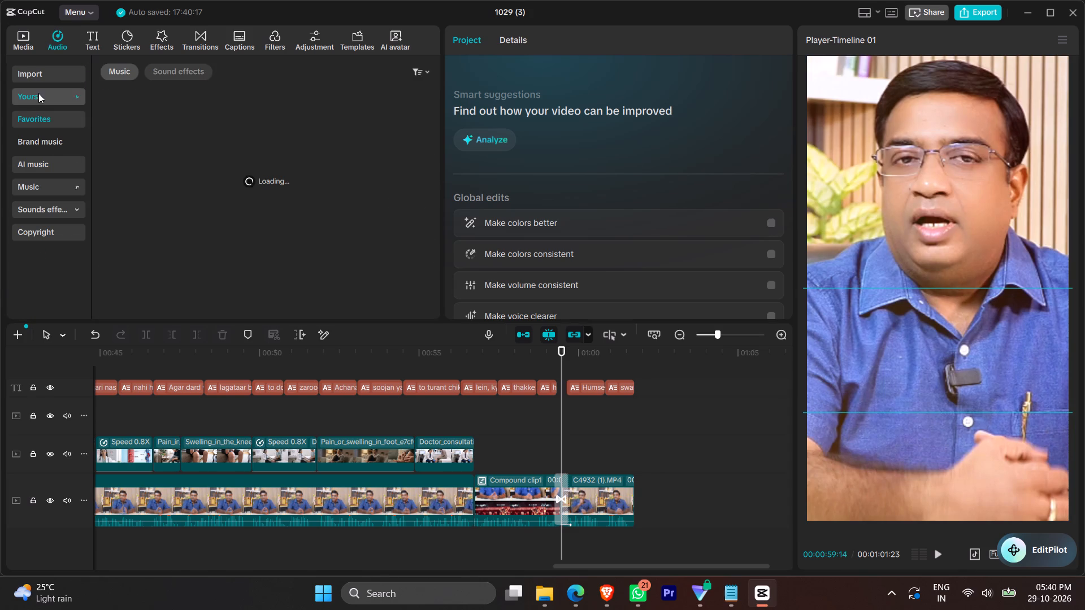
left_click(196, 72)
left_click(245, 108)
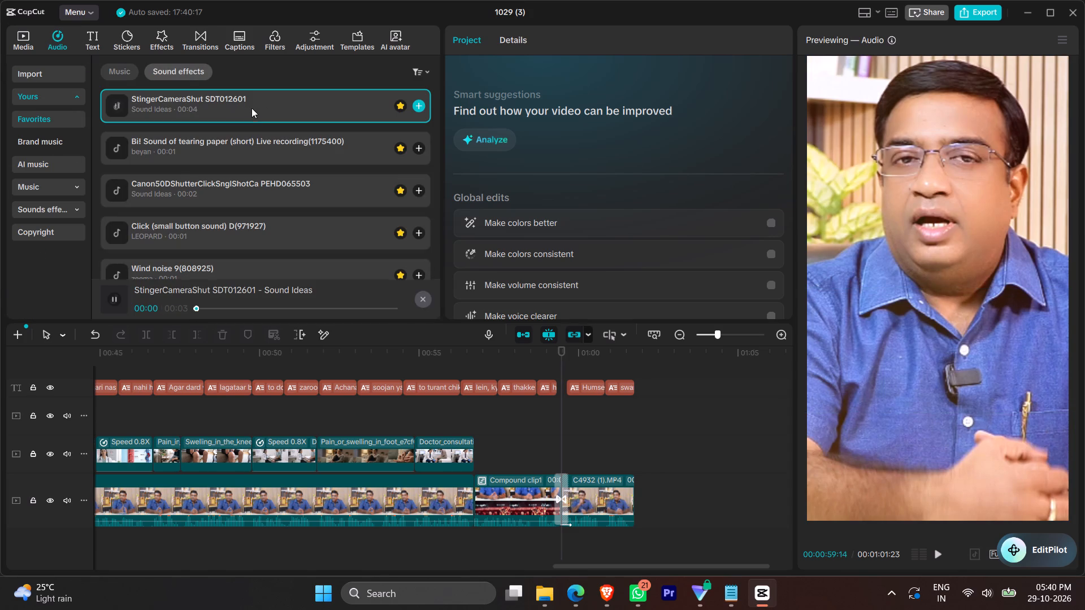
left_click(246, 144)
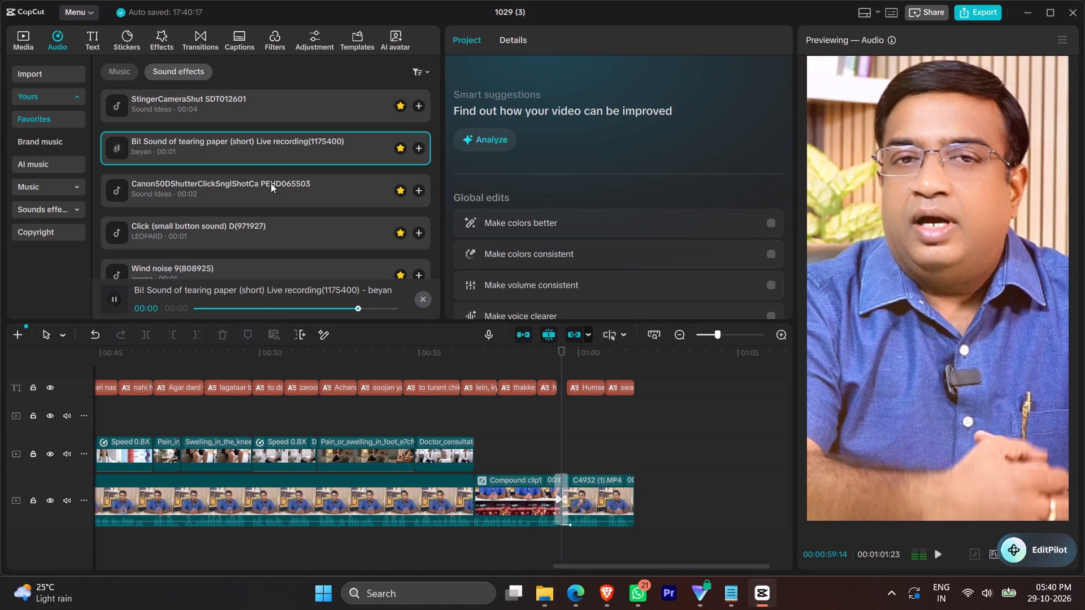
scroll(258, 213, "down", 4)
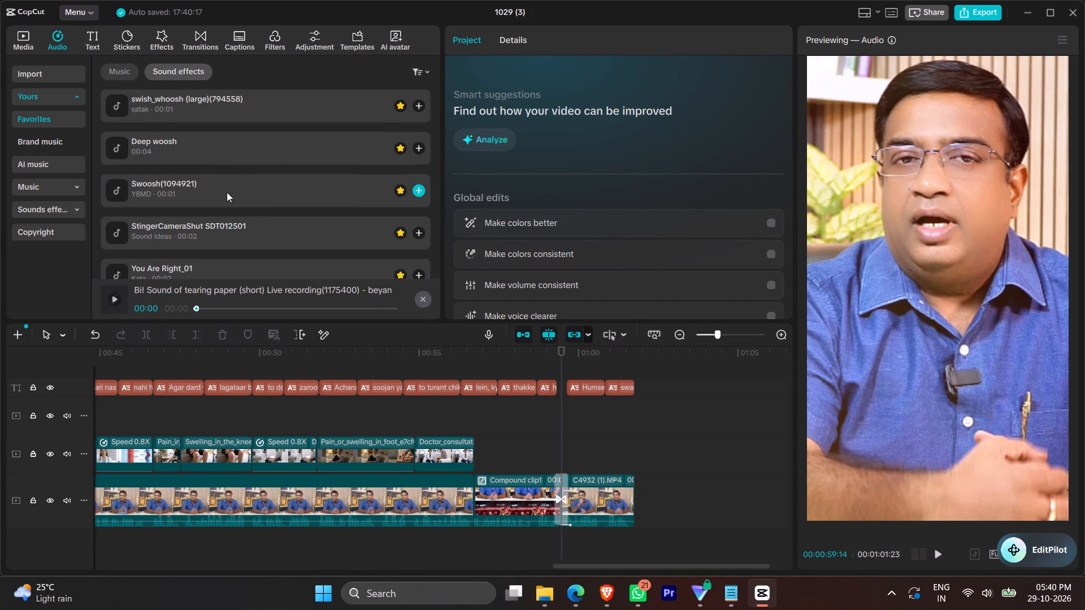
scroll(235, 202, "down", 3)
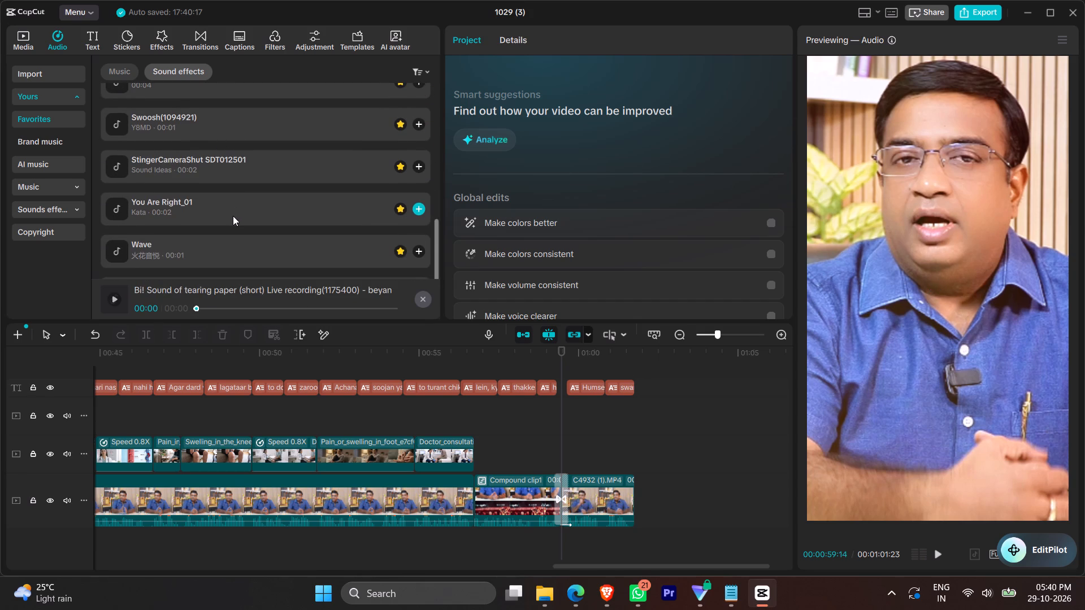
scroll(233, 216, "down", 1)
scroll(233, 216, "up", 4)
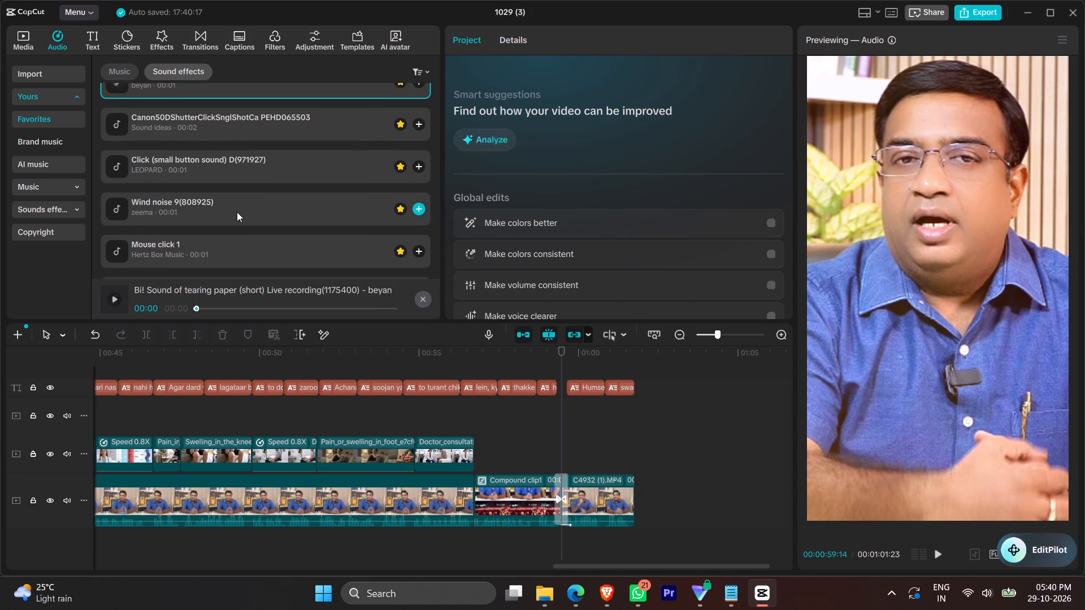
scroll(250, 240, "down", 2)
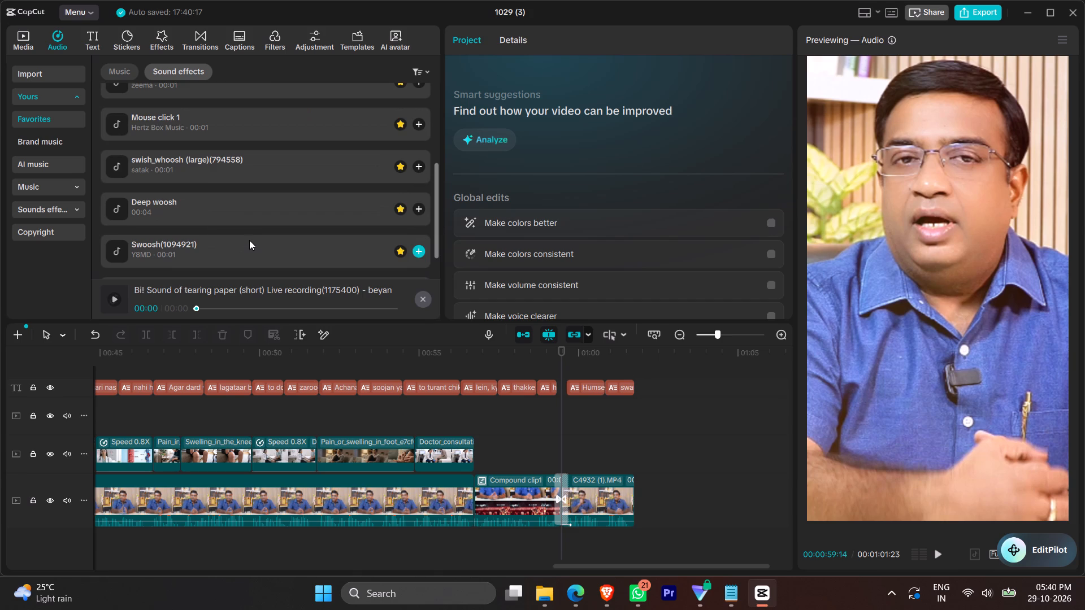
scroll(202, 184, "down", 5)
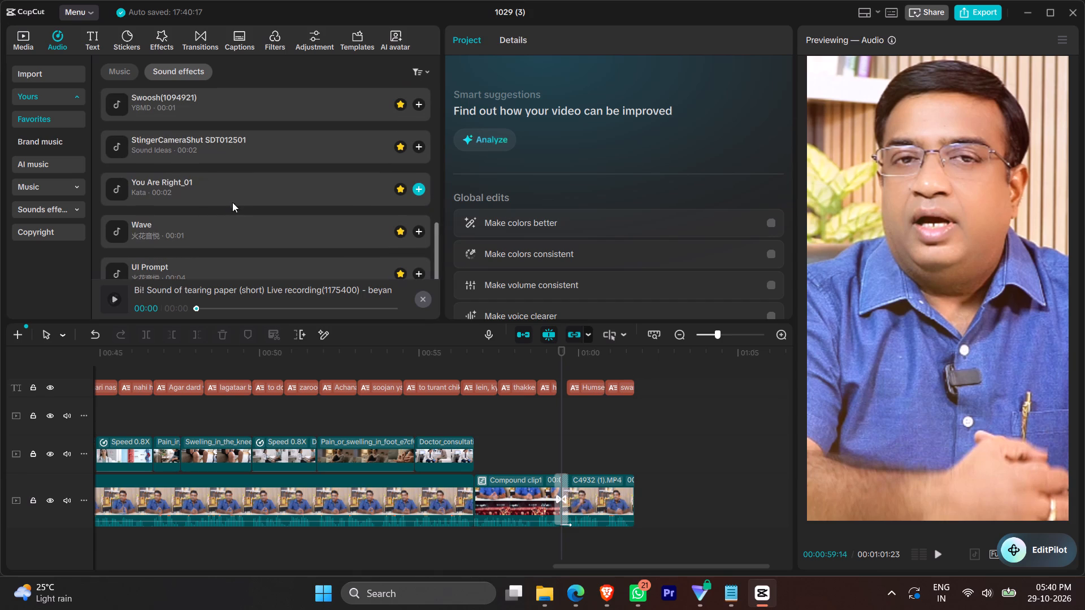
scroll(240, 204, "up", 3)
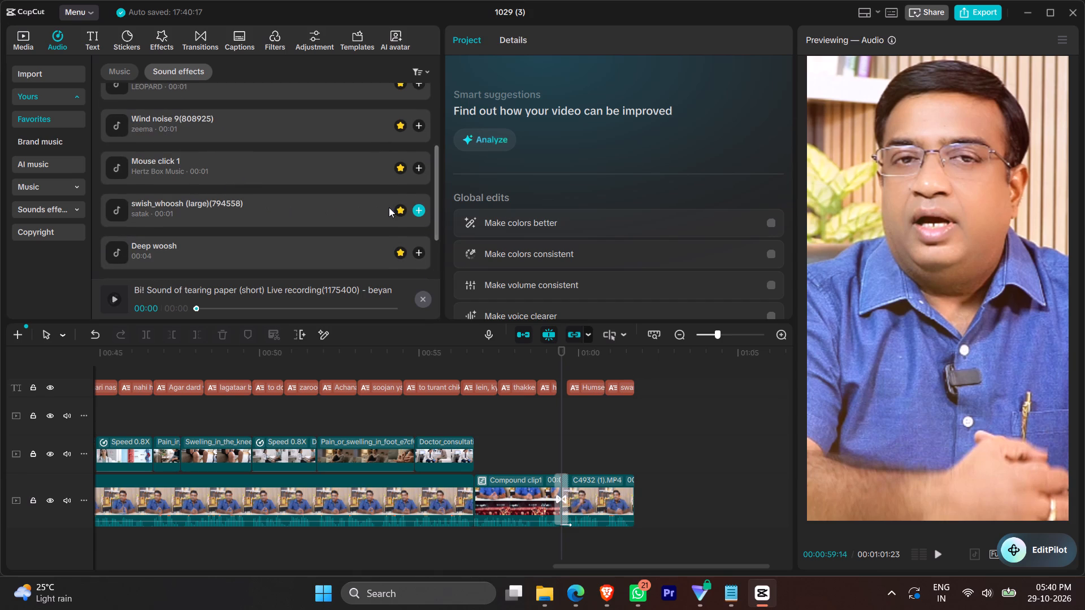
left_click(420, 211)
Move the swish_whoosh sound earlier so it starts just after the Heat Rush transition begins, at about 00:00:59:08.
scroll(598, 468, "up", 3, "ctrl")
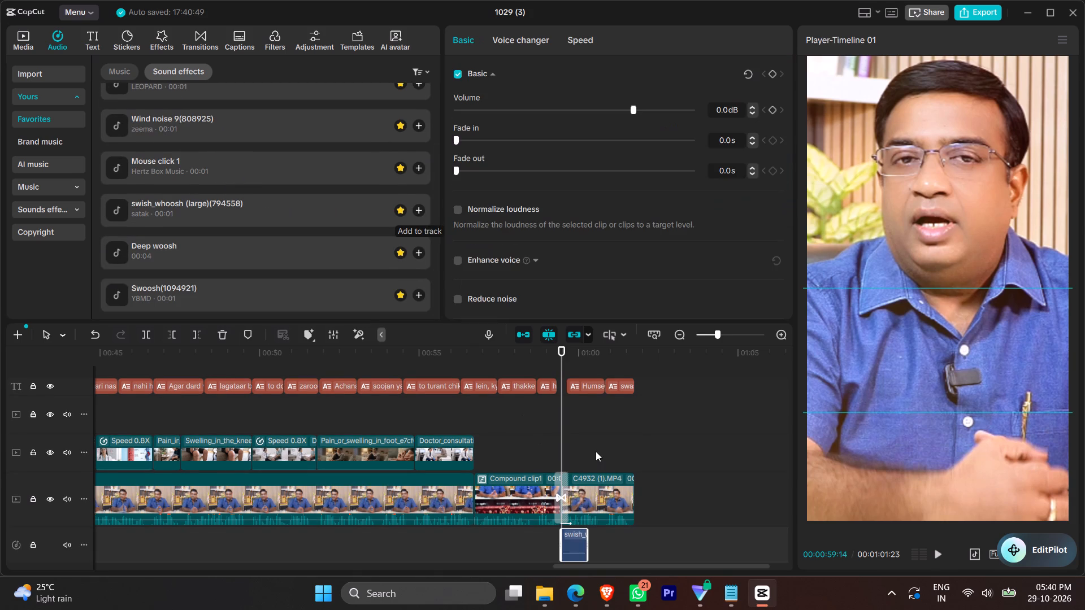
scroll(596, 451, "up", 20, "ctrl")
scroll(596, 451, "up", 20, "ctrl")
scroll(596, 451, "up", 13, "ctrl")
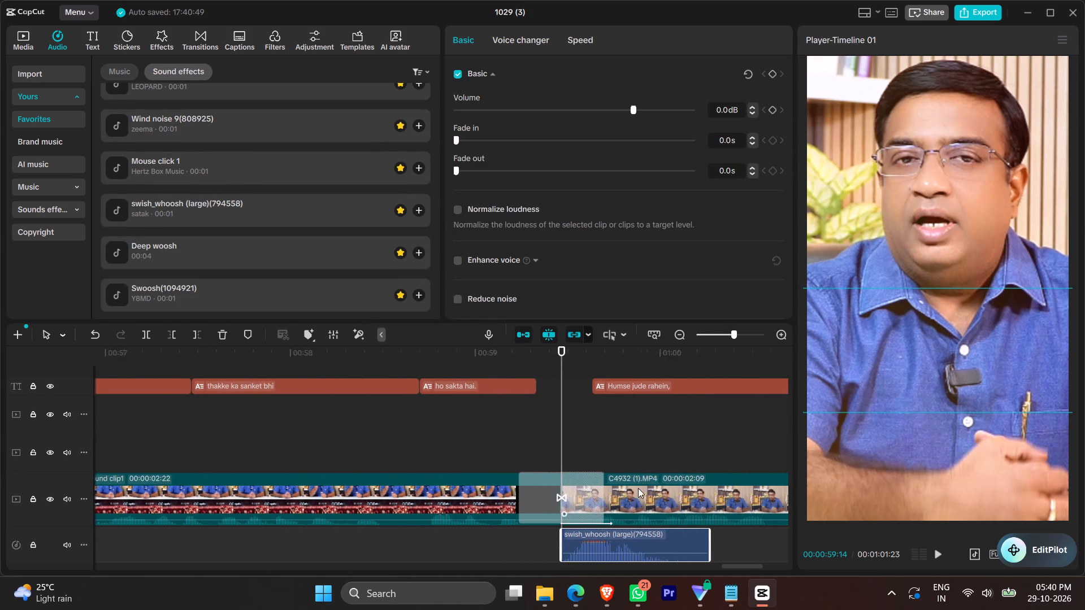
scroll(638, 488, "up", 6, "ctrl")
left_click_drag(741, 537, 679, 544)
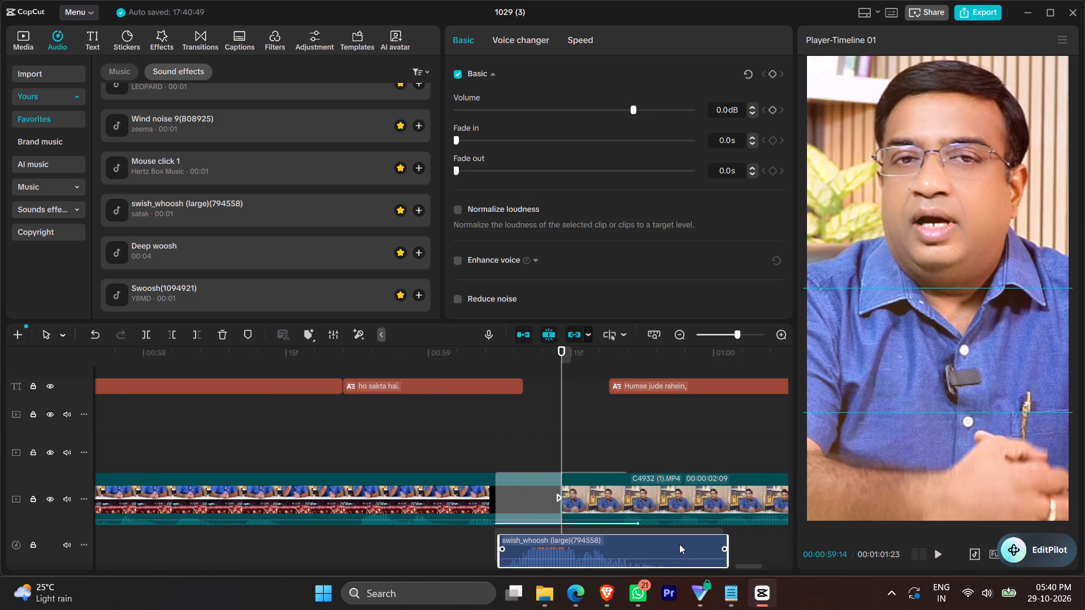
left_click_drag(679, 544, 685, 546)
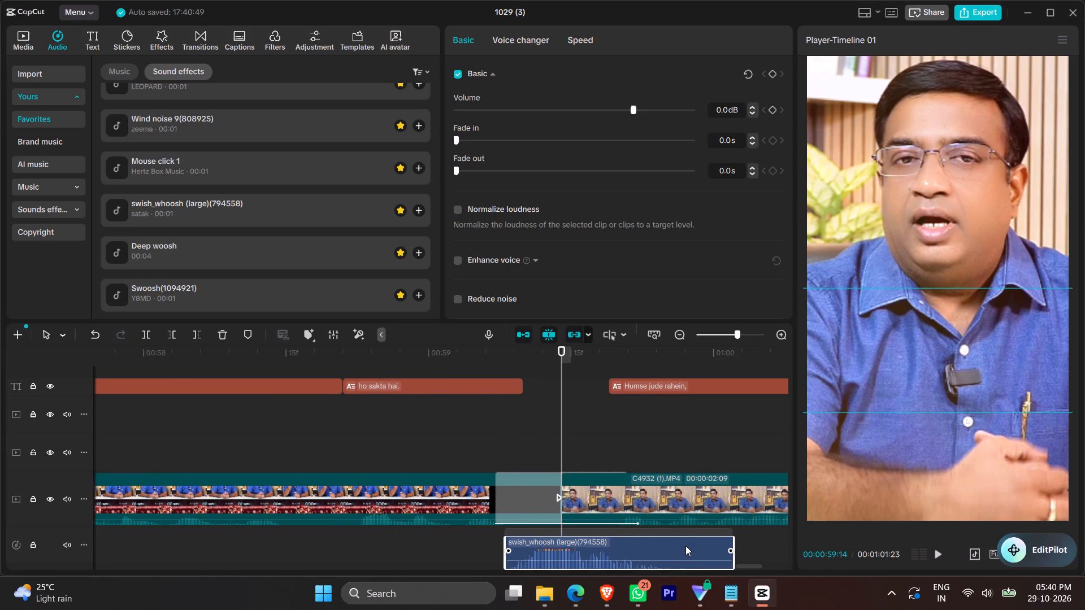
left_click_drag(685, 546, 688, 545)
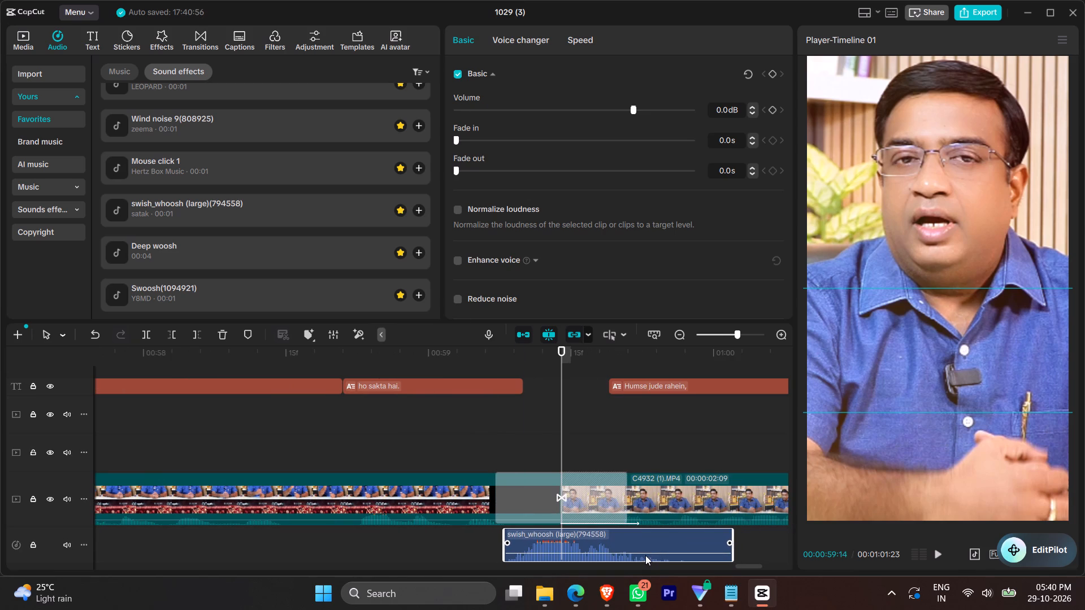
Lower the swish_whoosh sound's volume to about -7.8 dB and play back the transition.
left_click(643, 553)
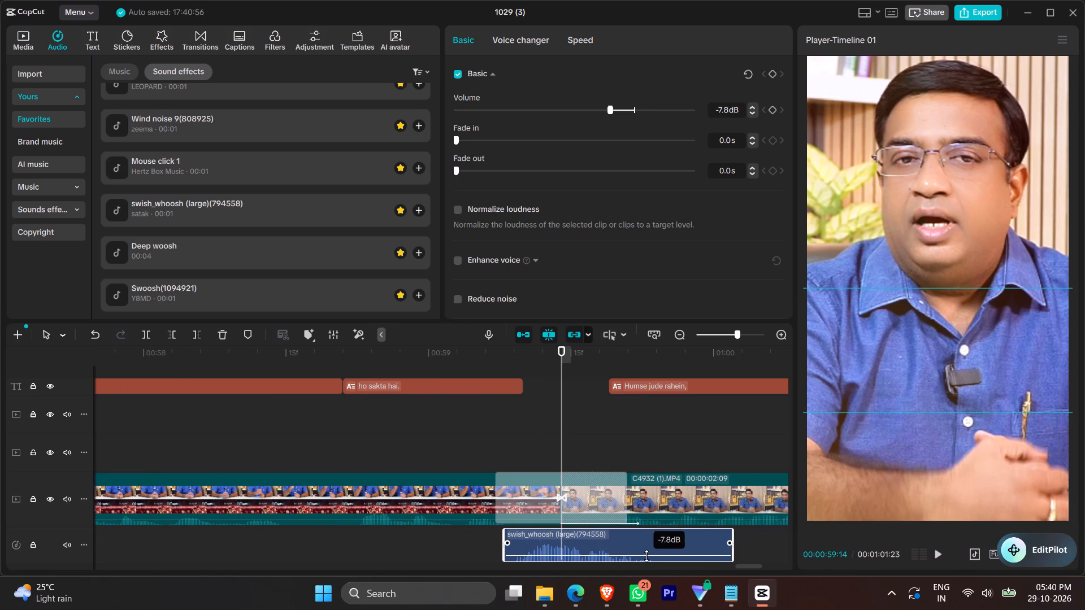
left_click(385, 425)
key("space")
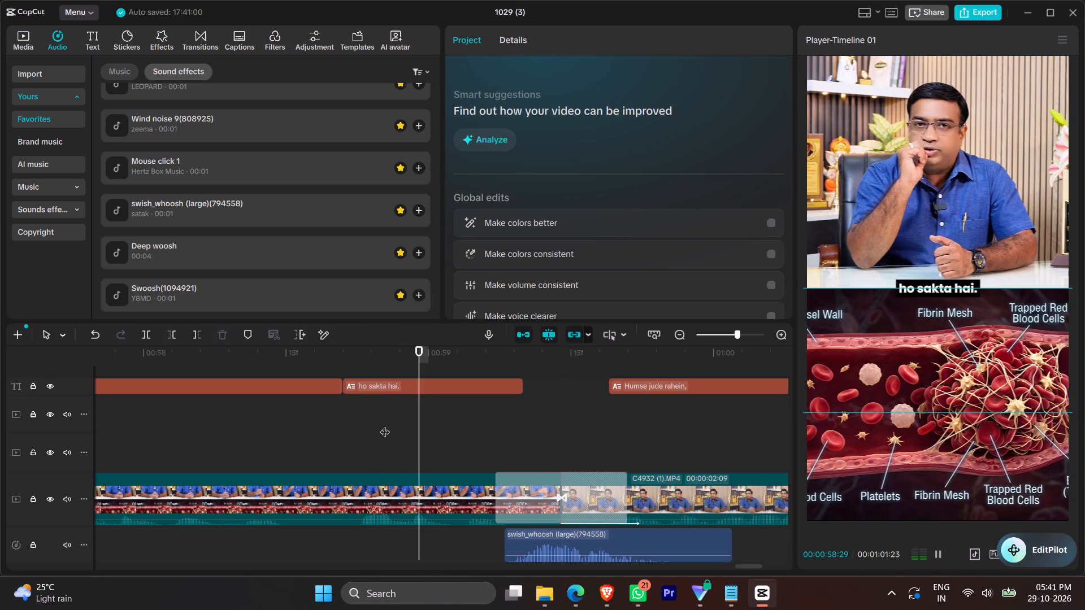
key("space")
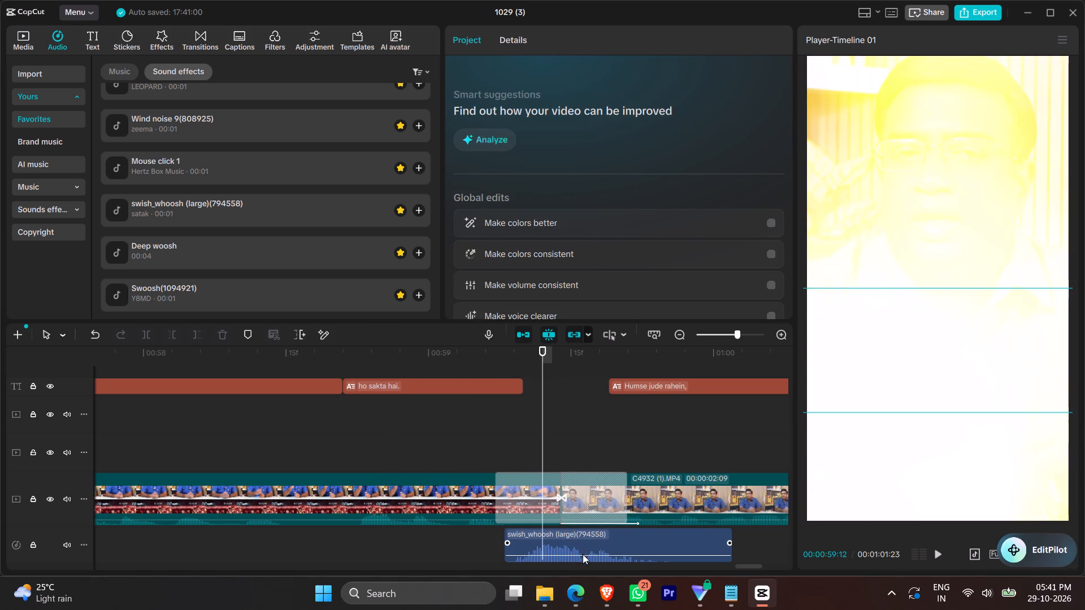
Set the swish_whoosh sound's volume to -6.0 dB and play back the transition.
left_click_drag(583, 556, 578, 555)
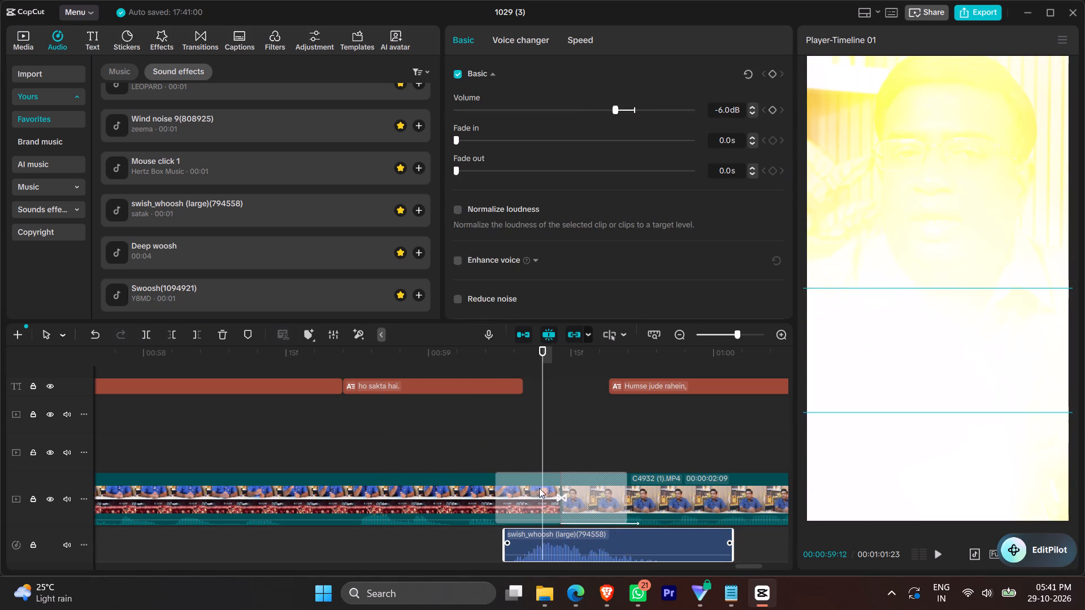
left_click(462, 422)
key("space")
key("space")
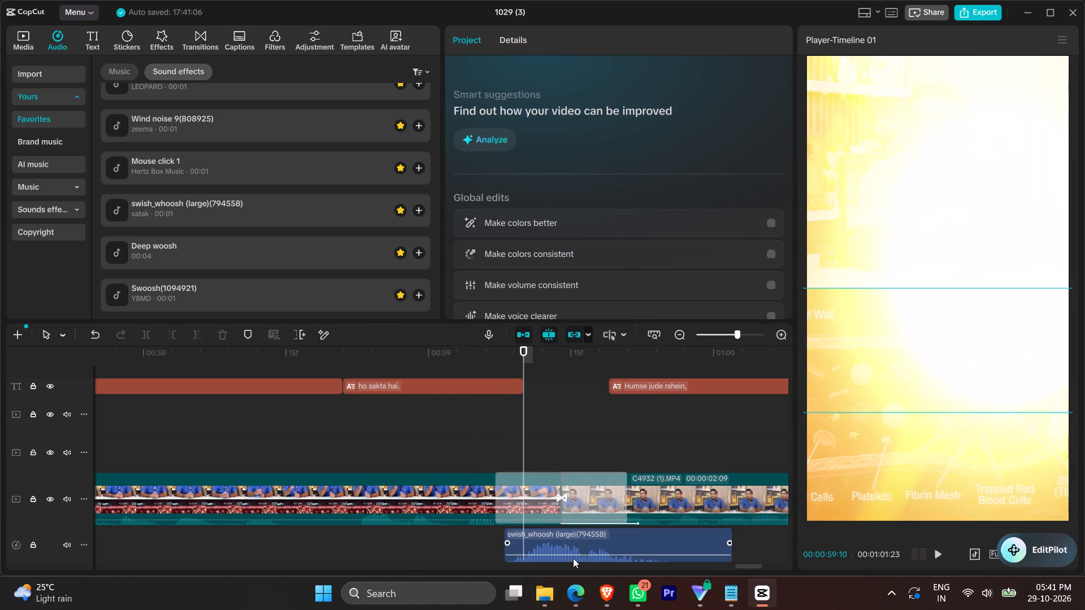
Lower the swish_whoosh sound's volume to below -10 dB and play back from the transition to the end of the video.
left_click(572, 552)
left_click(601, 111)
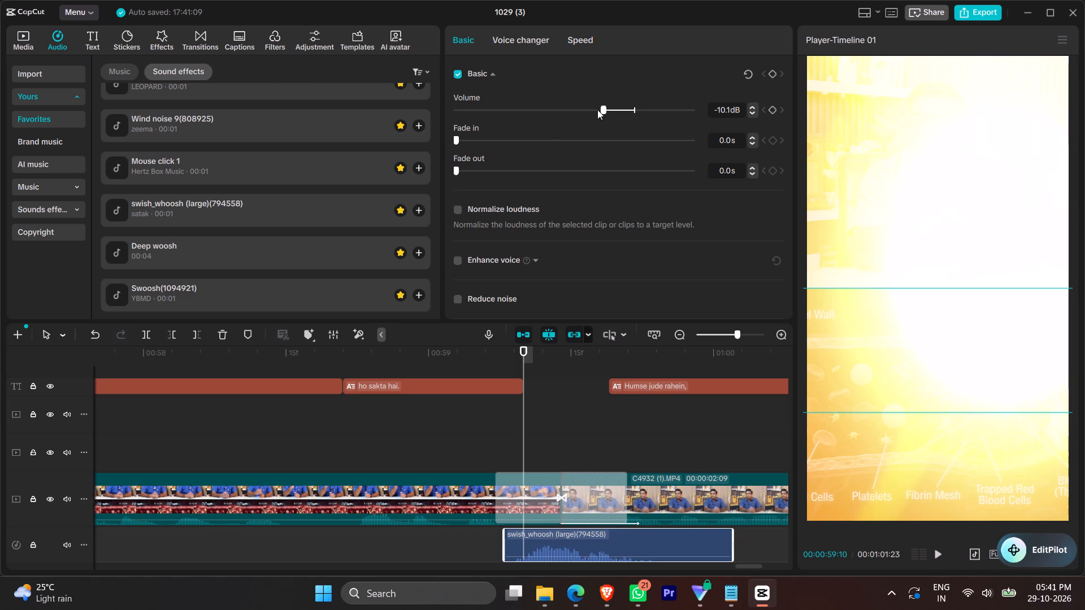
left_click(597, 110)
left_click(589, 111)
left_click(478, 420)
key("space")
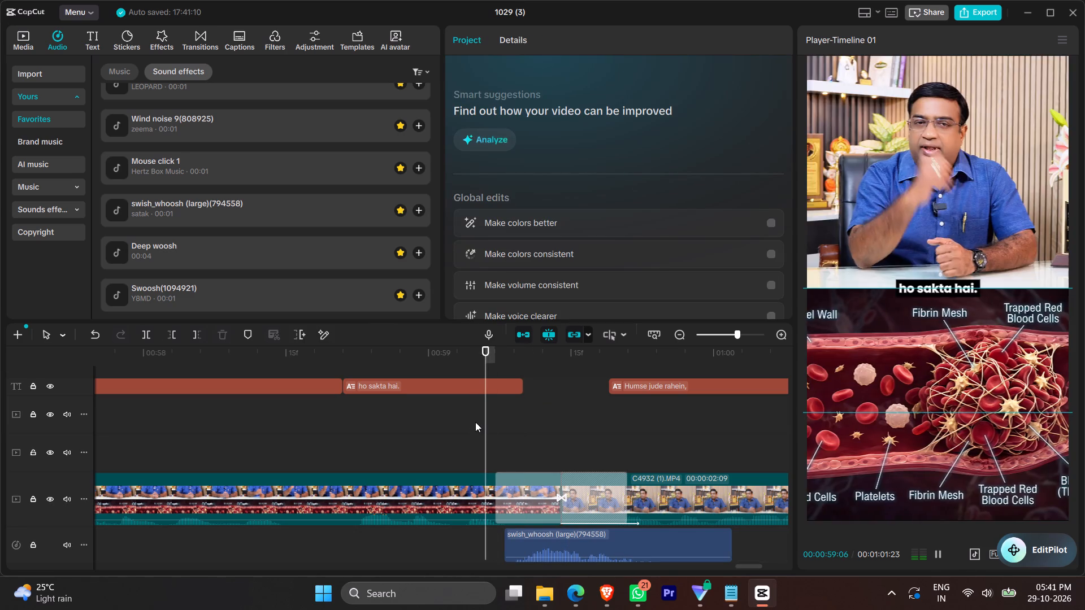
scroll(561, 454, "down", 17, "ctrl")
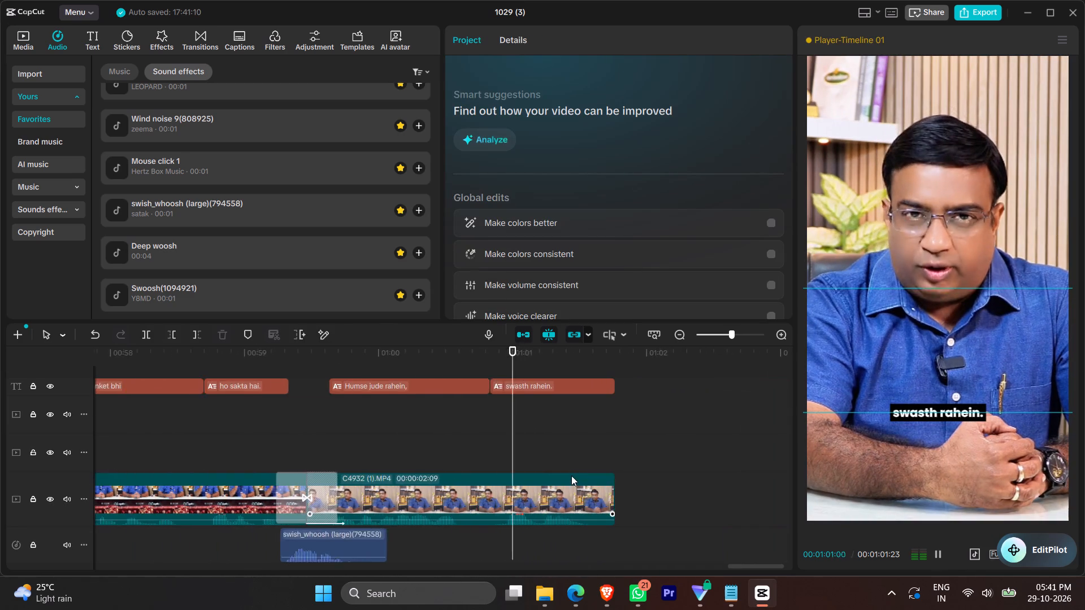
scroll(571, 476, "down", 20, "ctrl")
scroll(571, 476, "down", 16, "ctrl")
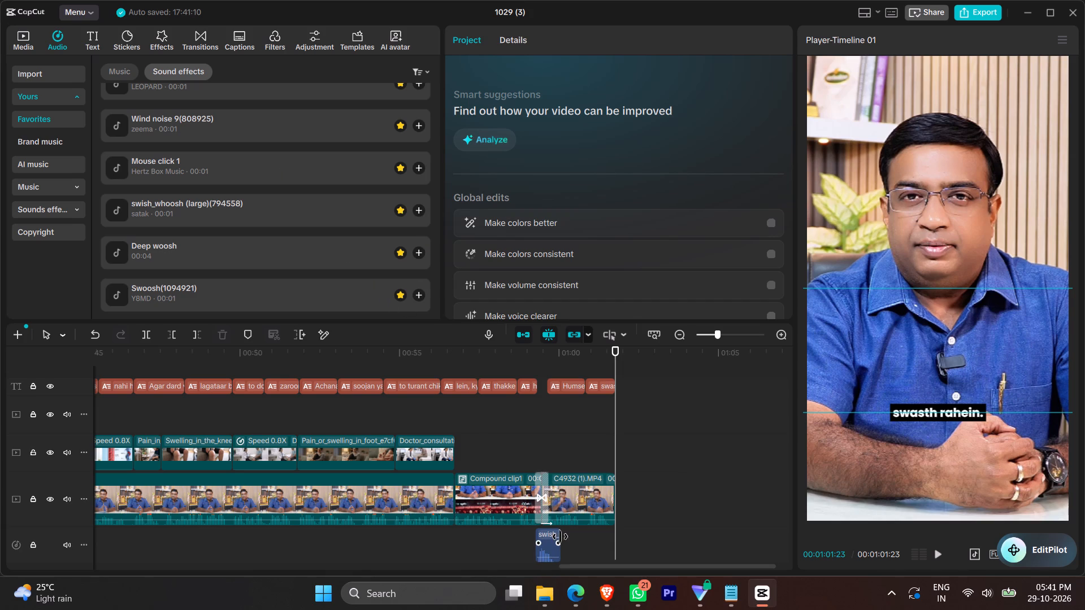
Add the favourite sound effect StingerCameraShut SDT012601 beneath the whoosh at the transition cut, at 00:00:59:14.
left_click(541, 452)
left_click(541, 452)
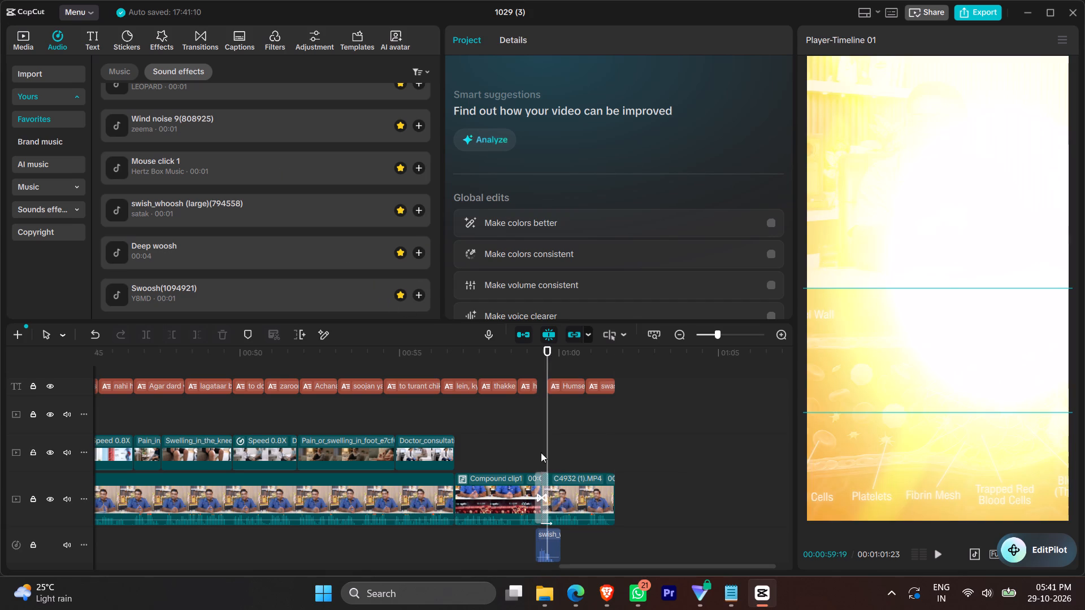
left_click(541, 452)
left_click(541, 455, "ctrl")
scroll(547, 455, "up", 17, "ctrl")
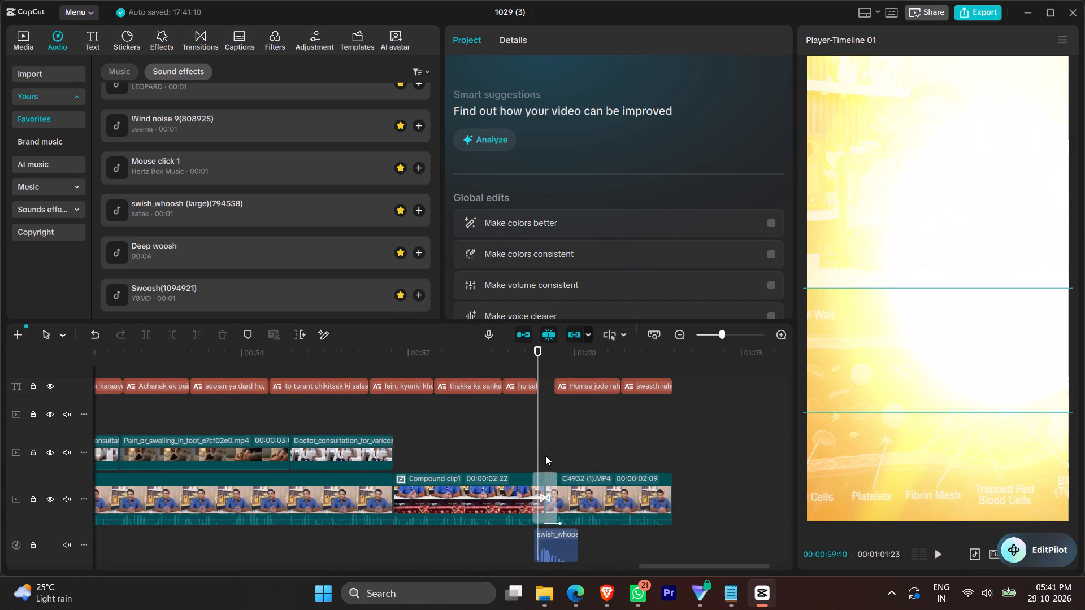
left_click(545, 455)
scroll(542, 456, "up", 13, "ctrl")
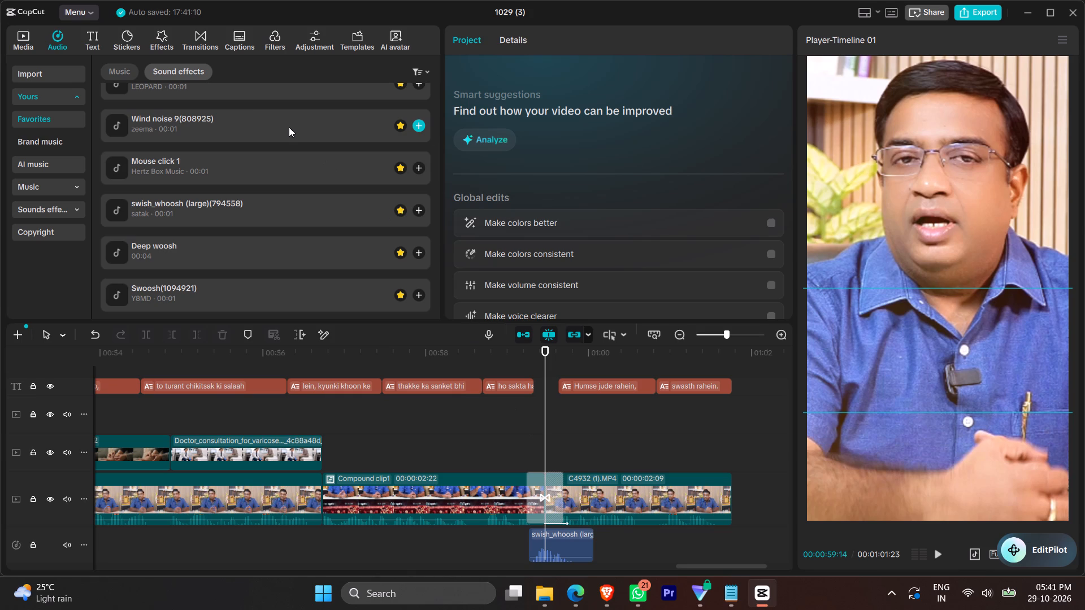
scroll(265, 113, "up", 10)
left_click(420, 104)
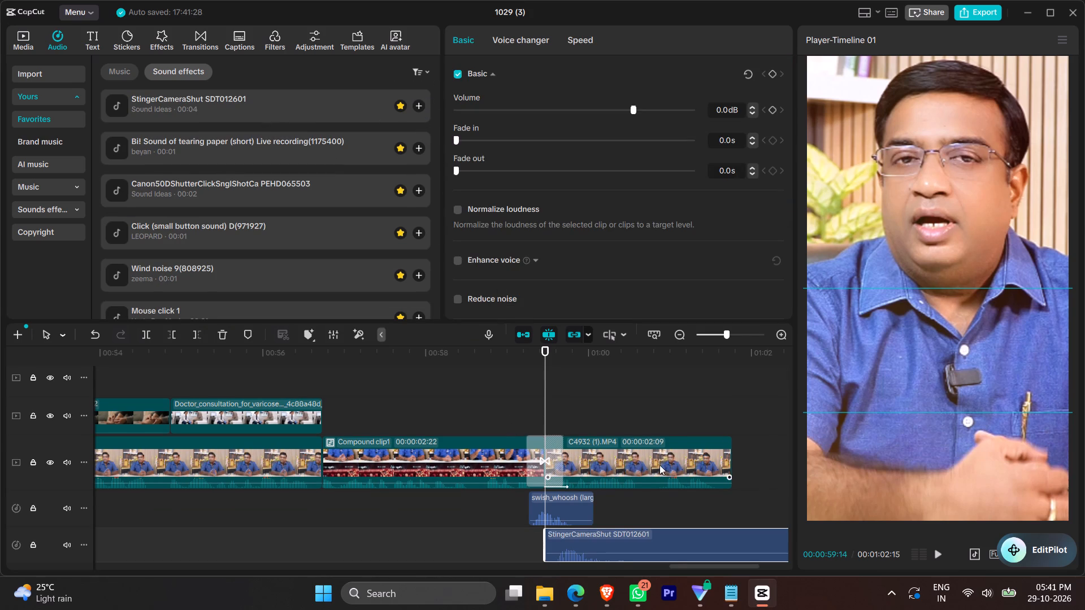
Move the StingerCameraShut SDT012601 sound 9 frames earlier so it starts just before the swish_whoosh sound.
scroll(658, 471, "up", 20, "ctrl")
scroll(658, 471, "up", 11, "ctrl")
scroll(680, 541, "down", 5)
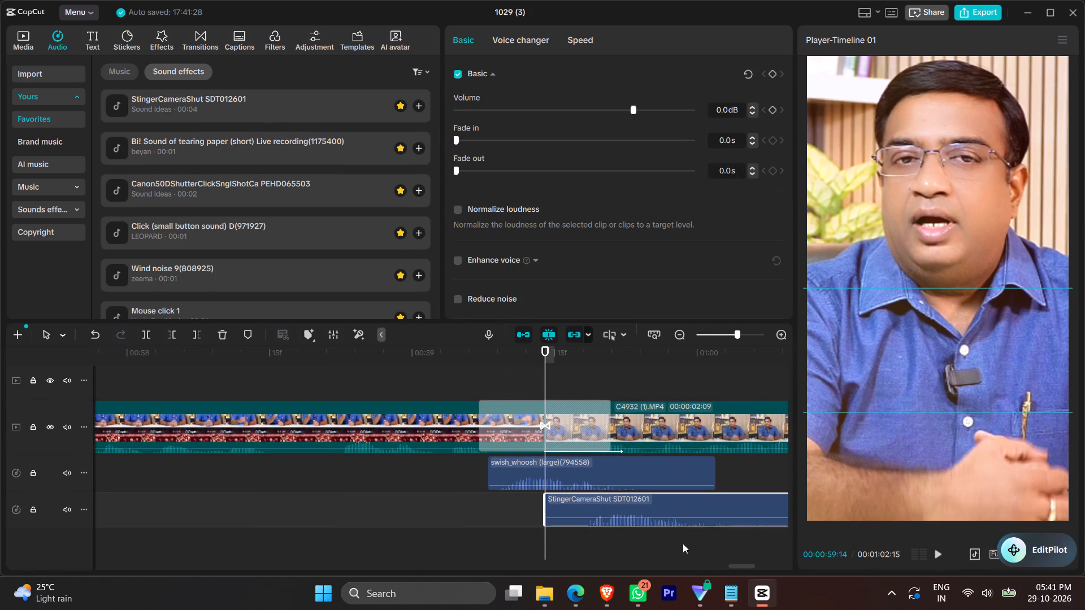
left_click_drag(704, 509, 623, 515)
left_click(612, 505)
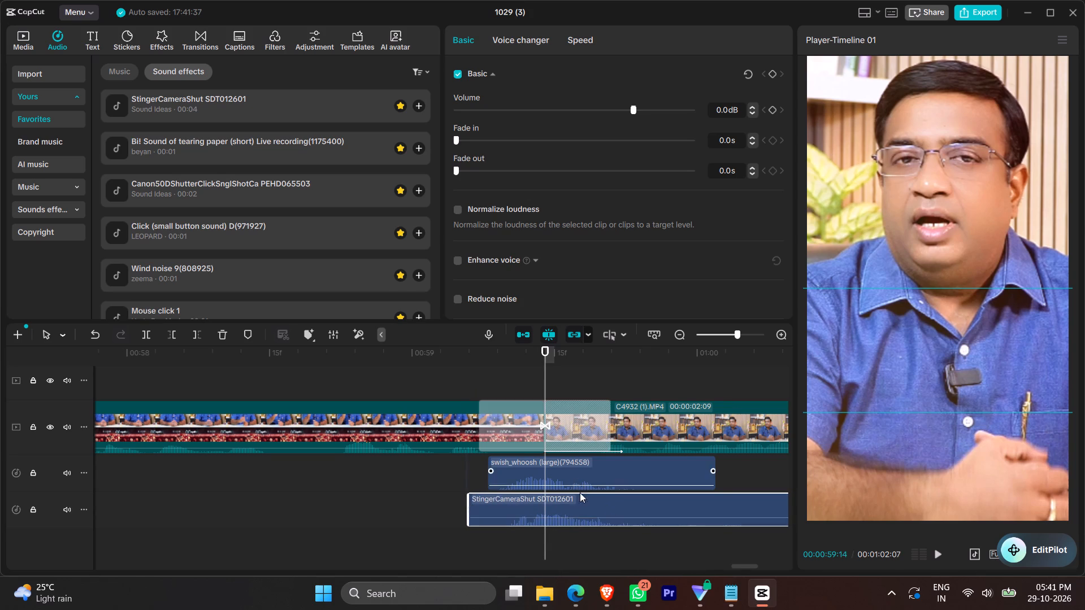
left_click_drag(587, 503, 579, 503)
Disable the swish_whoosh sound and play back the closing transition with only the camera shutter sound.
left_click(540, 465)
key("v")
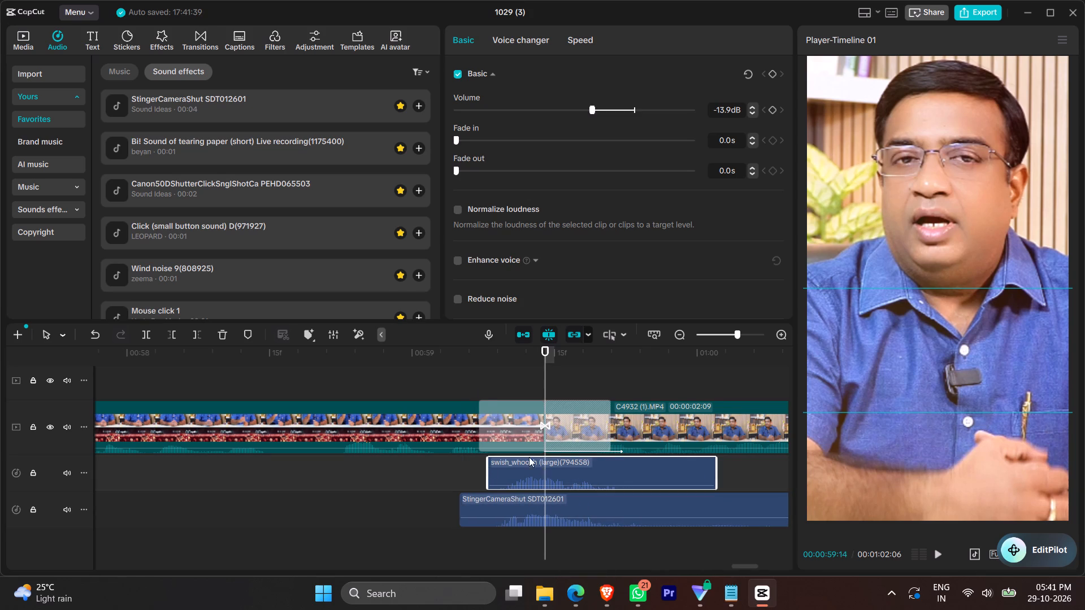
left_click(408, 363)
key("space")
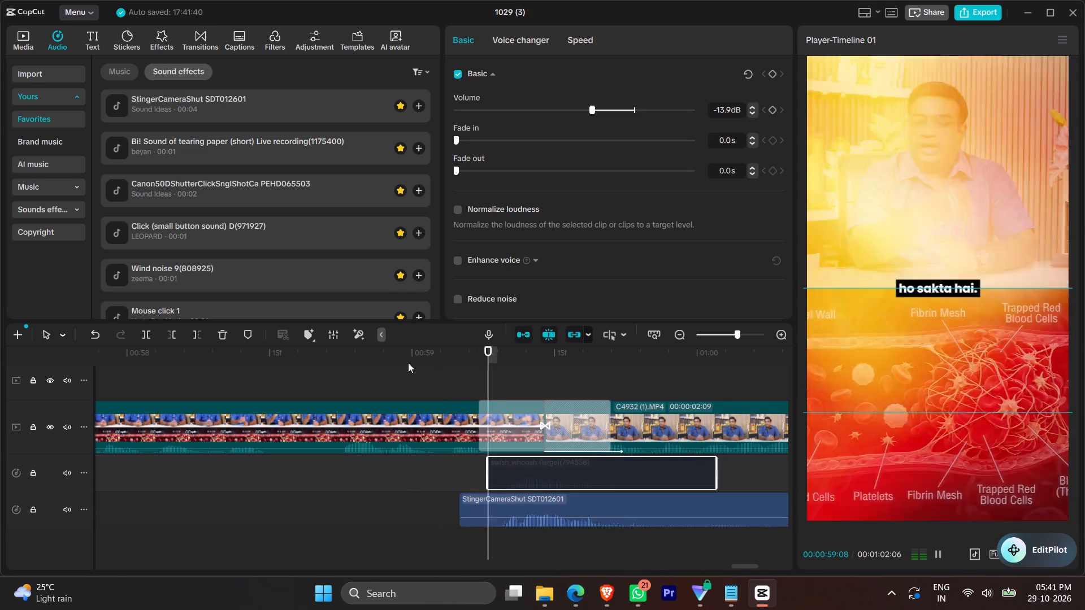
key("space")
key("space")
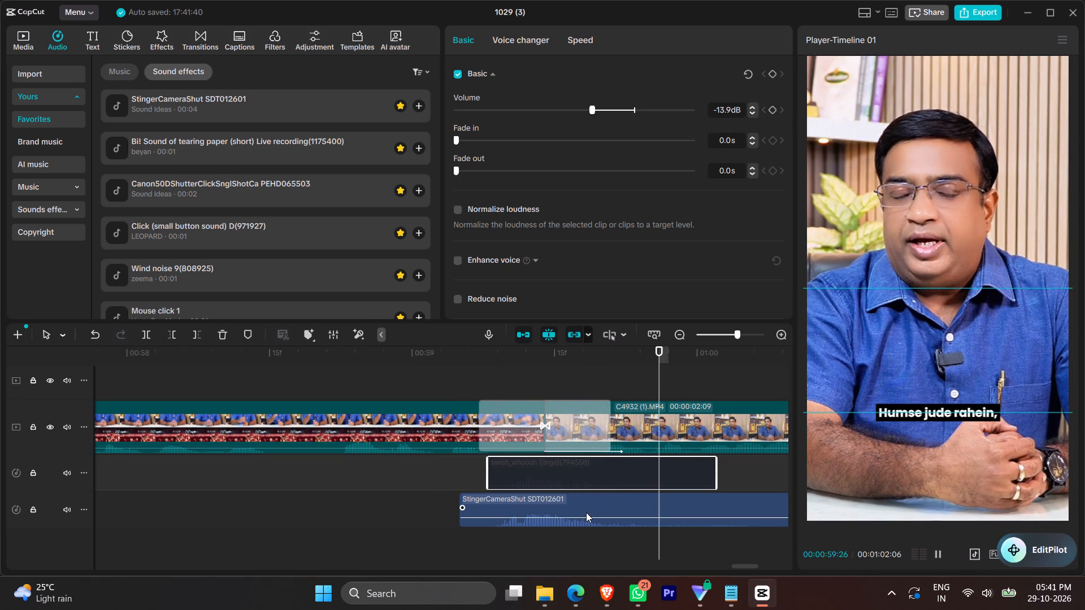
key("space")
Set the StingerCameraShut sound's volume to -6.3 dB and play back from the transition to the end.
scroll(478, 484, "right", 1)
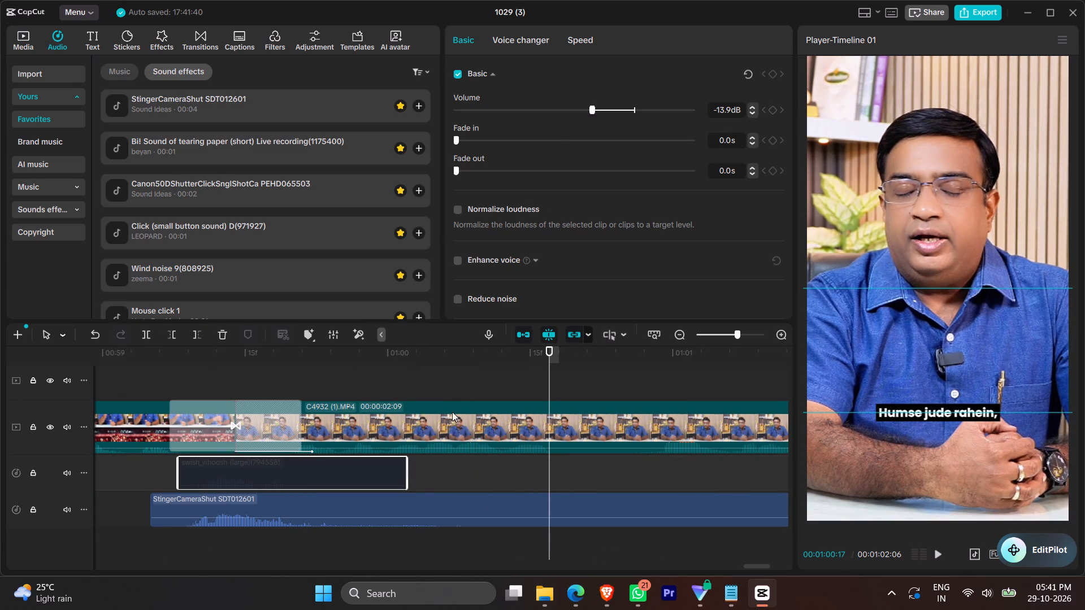
left_click(420, 503)
left_click(602, 110)
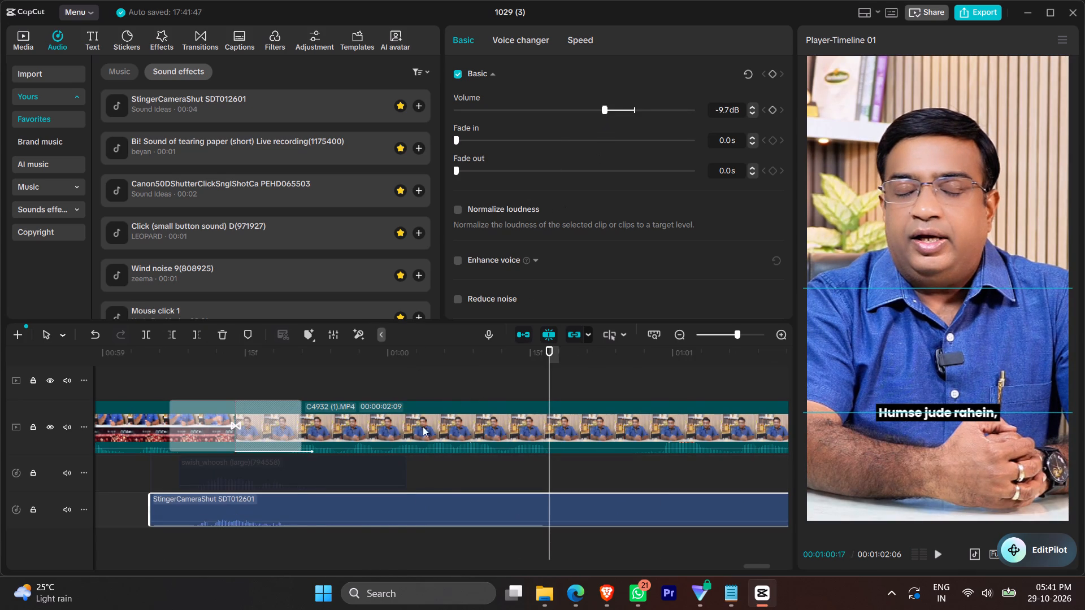
scroll(406, 450, "right", 1)
left_click(612, 109)
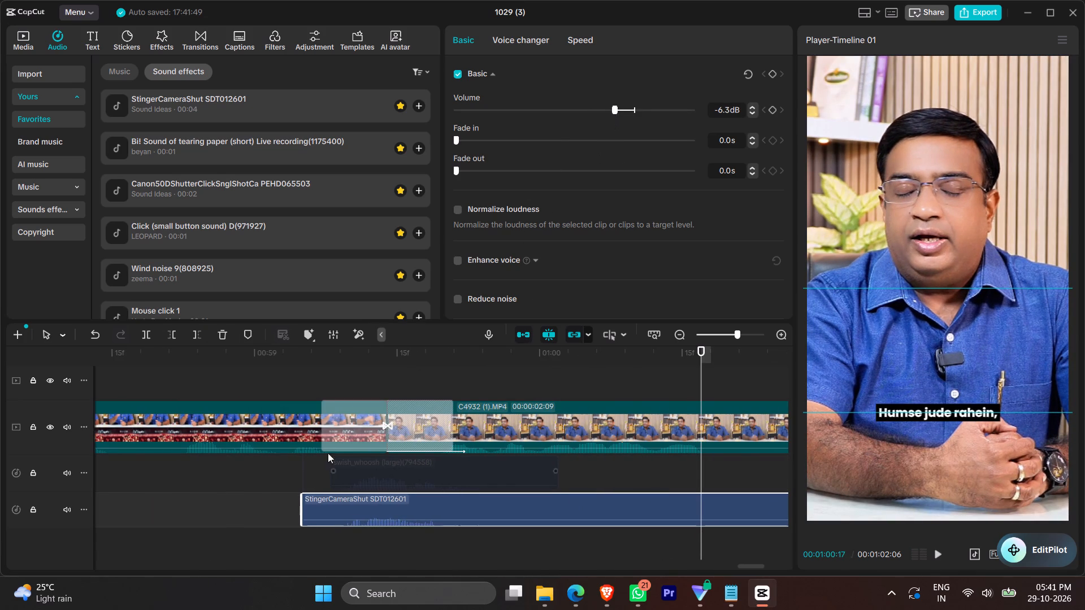
left_click(250, 396)
key("space")
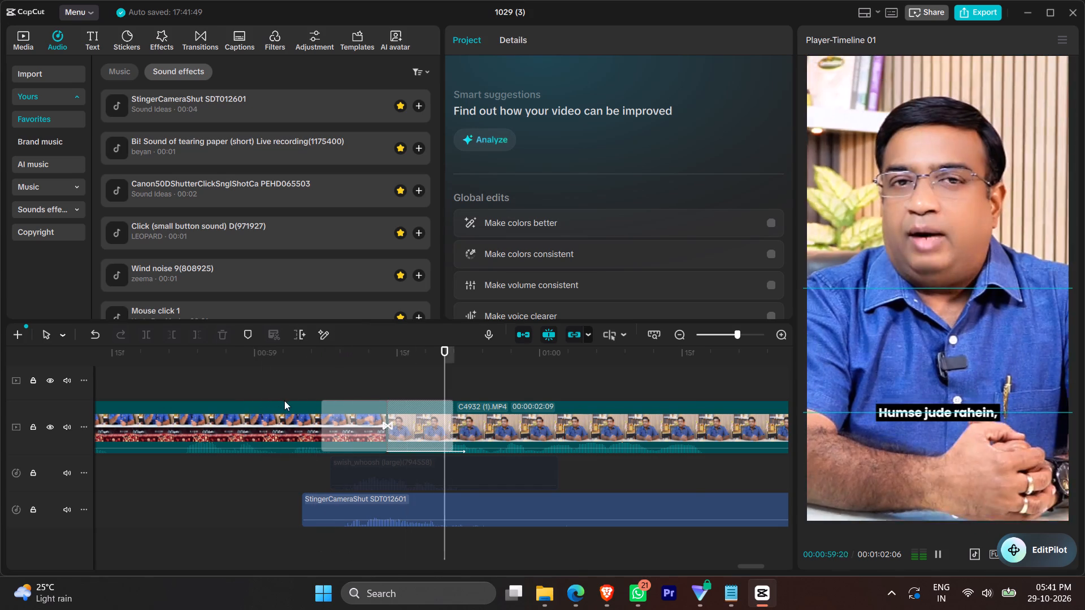
scroll(590, 521, "down", 20)
scroll(590, 521, "down", 11)
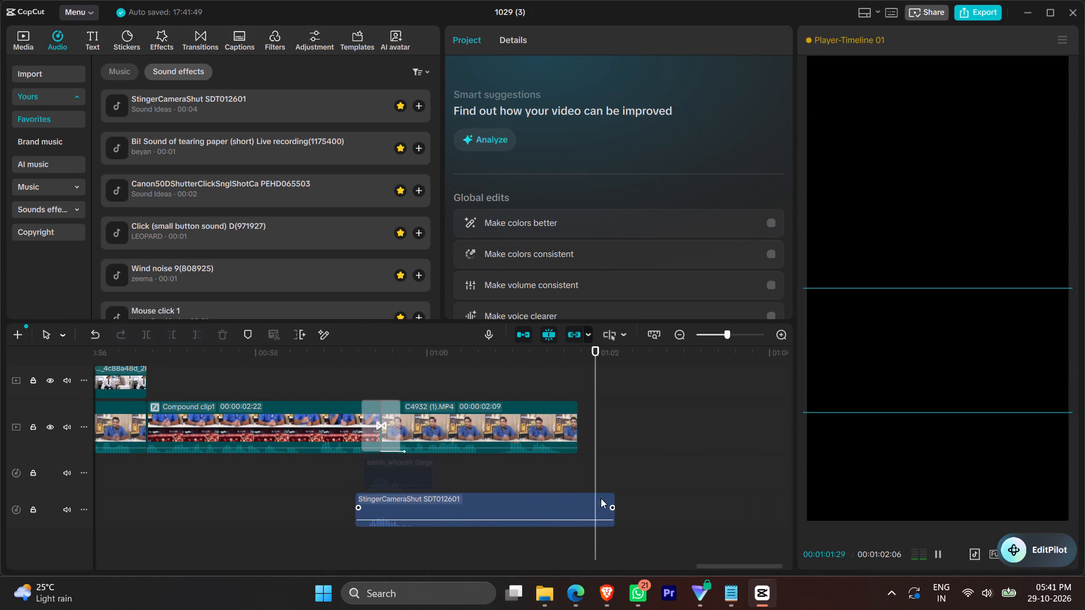
key("space")
Trim the end of the StingerCameraShut sound back to the end of the last video clip.
left_click(614, 496)
scroll(624, 500, "down", 14)
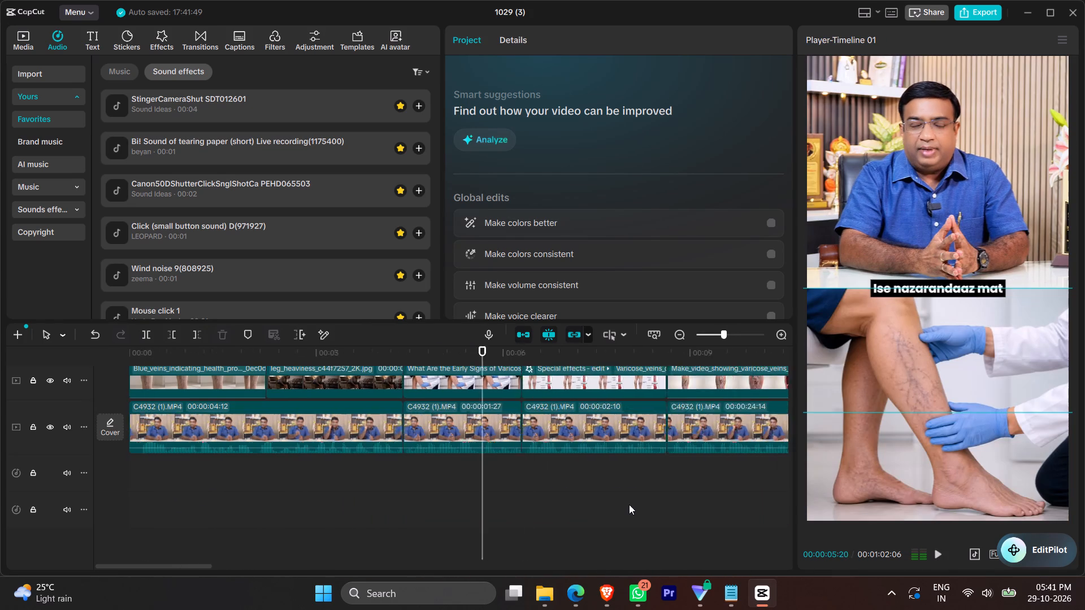
scroll(629, 504, "down", 20)
scroll(629, 504, "down", 20)
scroll(629, 504, "down", 18)
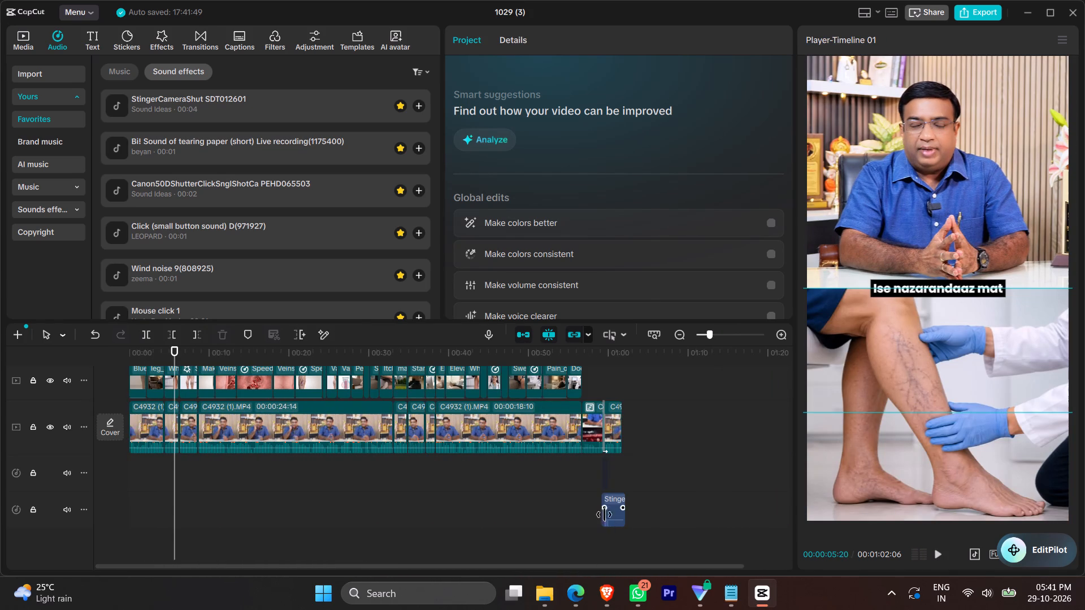
left_click(617, 506)
scroll(640, 502, "up", 20, "ctrl")
scroll(640, 502, "up", 5, "ctrl")
scroll(649, 507, "left", 2)
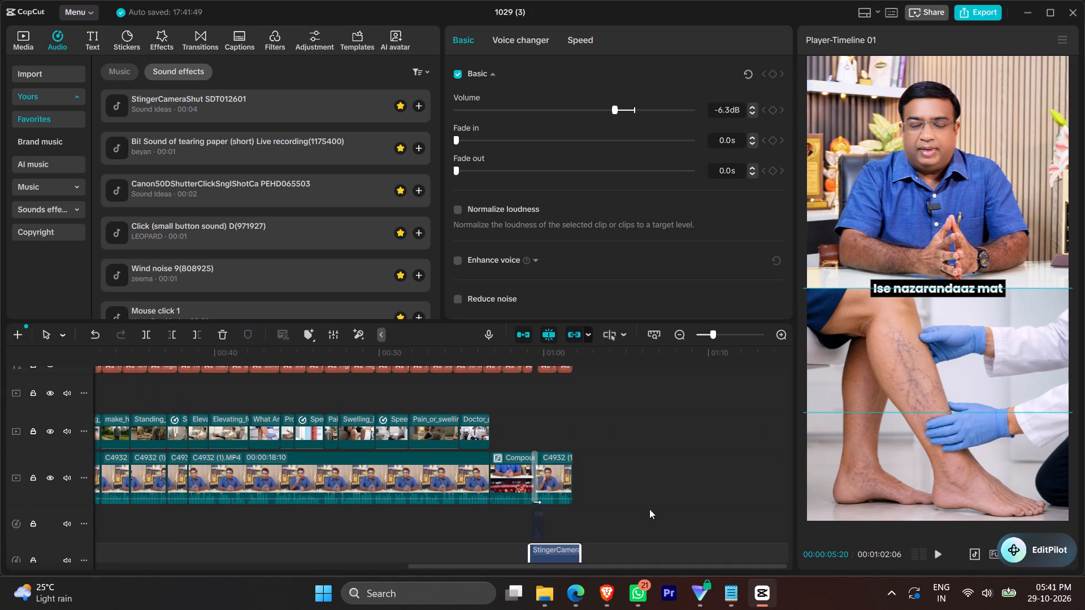
scroll(623, 495, "up", 14)
left_click(608, 487)
scroll(624, 491, "down", 11)
left_click(607, 489)
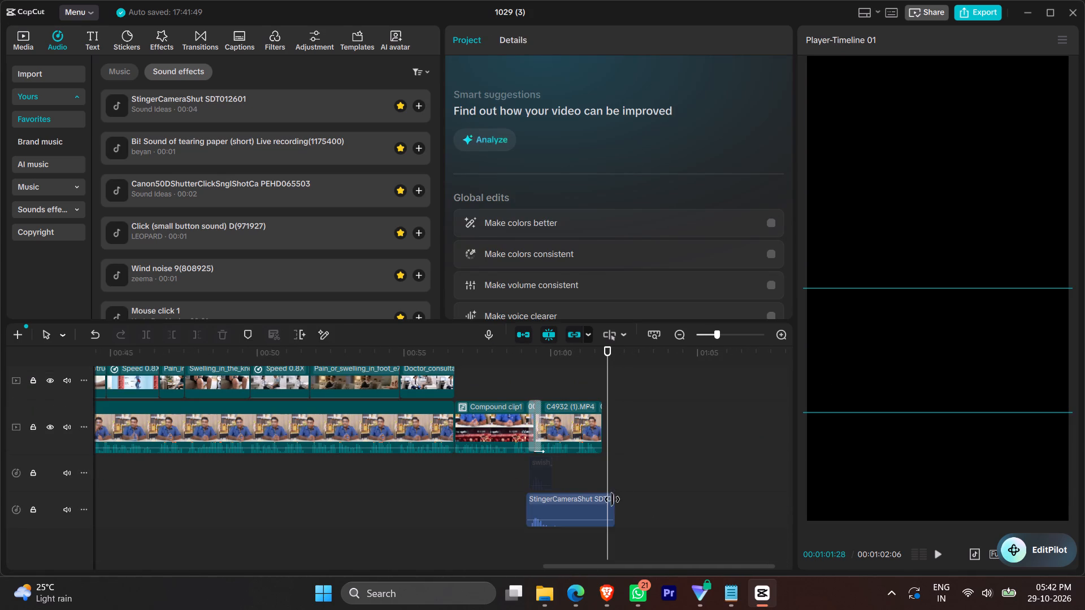
left_click(612, 501)
left_click_drag(614, 502, 599, 507)
left_click(591, 481)
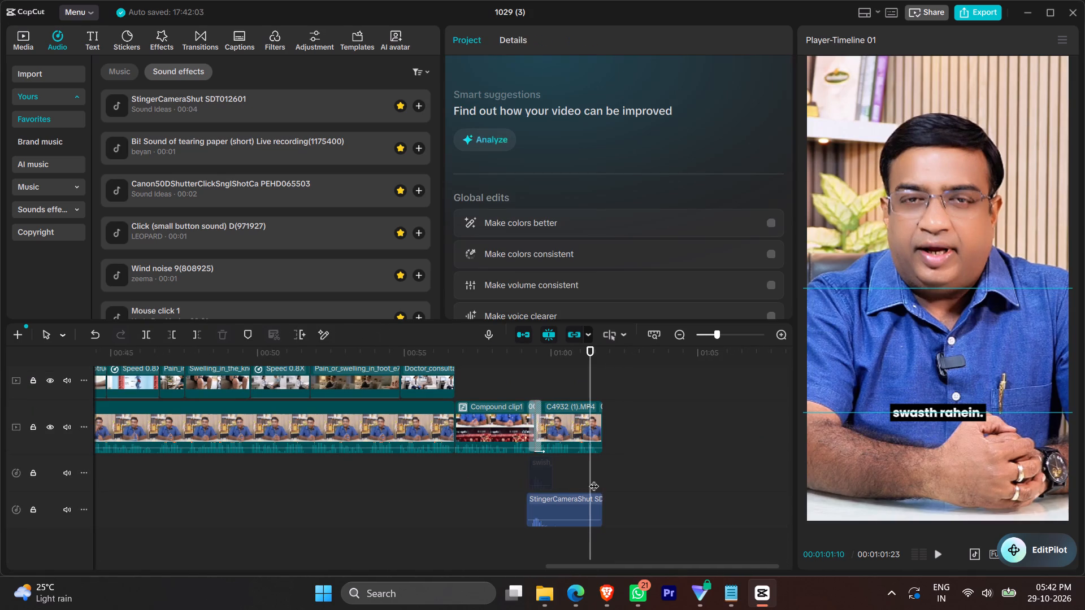
Play back the closing transition from 00:00:58:28 to check the trimmed shutter sound.
left_click(607, 463)
left_click(520, 380)
key("space")
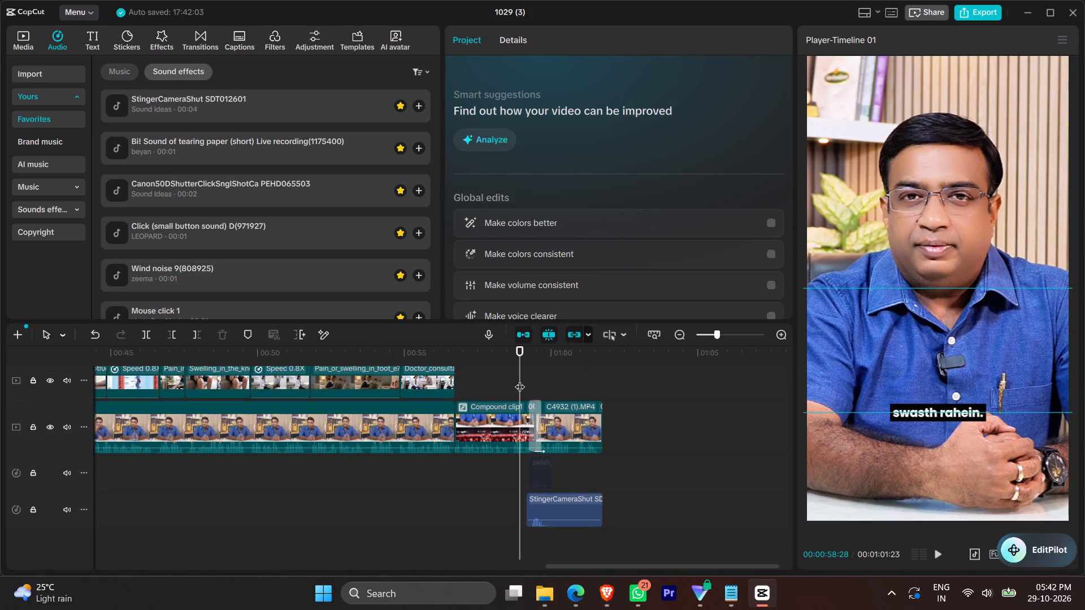
key("space")
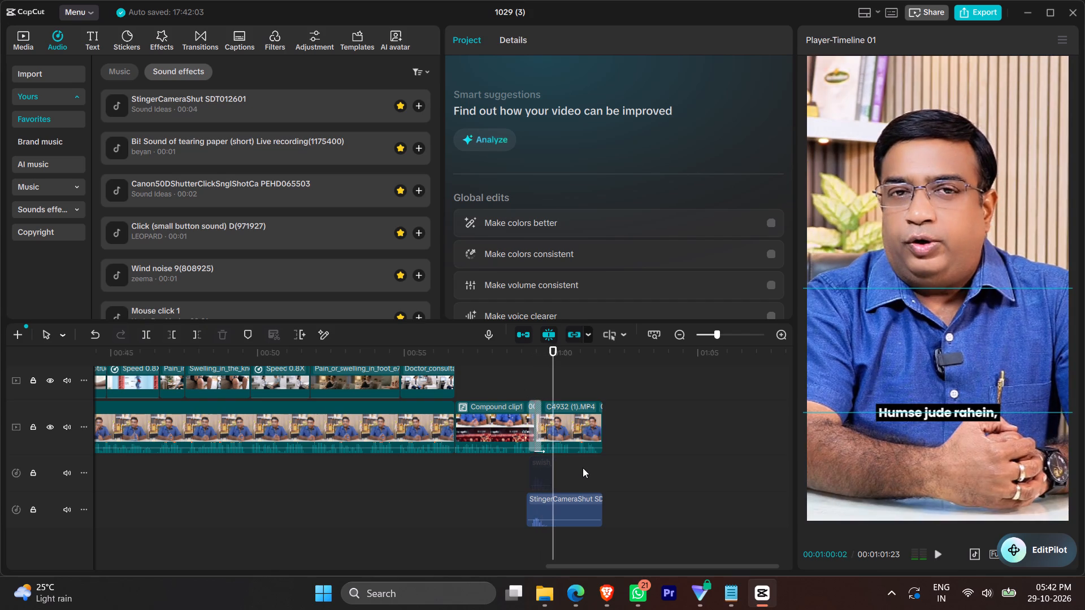
key("space")
key("space")
left_click(544, 382)
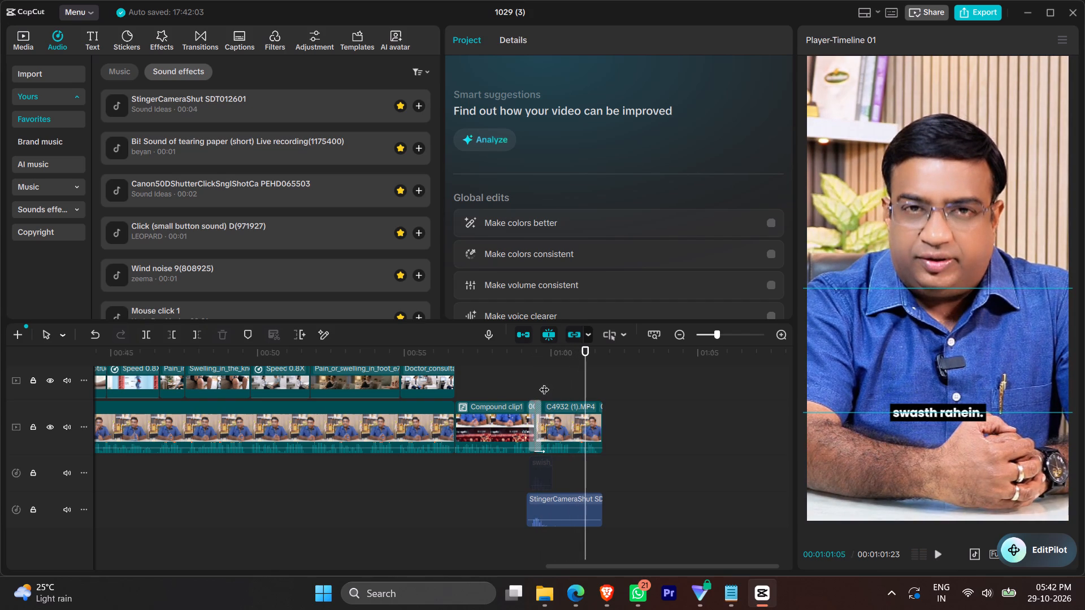
Keyframe a zoom on the last C4932 (1).MP4 clip from 319% scale at 00:00:59:21 to 341% at the clip's end, and play it back.
left_click(574, 438)
scroll(587, 447, "up", 20, "ctrl")
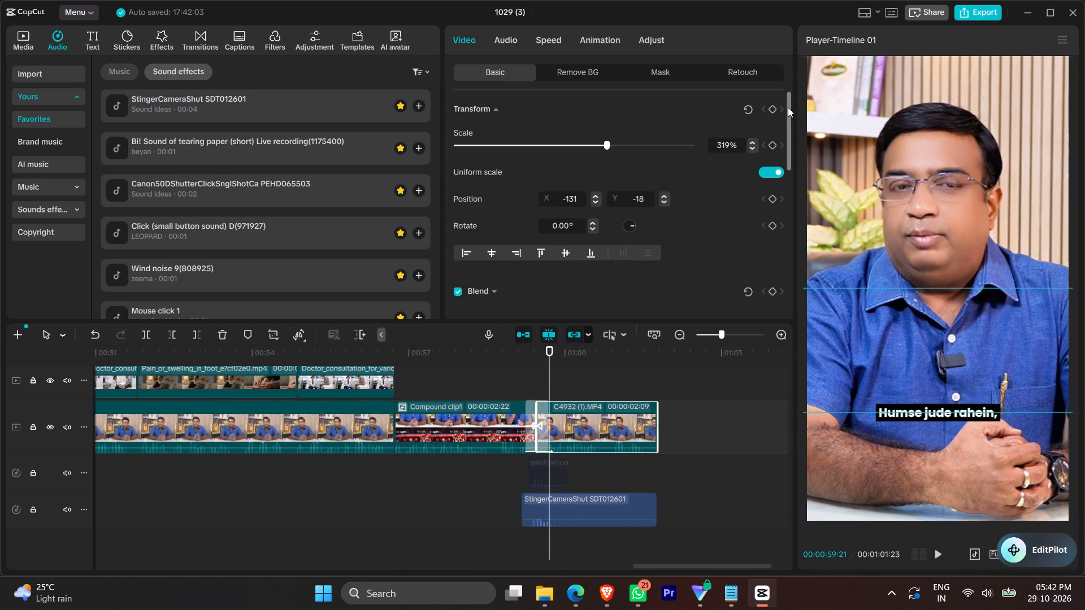
left_click(776, 108)
left_click(642, 395)
left_click(648, 410)
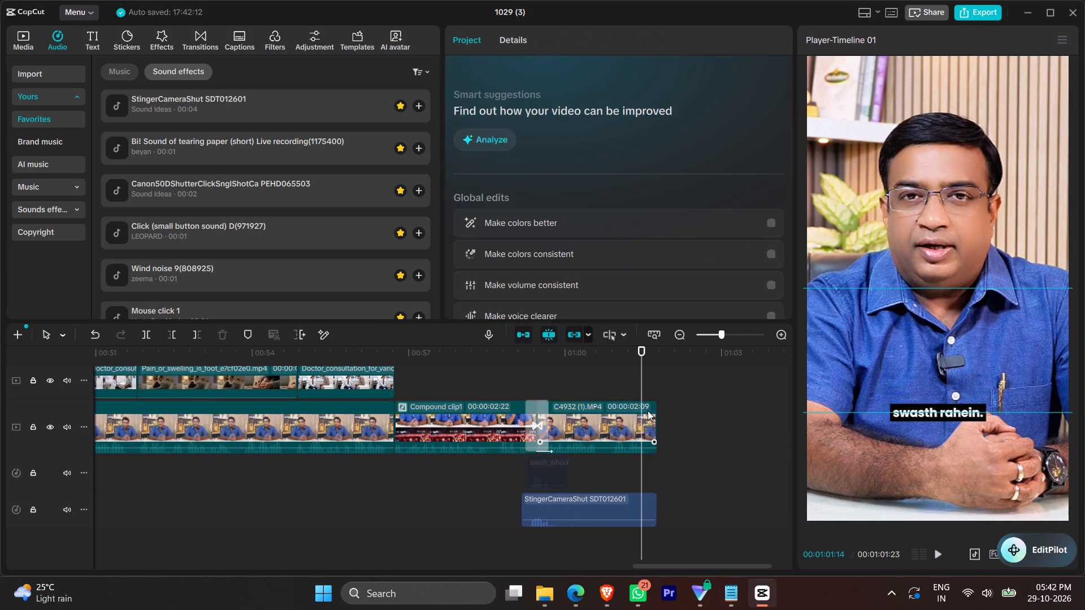
left_click(727, 145)
scroll(727, 145, "up", 15)
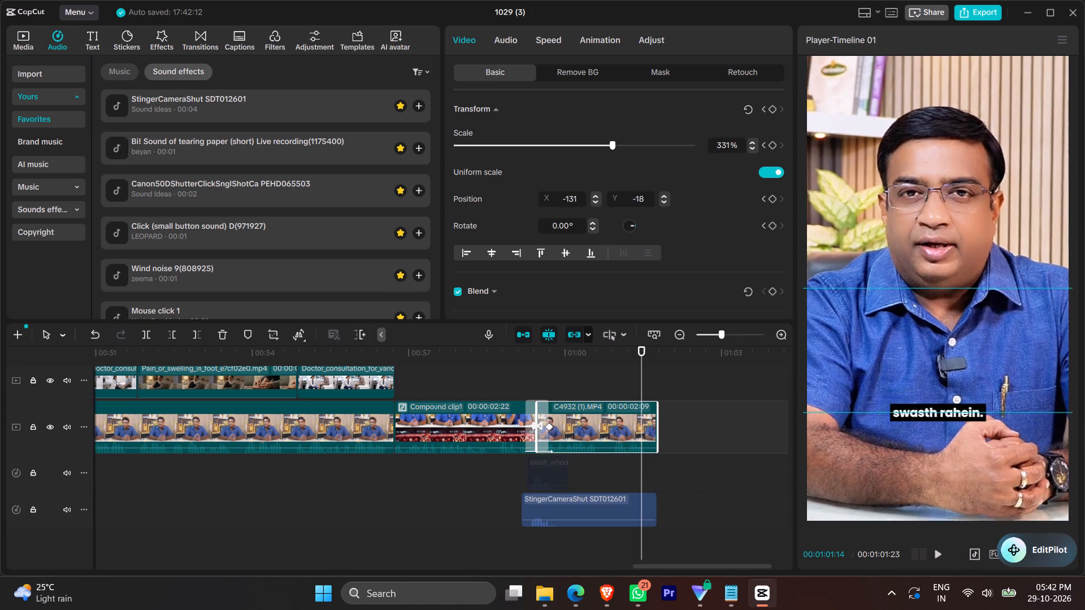
scroll(727, 145, "up", 7)
left_click(768, 107)
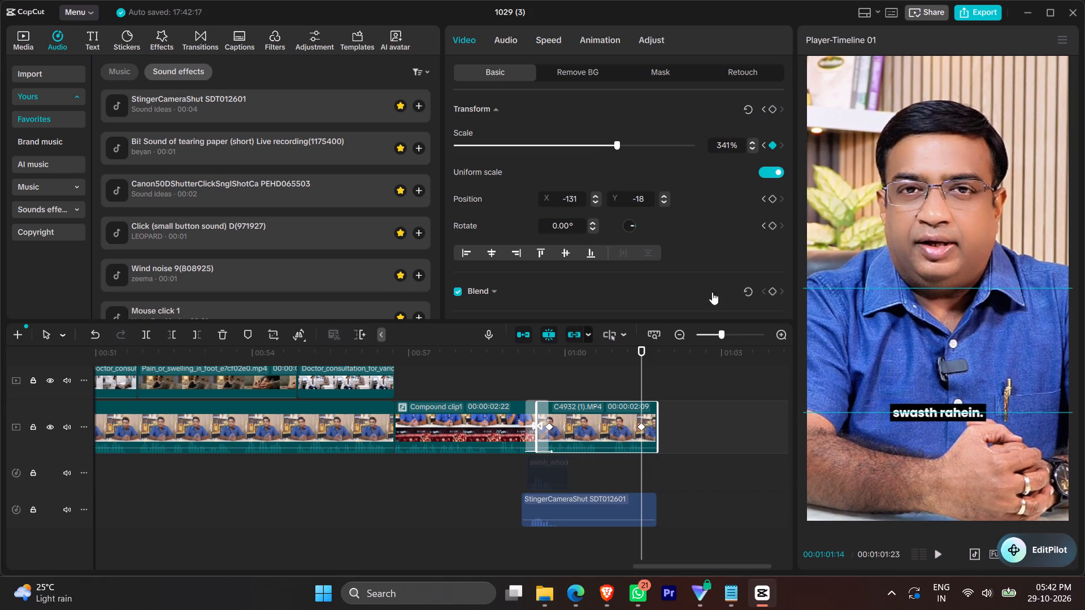
left_click_drag(642, 424, 703, 419)
left_click(539, 376)
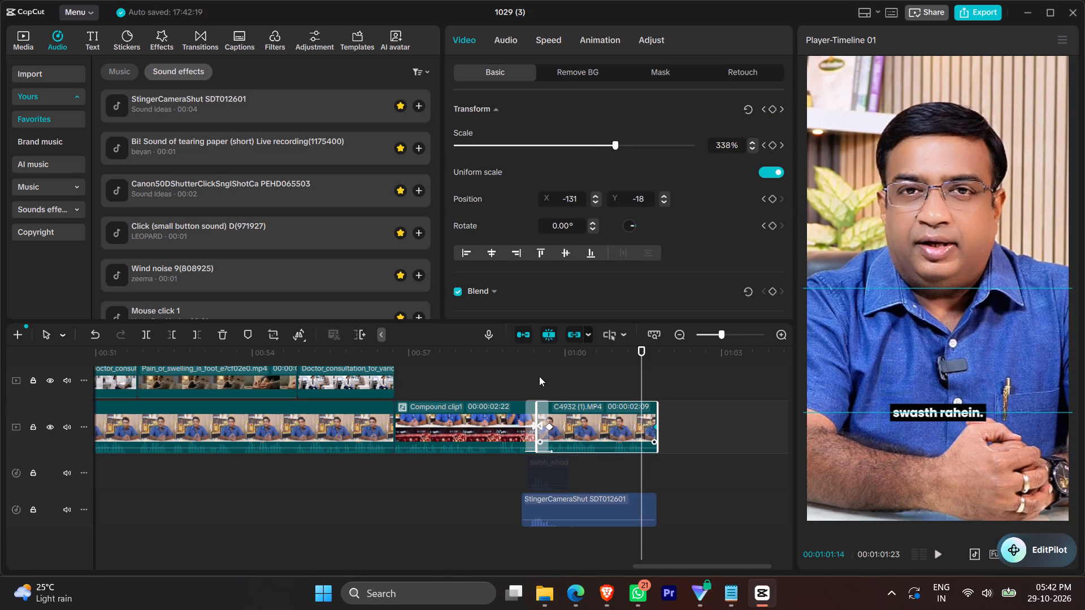
key("space")
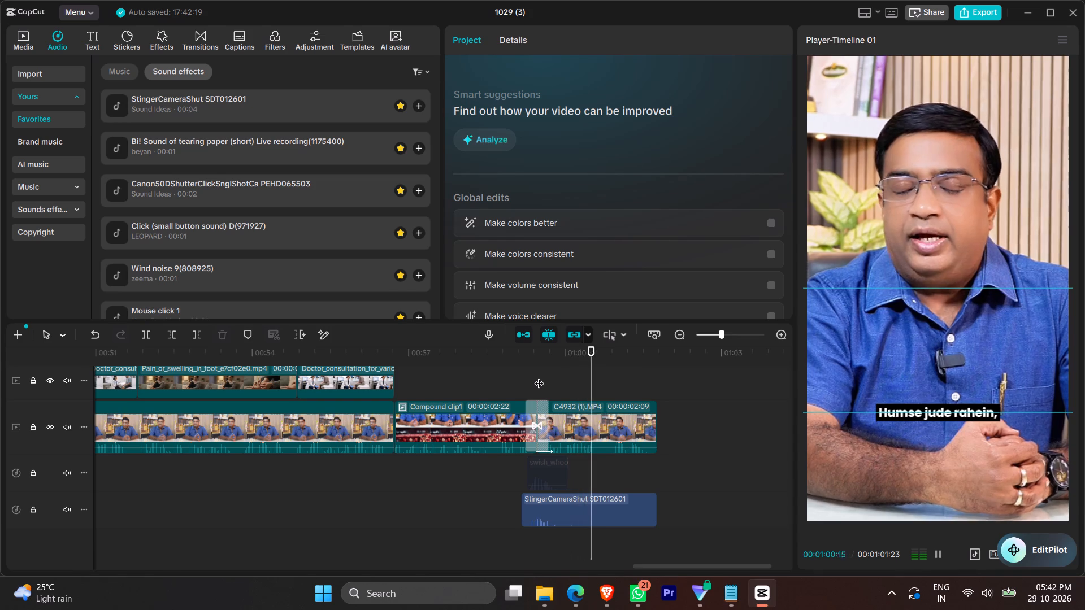
left_click(548, 369)
key("space")
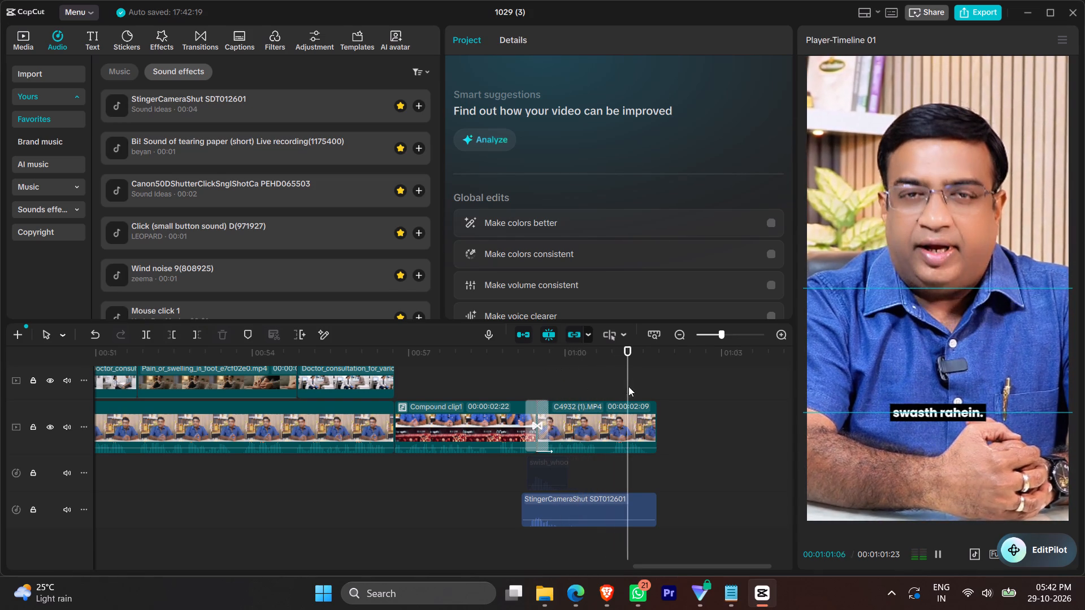
left_click(682, 407)
Play back the video from its start to about 00:00:17:28 to review the edit.
scroll(682, 411, "down", 17, "ctrl")
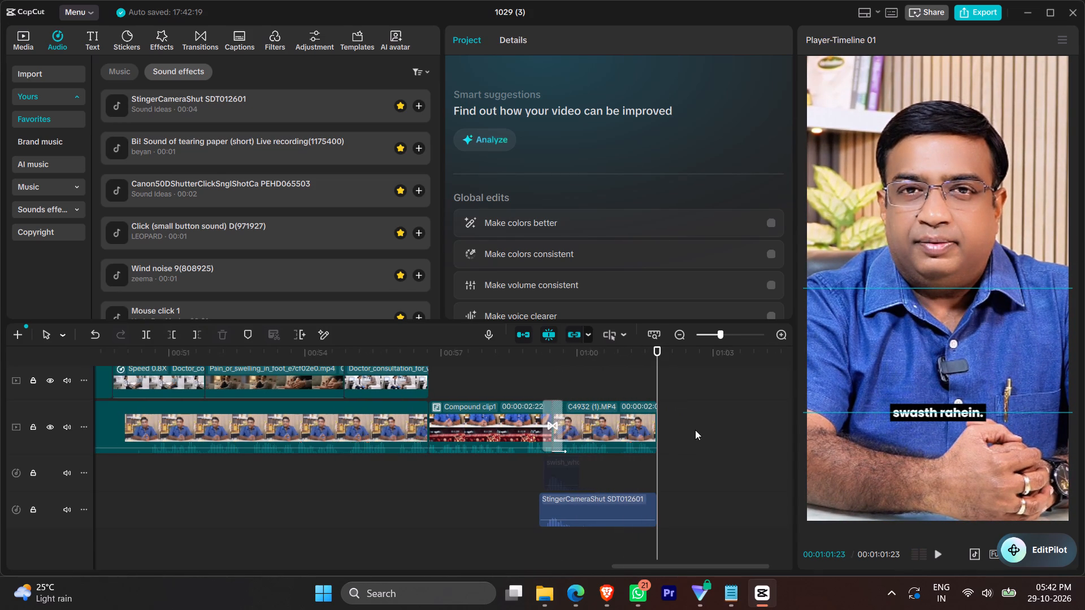
scroll(695, 430, "down", 20, "ctrl")
scroll(695, 430, "down", 16, "ctrl")
scroll(679, 428, "up", 3, "ctrl")
scroll(679, 428, "down", 12, "ctrl")
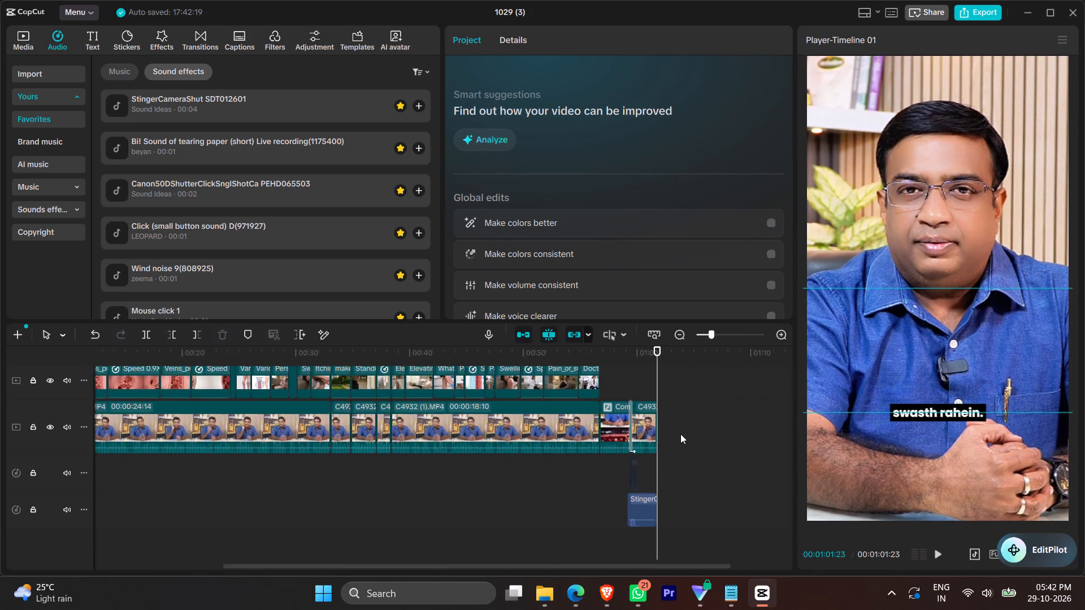
scroll(680, 434, "down", 12, "ctrl")
scroll(535, 467, "up", 7)
type("0")
key("space")
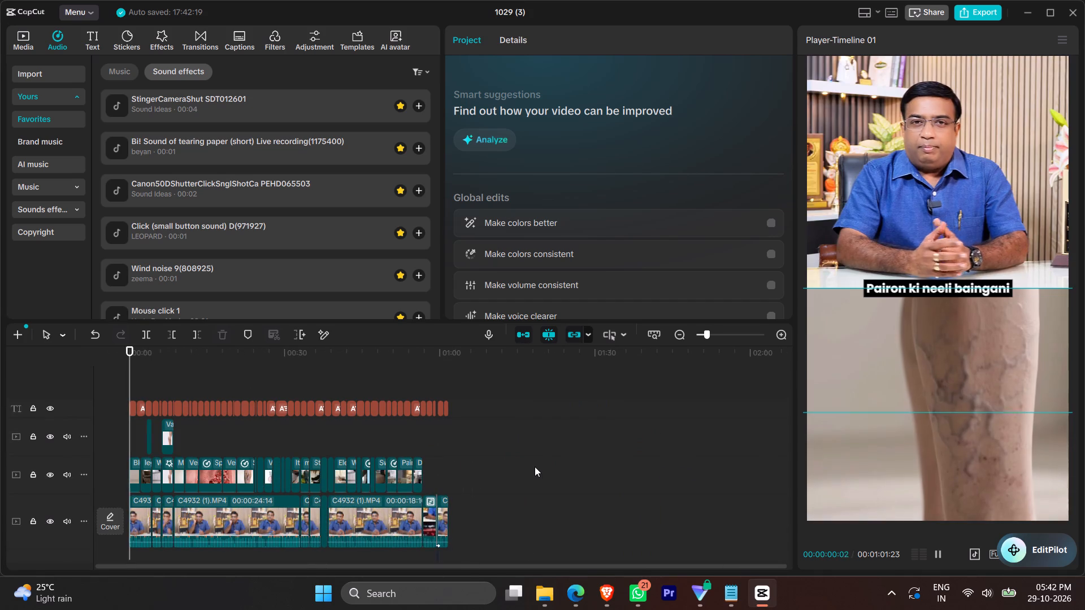
scroll(535, 467, "up", 12, "ctrl")
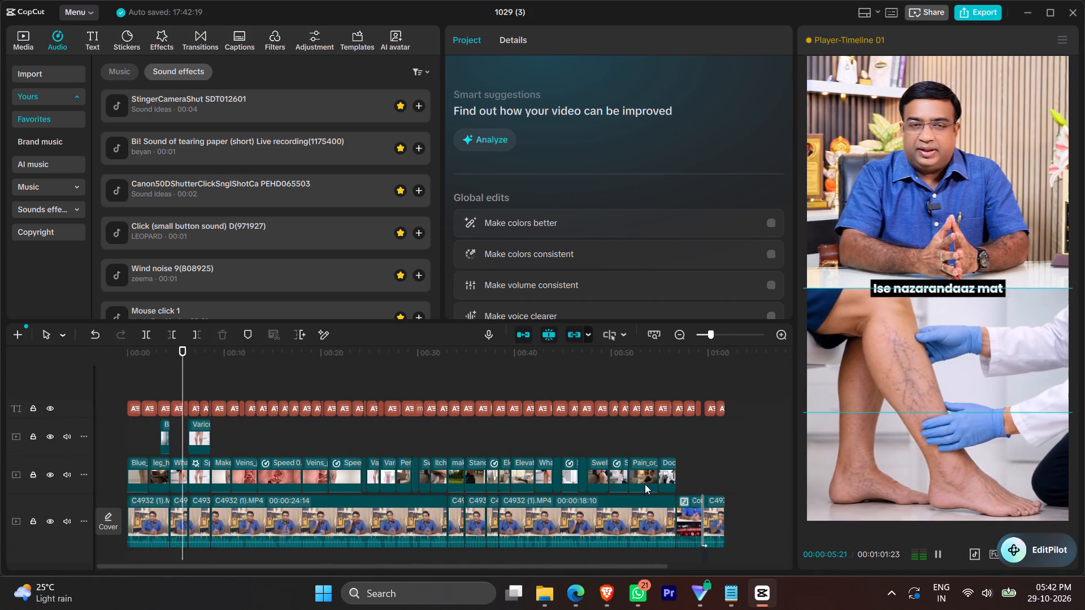
scroll(682, 481, "down", 12, "ctrl")
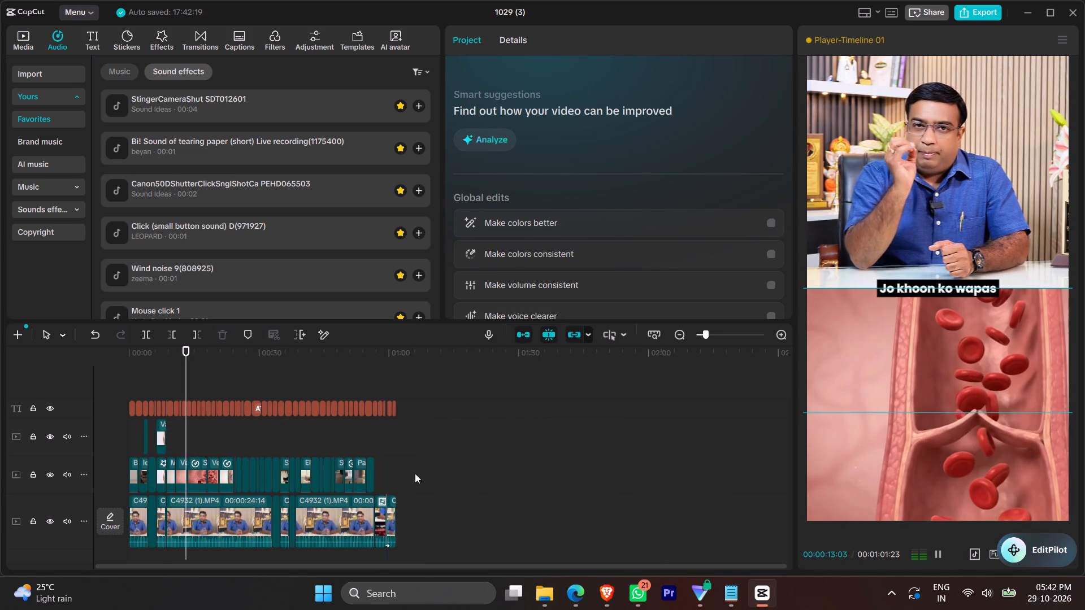
scroll(423, 472, "up", 10, "ctrl")
scroll(501, 481, "up", 6, "ctrl")
scroll(513, 476, "down", 5)
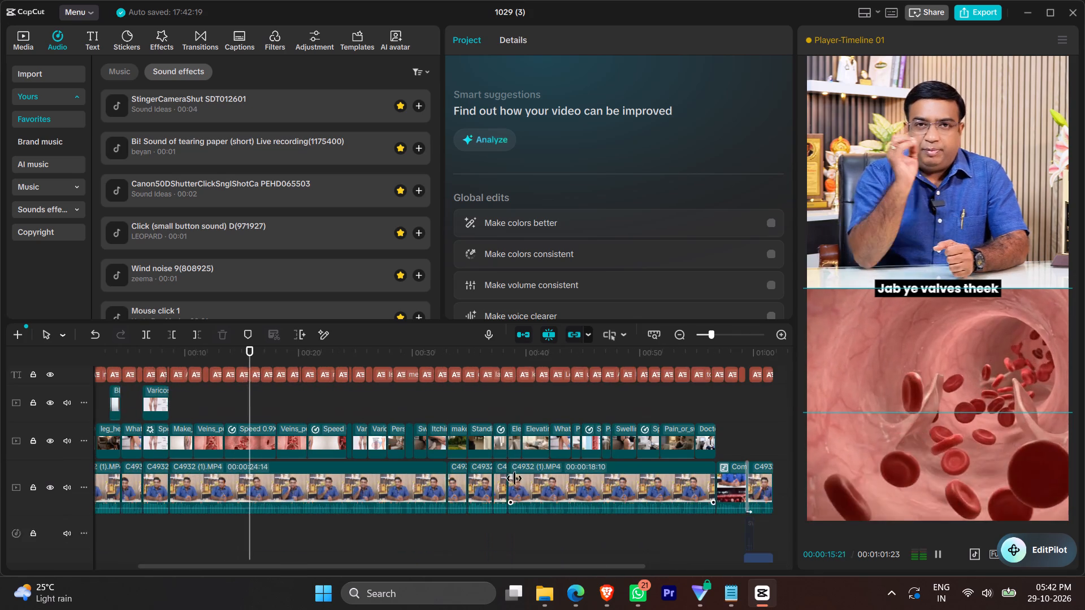
scroll(514, 478, "down", 1)
scroll(536, 475, "down", 6, "ctrl")
scroll(541, 474, "up", 6, "ctrl")
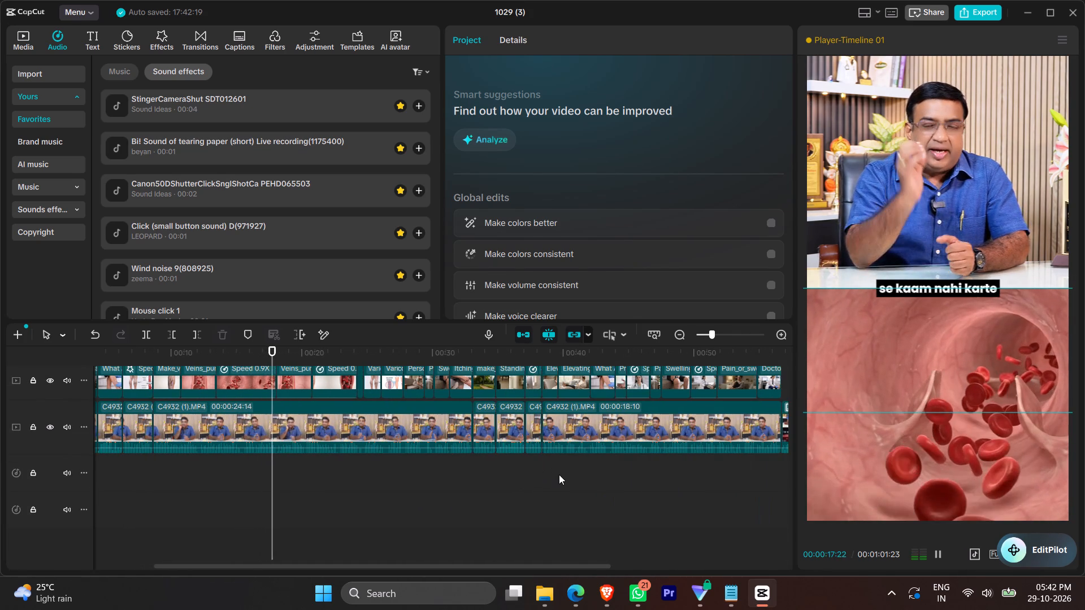
key("space")
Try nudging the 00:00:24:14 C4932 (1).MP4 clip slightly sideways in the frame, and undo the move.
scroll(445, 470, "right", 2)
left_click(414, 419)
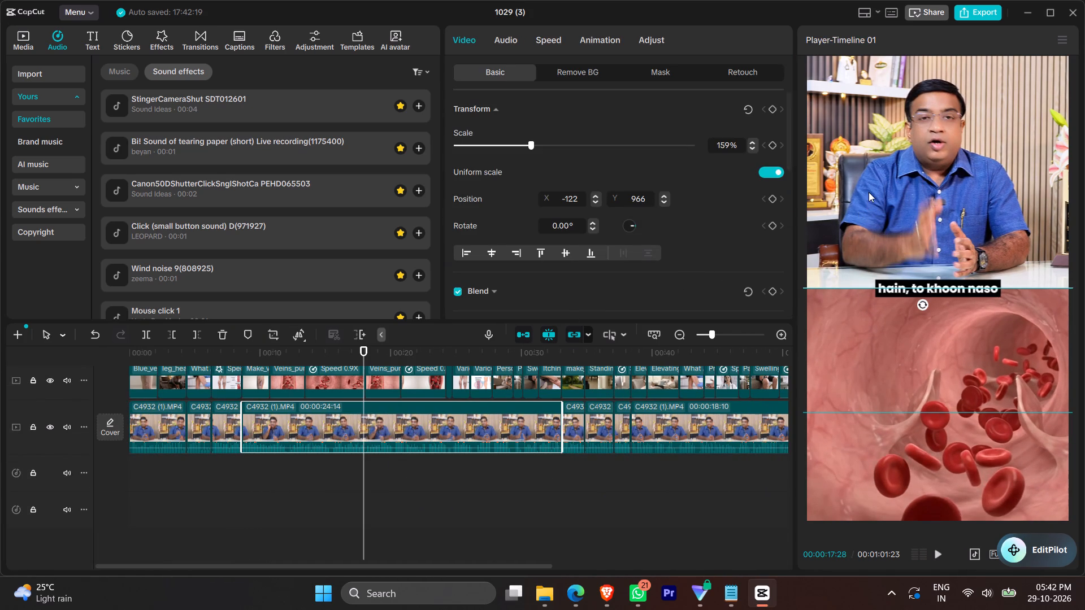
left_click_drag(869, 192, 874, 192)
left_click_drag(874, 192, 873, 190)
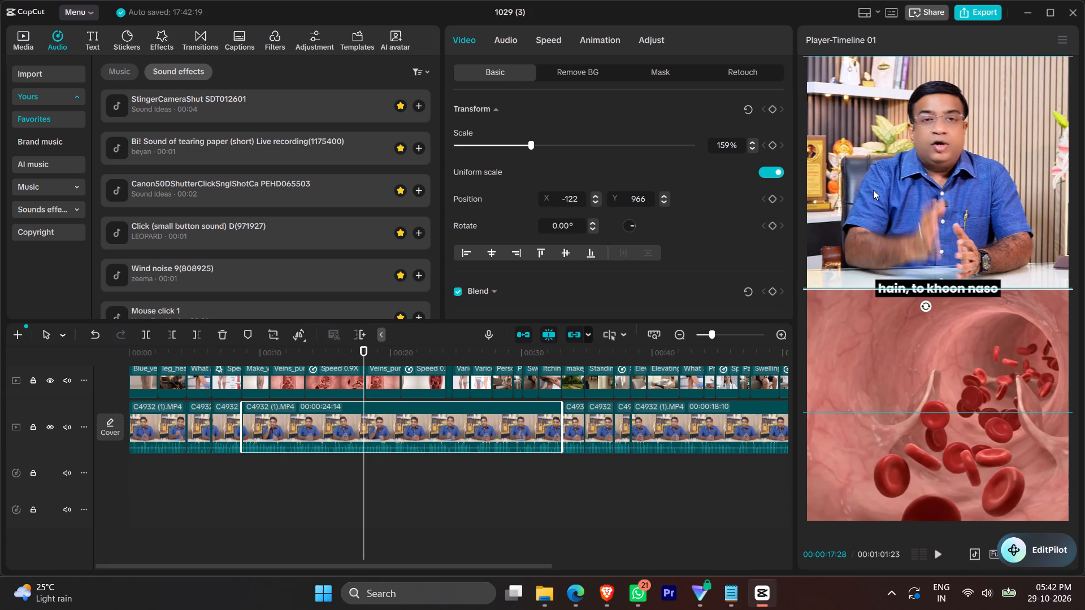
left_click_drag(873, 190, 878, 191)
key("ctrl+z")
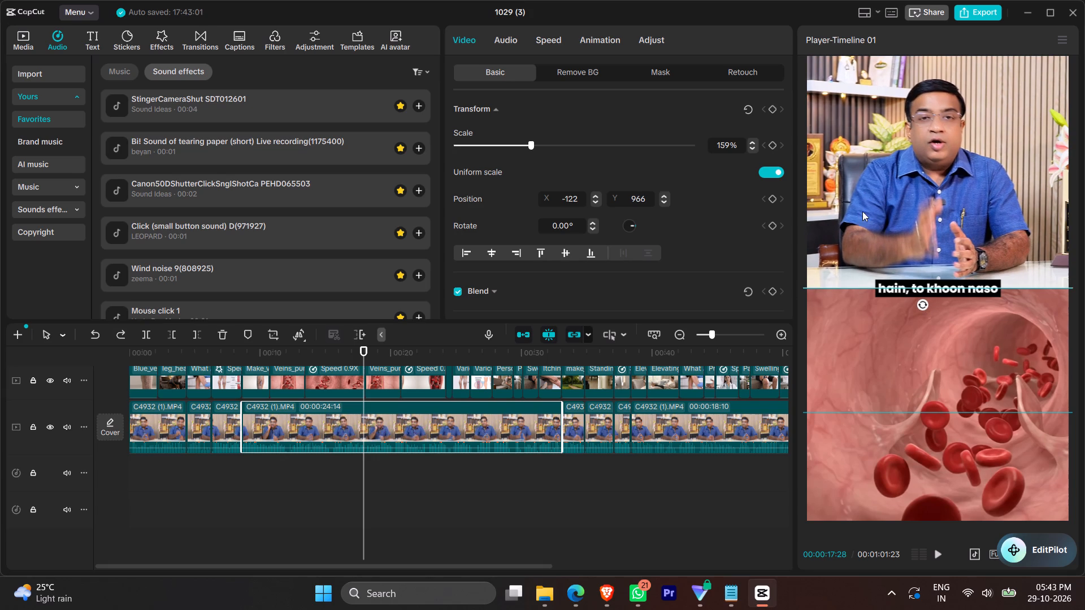
Set the X position of the 00:00:24:14 C4932 (1).MP4 clip to -77 to recentre the speaker.
left_click(572, 202)
scroll(572, 202, "down", 8)
scroll(574, 202, "up", 20)
scroll(574, 202, "up", 3)
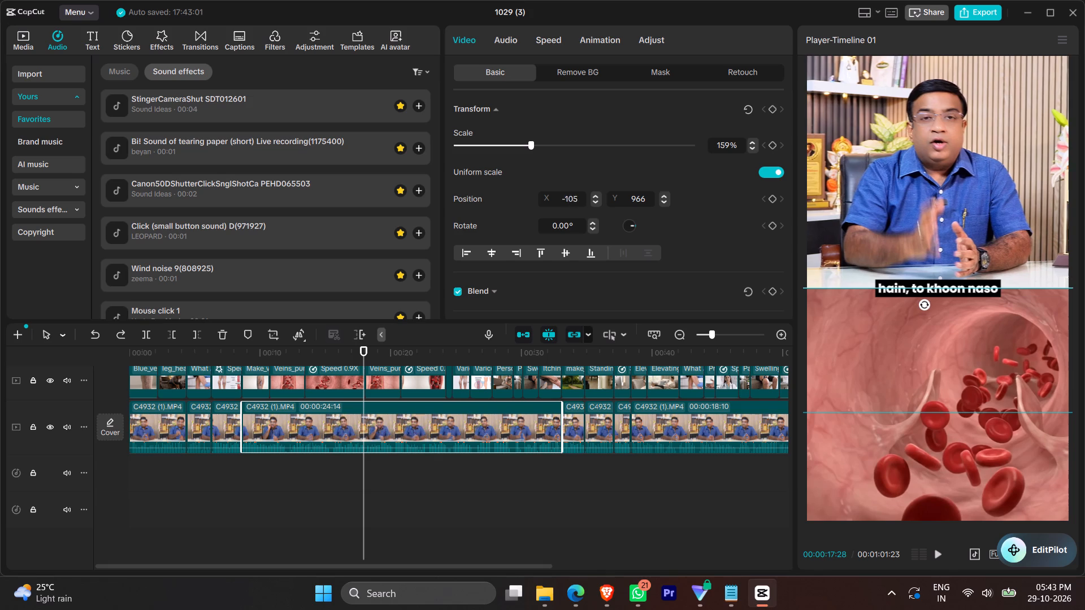
scroll(574, 202, "up", 20)
scroll(574, 202, "up", 3)
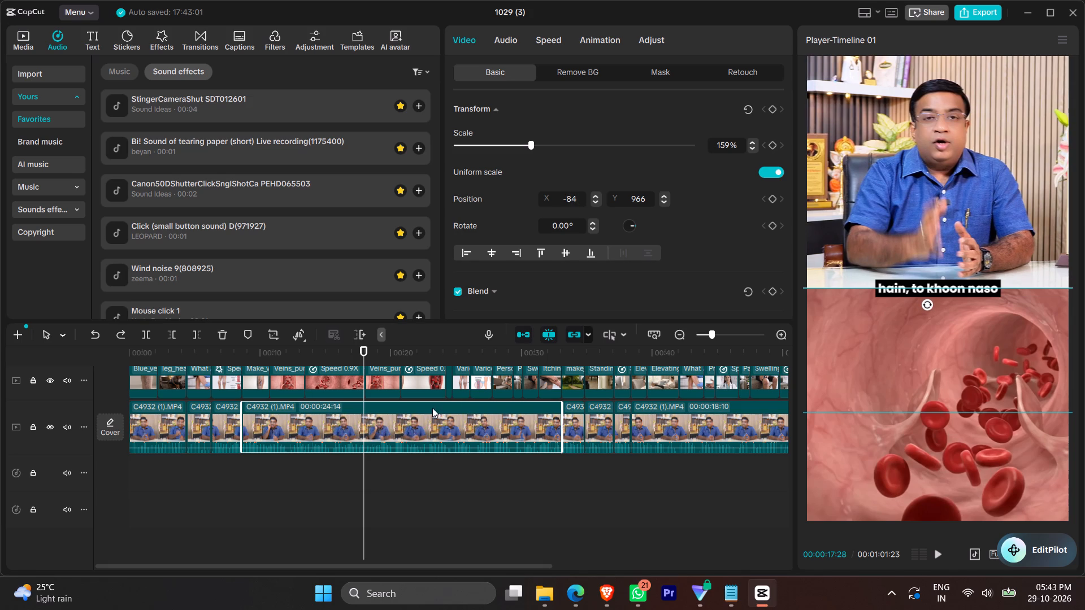
right_click(405, 432)
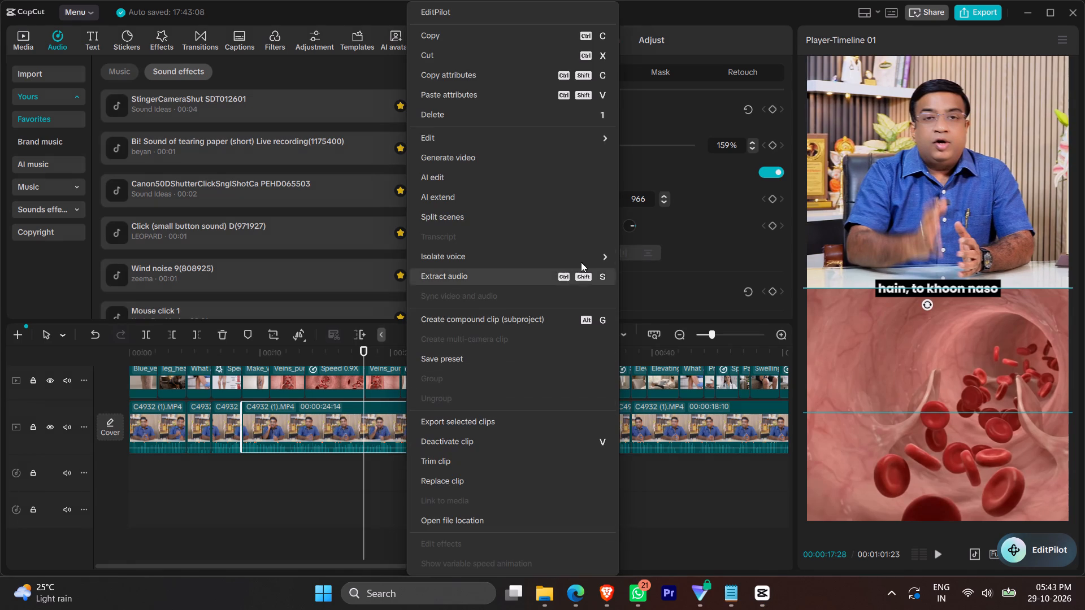
left_click(688, 179)
left_click(573, 199)
scroll(573, 199, "up", 7)
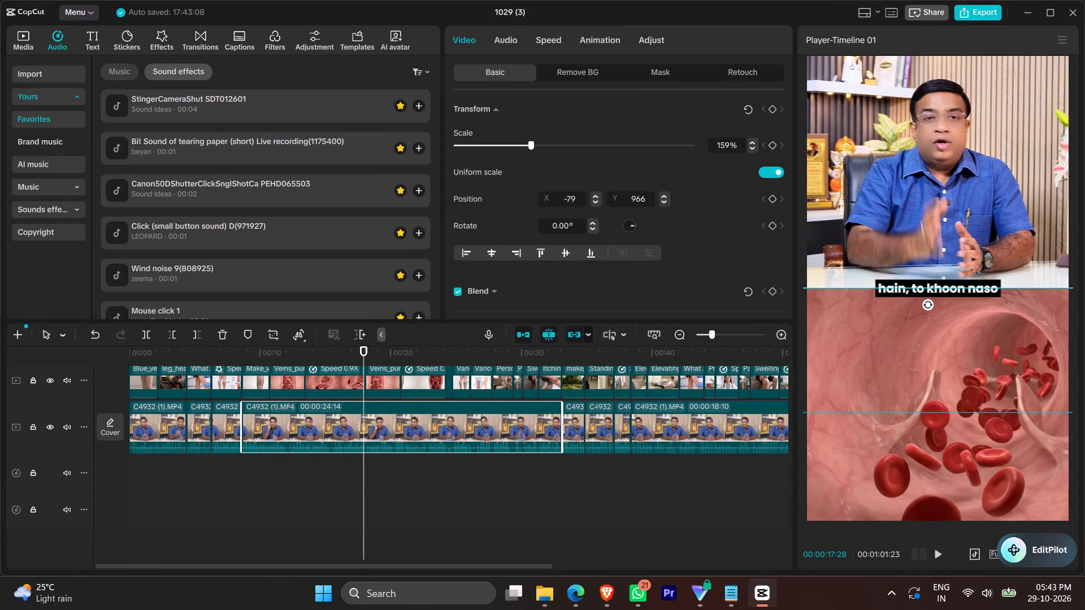
scroll(573, 199, "up", 9)
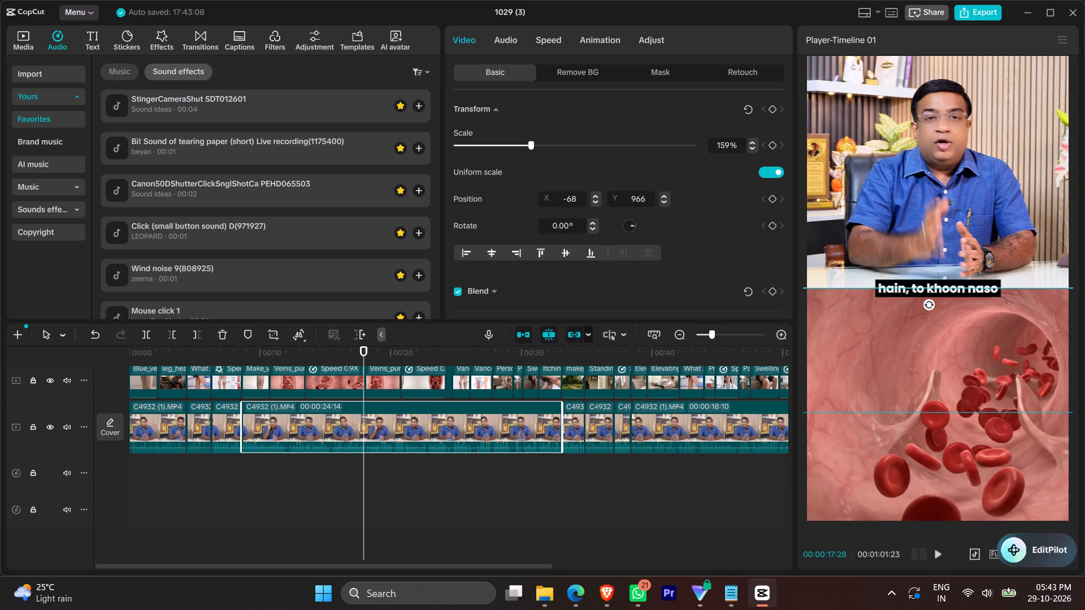
scroll(573, 199, "up", 1)
scroll(573, 199, "down", 10)
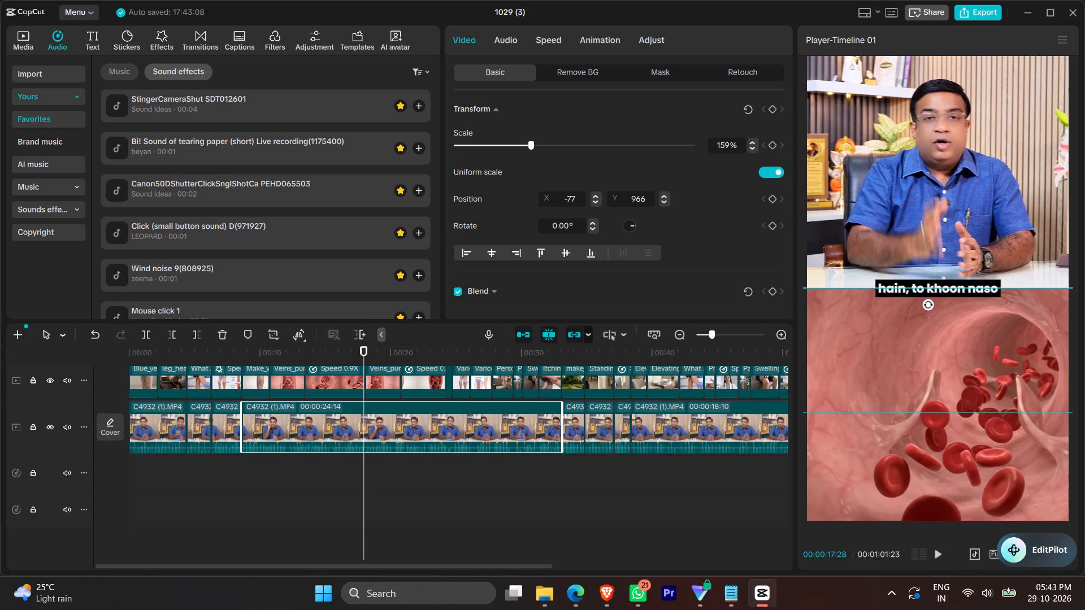
Copy the attributes of the repositioned C4932 (1).MP4 clip and paste them onto all C4932 (1).MP4 clips before Compound clip1.
right_click(422, 419)
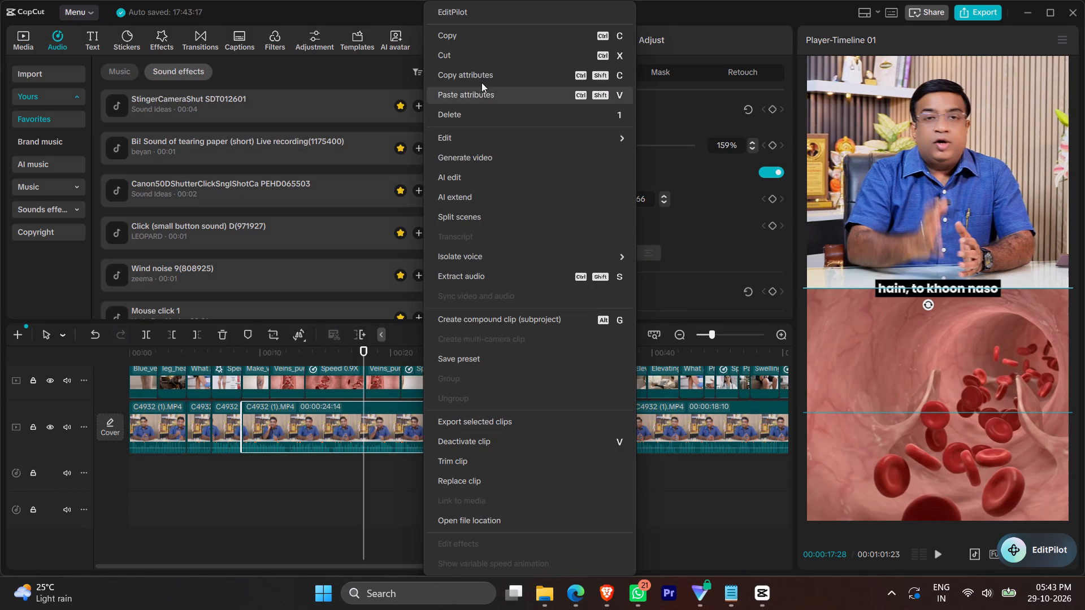
left_click(476, 69)
scroll(415, 365, "down", 15, "ctrl")
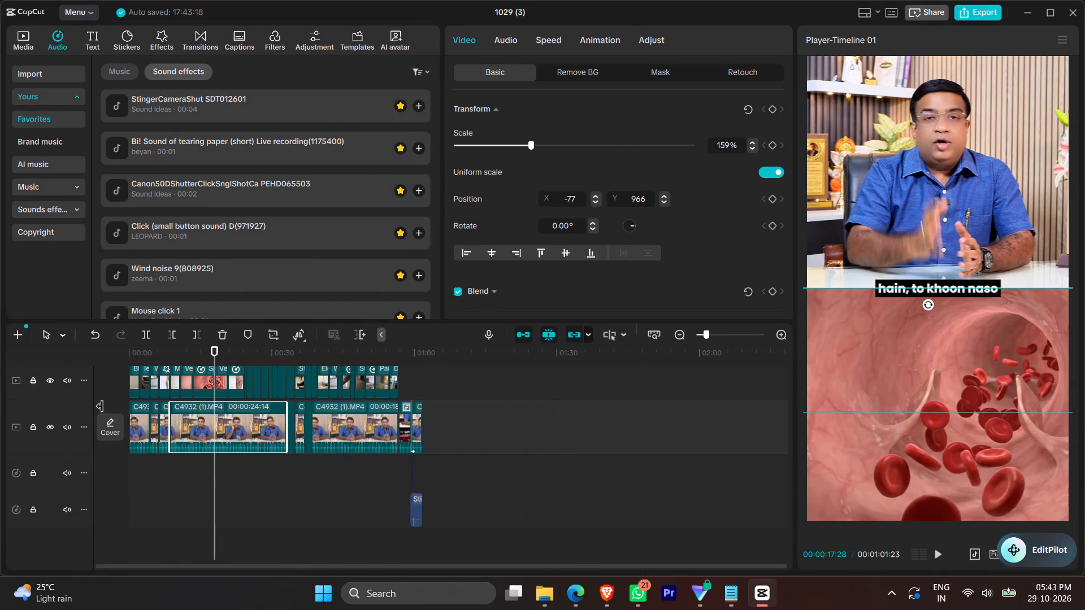
left_click_drag(122, 408, 372, 441)
scroll(395, 474, "up", 12, "ctrl")
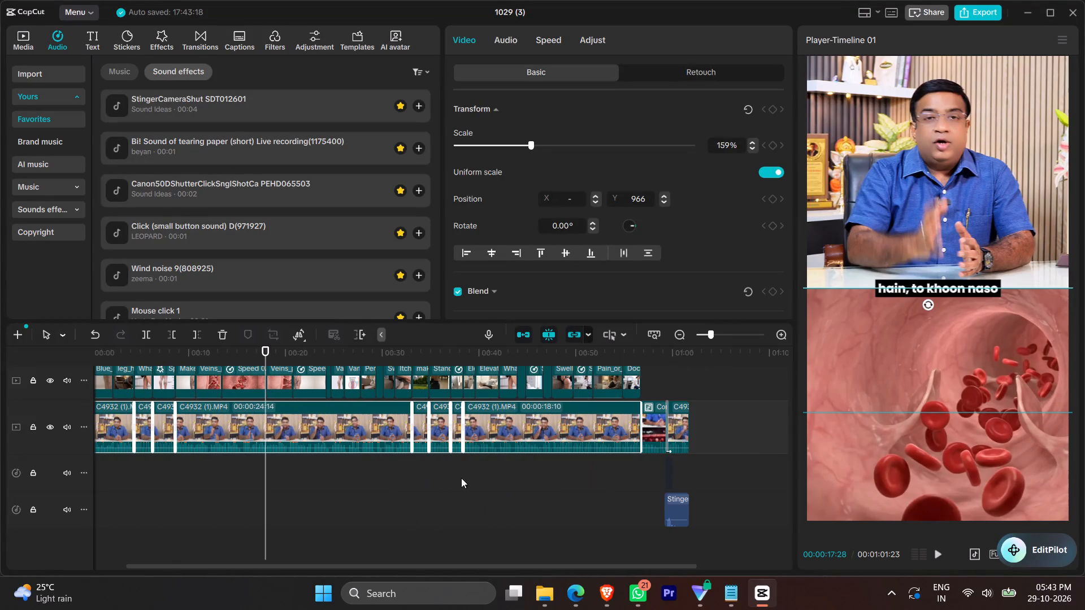
scroll(525, 488, "up", 5, "ctrl")
scroll(563, 424, "left", 1)
right_click(416, 420)
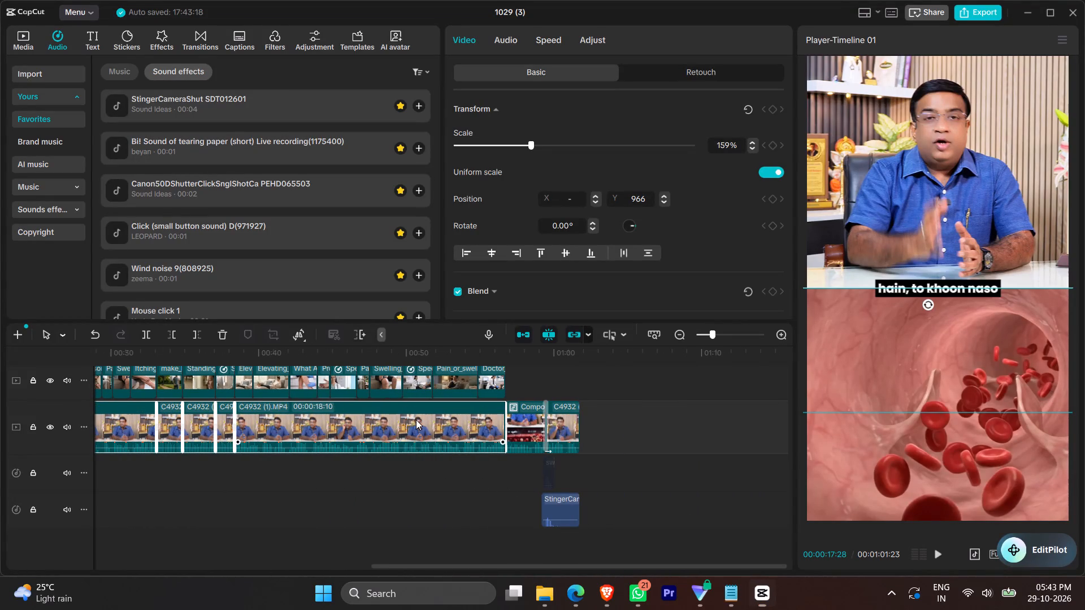
left_click(472, 90)
left_click(722, 498)
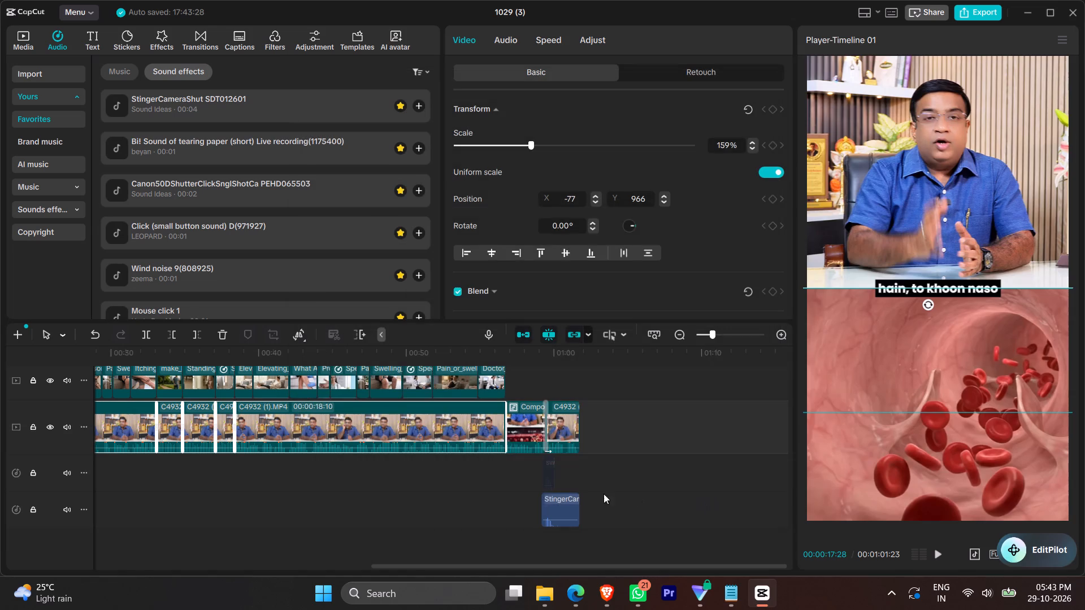
Play back briefly from about 00:00:49 to check the speaker's new framing.
left_click(405, 493)
key("space")
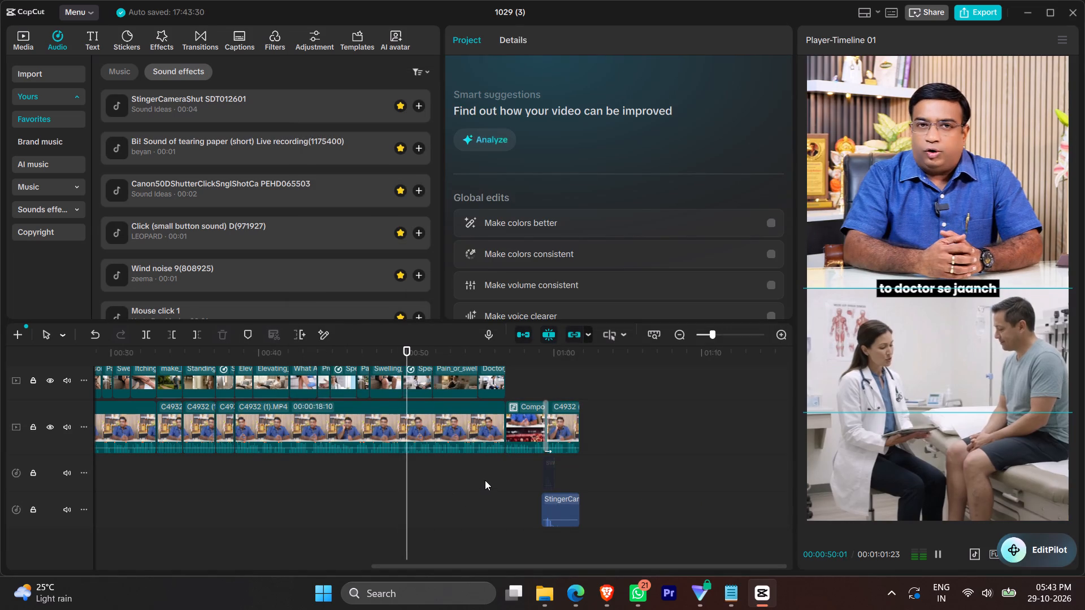
key("space")
Paste the copied attributes onto the explain_Blood_Clot image inside Compound clip1, and return to the main timeline.
double_click(512, 421)
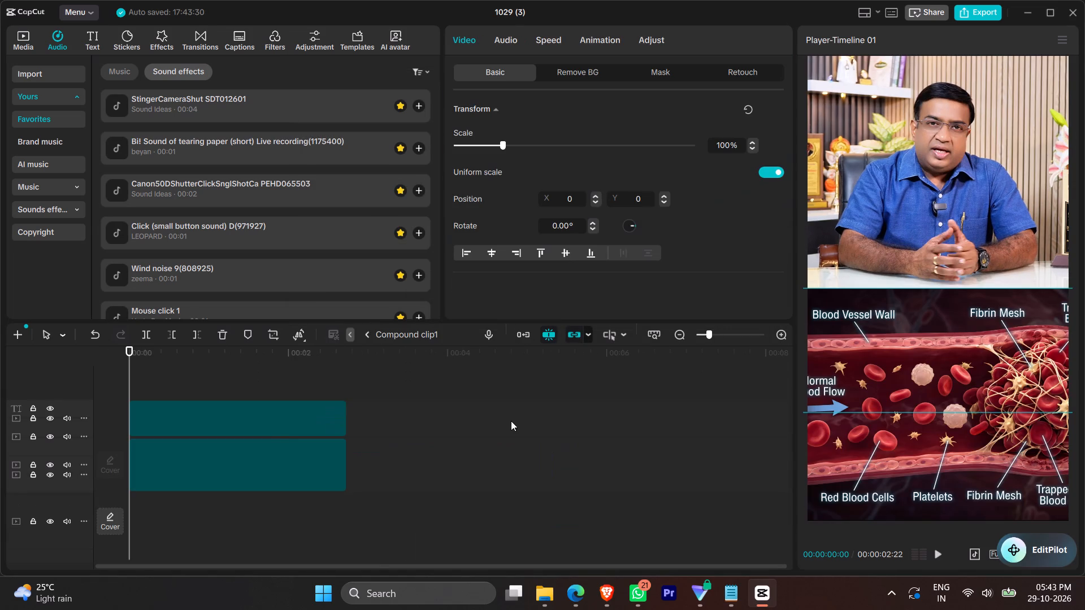
right_click(279, 425)
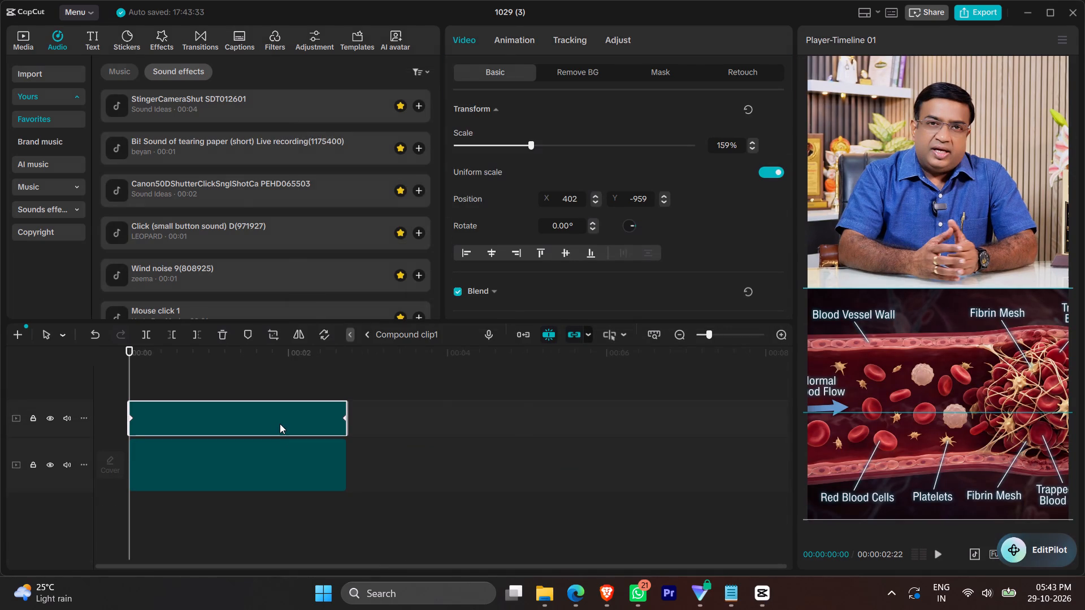
left_click(345, 138)
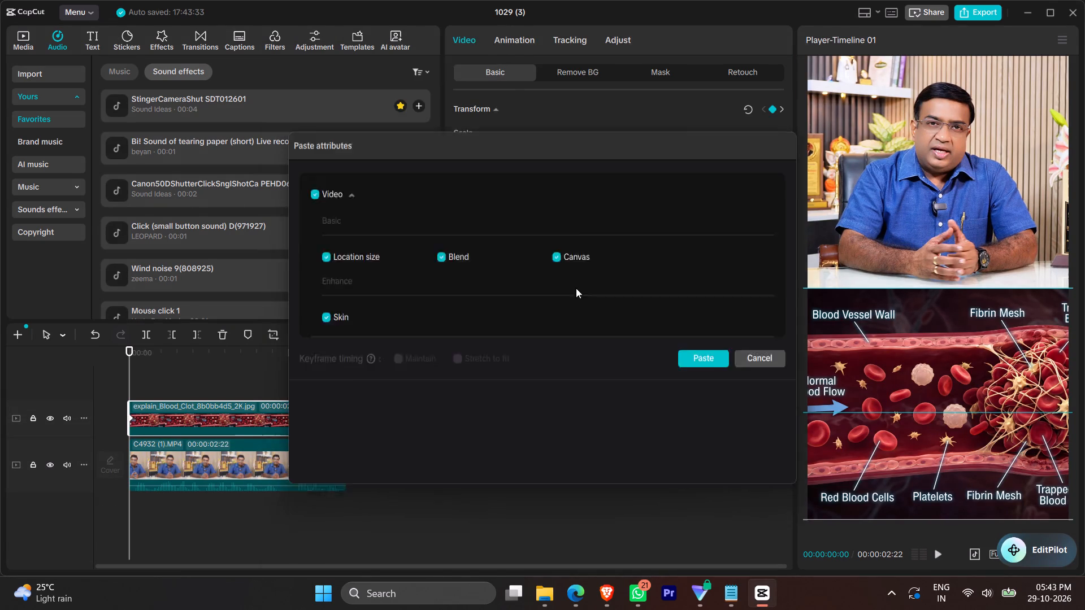
left_click(713, 499)
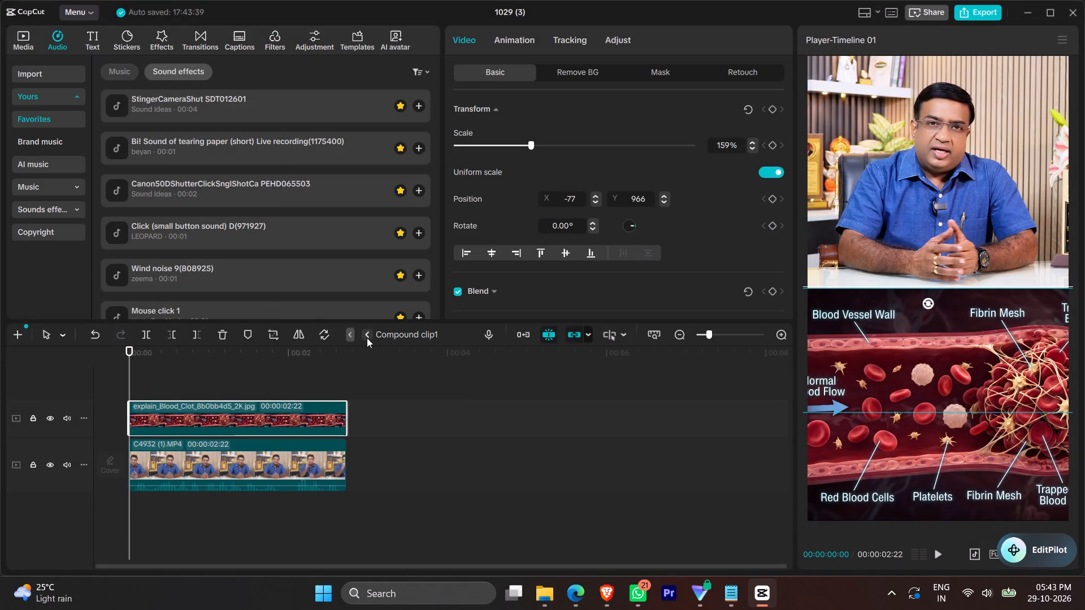
left_click(367, 338)
Play back from about 00:00:55 into the start of Compound clip1 to check its framing.
scroll(515, 414, "left", 1)
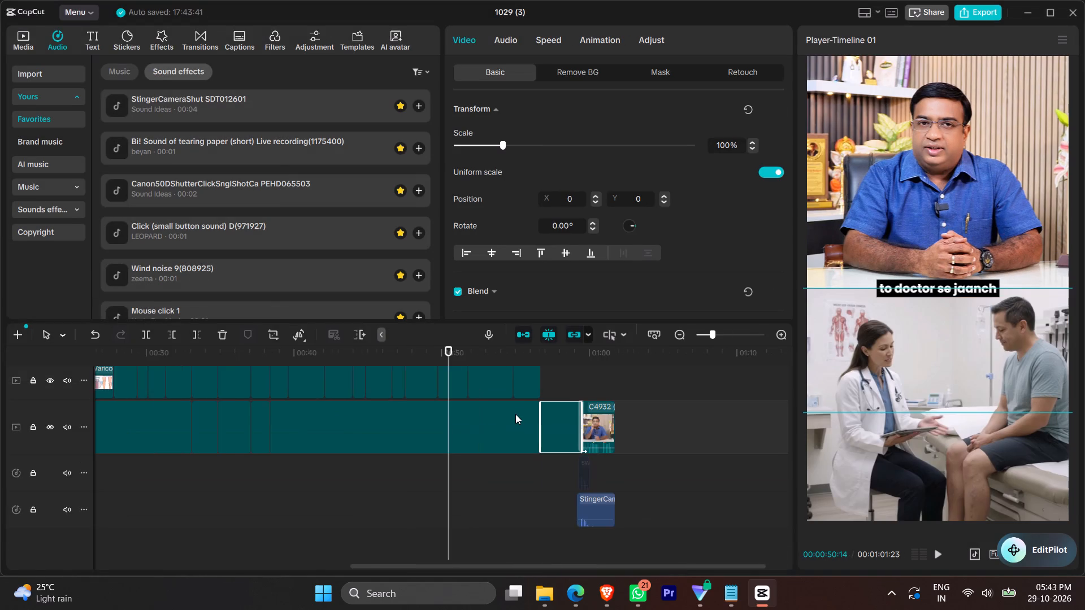
scroll(515, 414, "left", 1)
left_click(485, 356)
key("space")
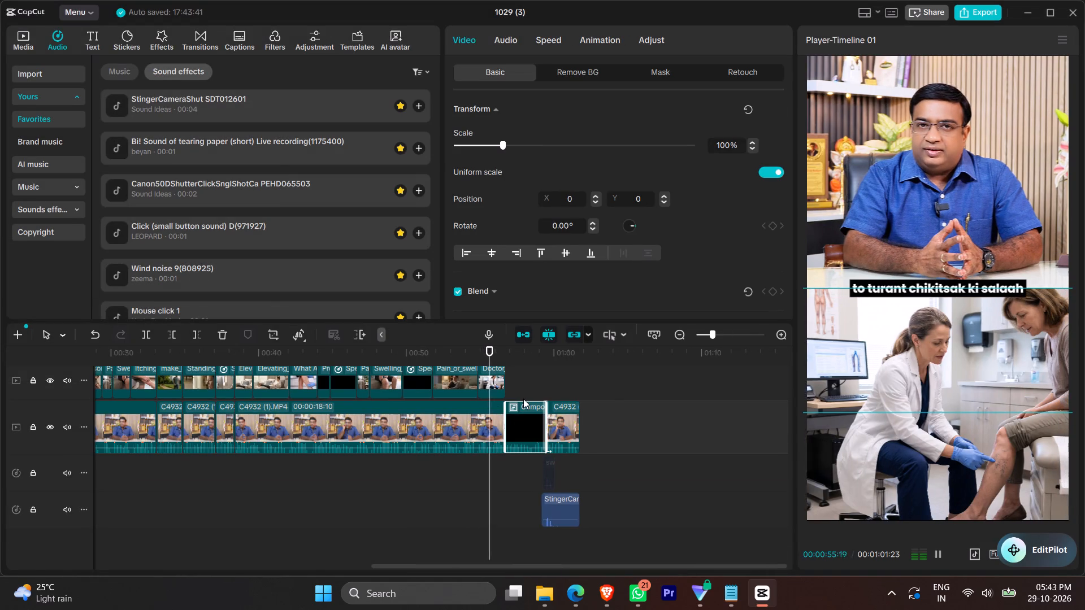
scroll(524, 403, "down", 15, "ctrl")
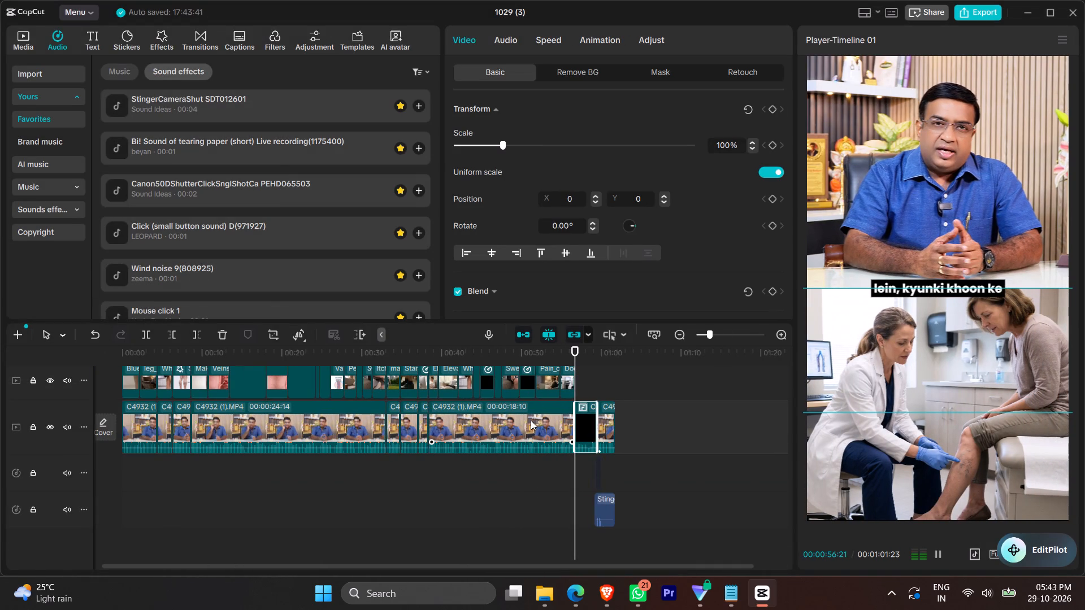
left_click(580, 390)
Scrub through Compound clip1 and the closing C4932 (1).MP4 clip to examine how the speaker and visuals are framed.
scroll(579, 390, "left", 1)
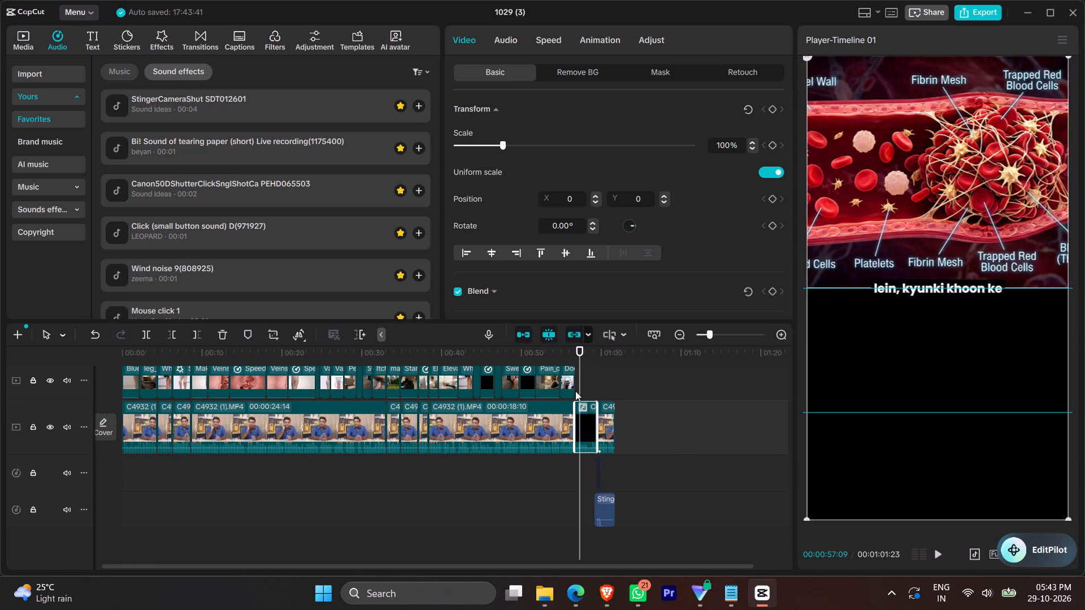
scroll(575, 391, "left", 1)
scroll(577, 412, "up", 20, "ctrl")
scroll(577, 412, "up", 8, "ctrl")
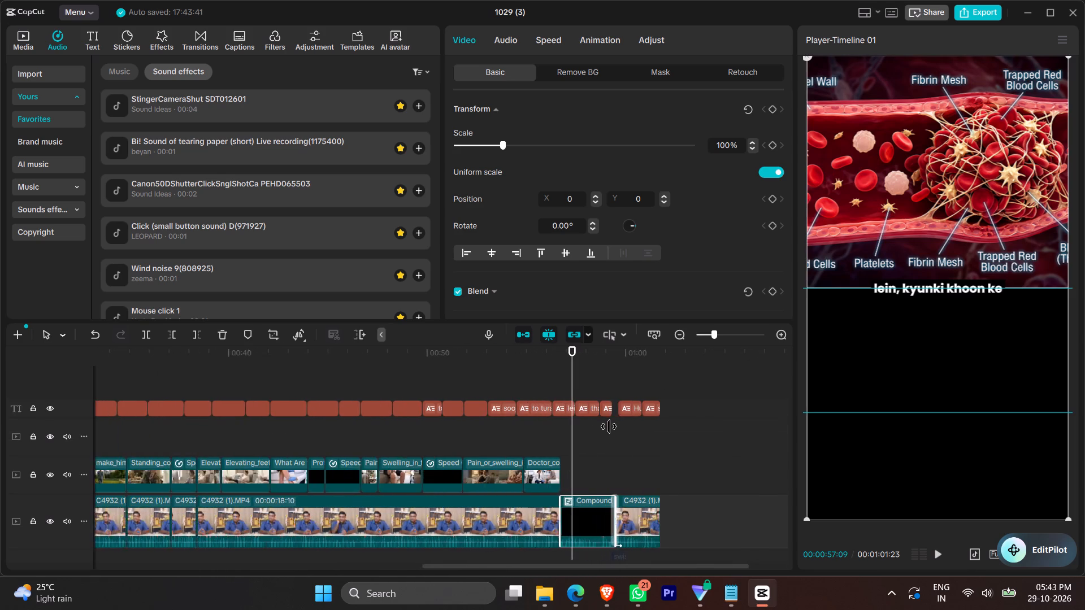
scroll(609, 426, "up", 12, "ctrl")
left_click(523, 419)
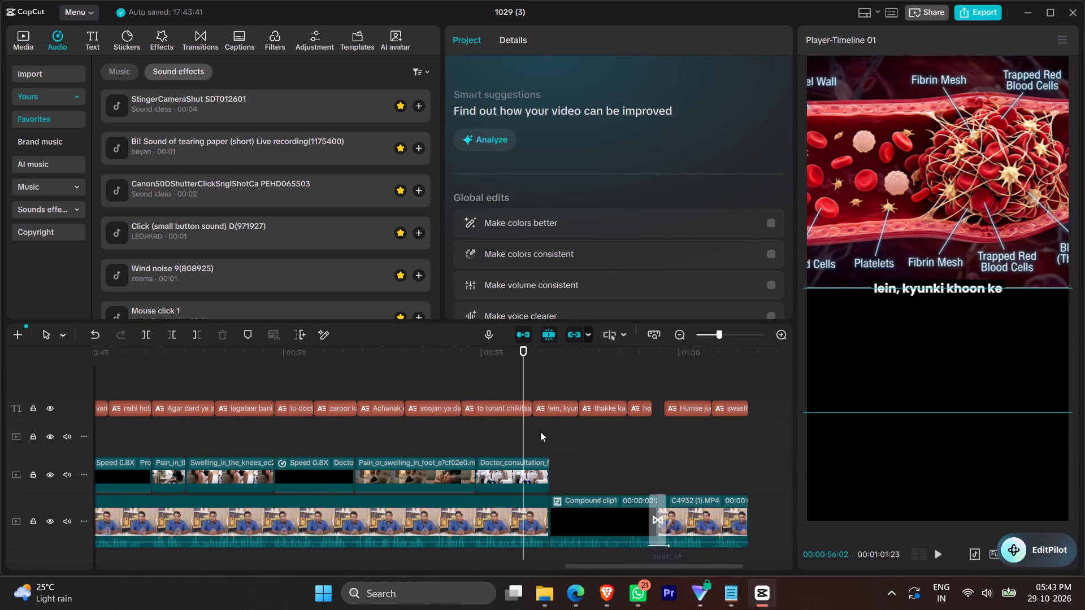
left_click(588, 443)
left_click(588, 443)
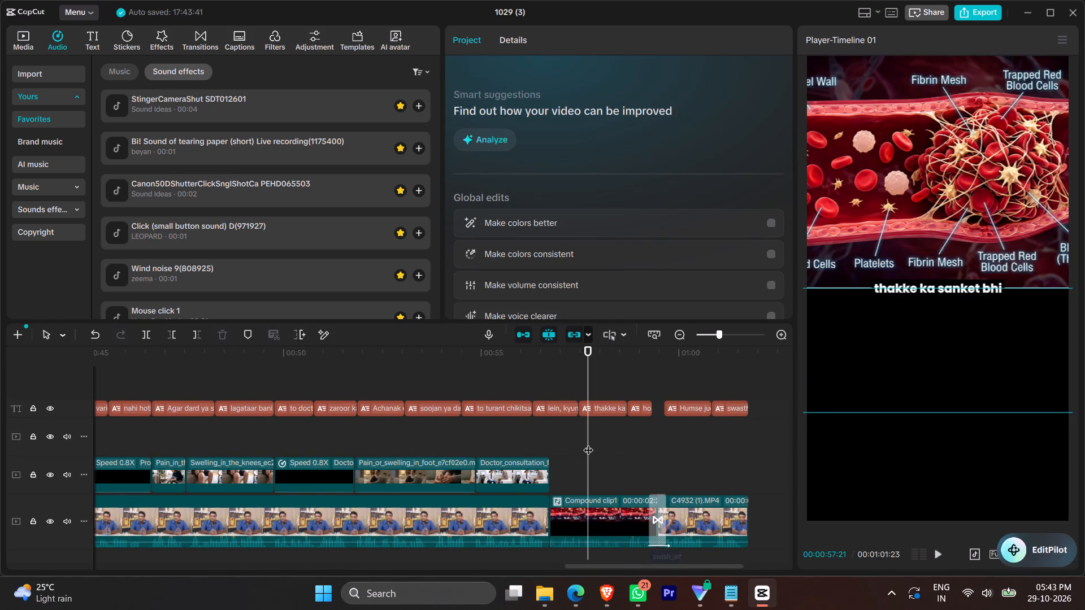
double_click(602, 523)
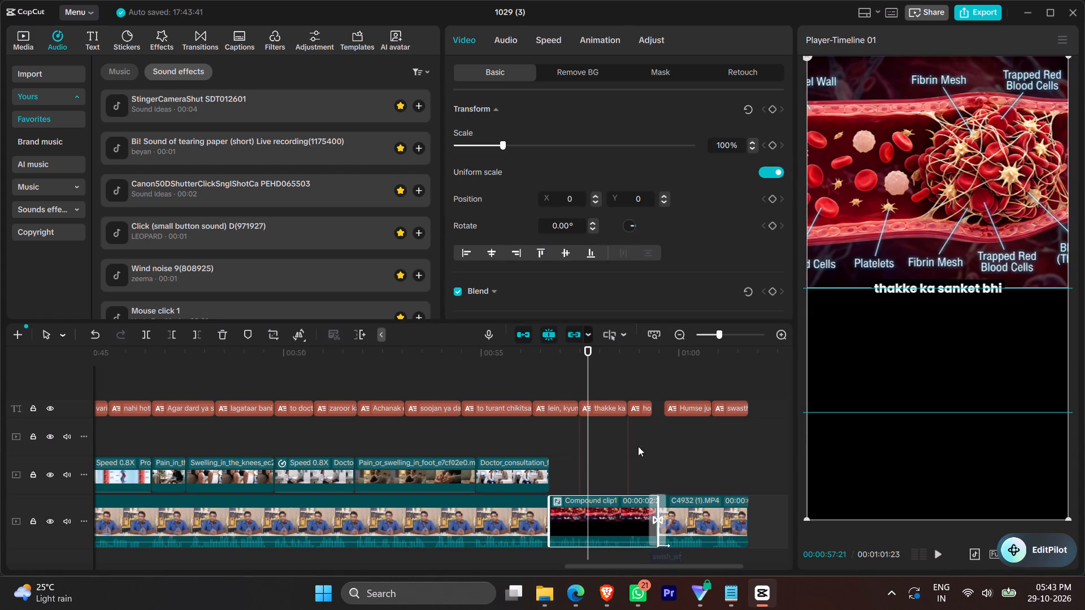
scroll(657, 430, "down", 5)
left_click(591, 392)
left_click(666, 387)
left_click(689, 388)
double_click(589, 383)
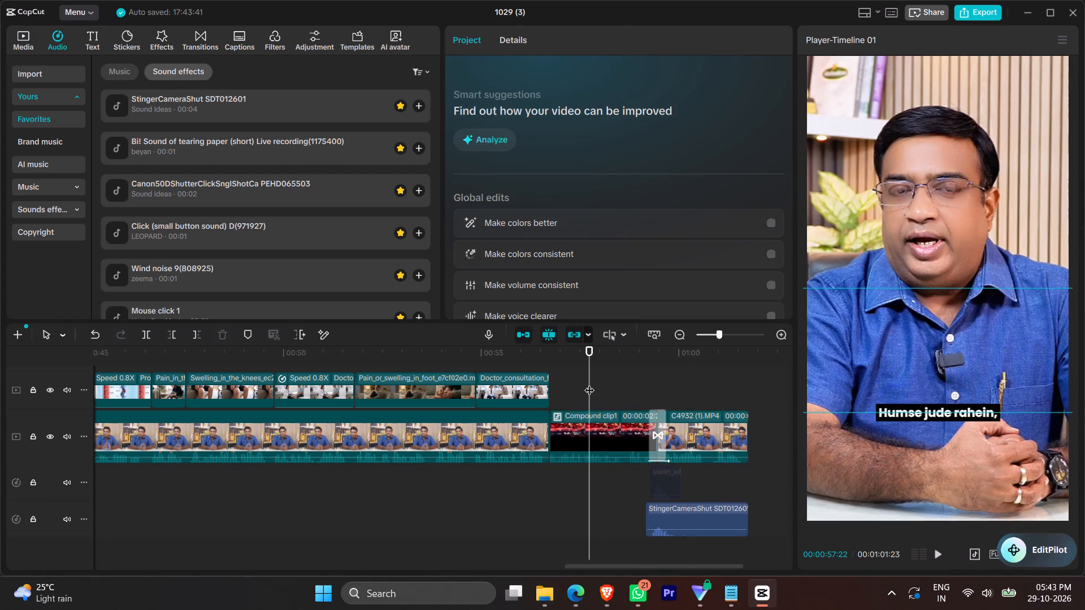
Inspect the blood clot image and C4932 (1).MP4 layers inside Compound clip1, and return to the main timeline.
double_click(590, 428)
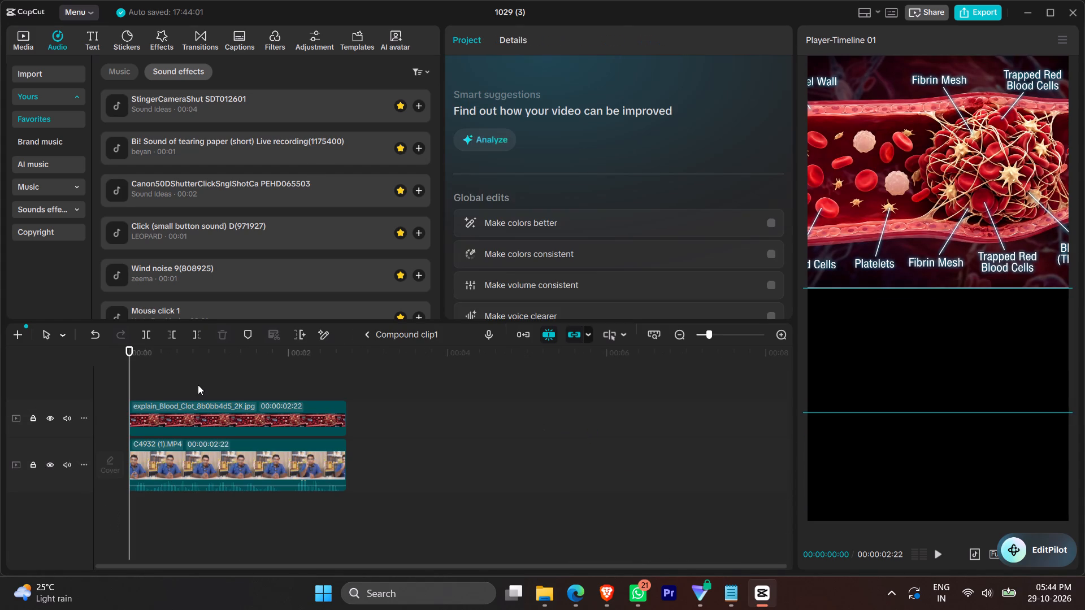
left_click(198, 385)
left_click(229, 382)
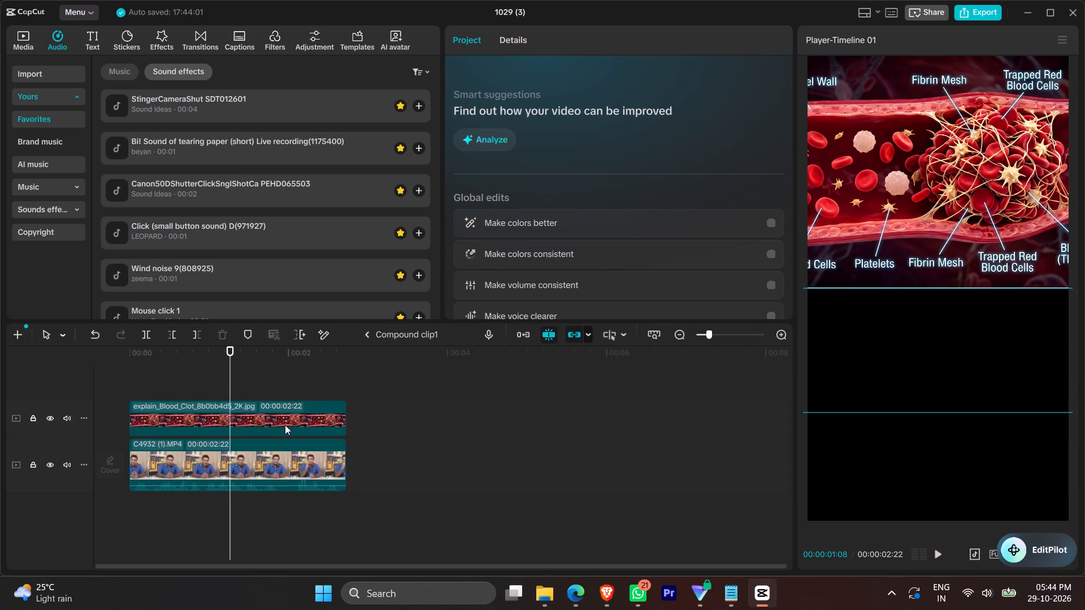
left_click(285, 425)
left_click(291, 466)
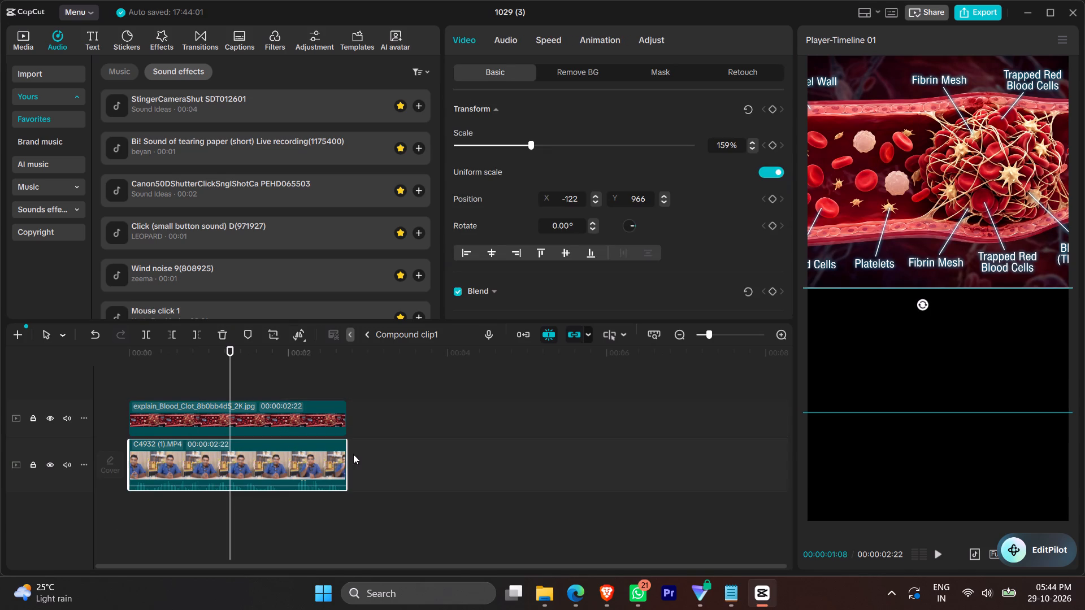
left_click(367, 335)
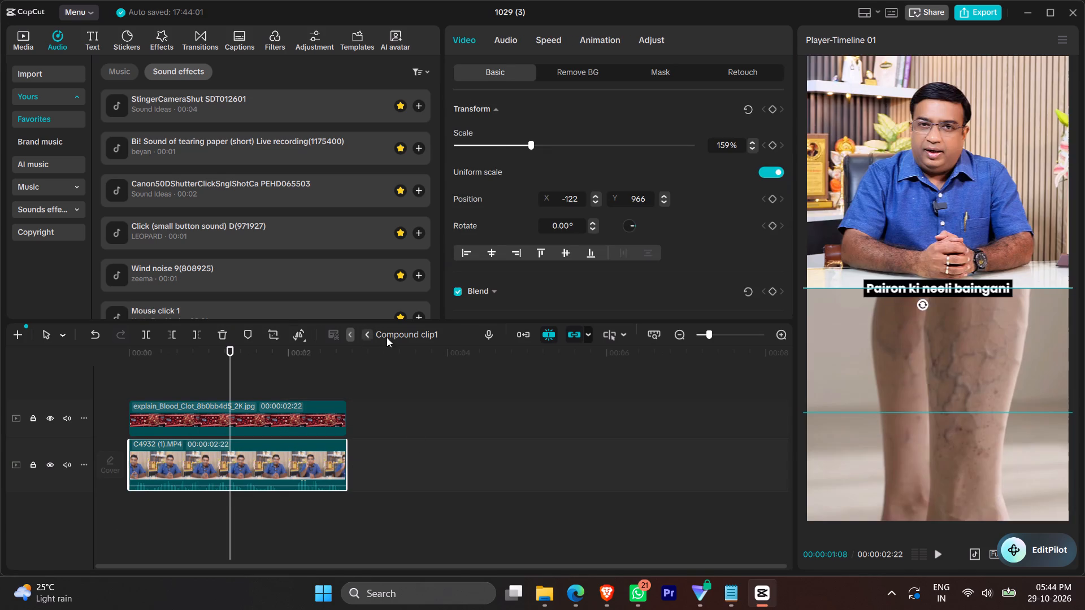
scroll(636, 451, "down", 20, "ctrl")
scroll(636, 451, "down", 6, "ctrl")
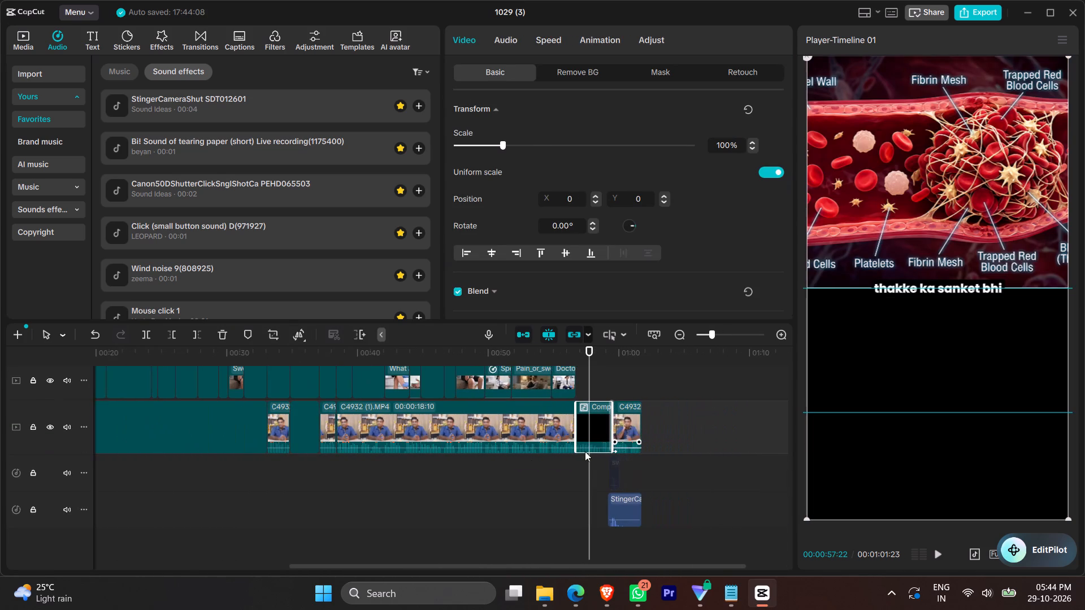
Play back from about 00:00:53 and again across the start of Compound clip1 to check the framing.
left_click(531, 460)
key("space")
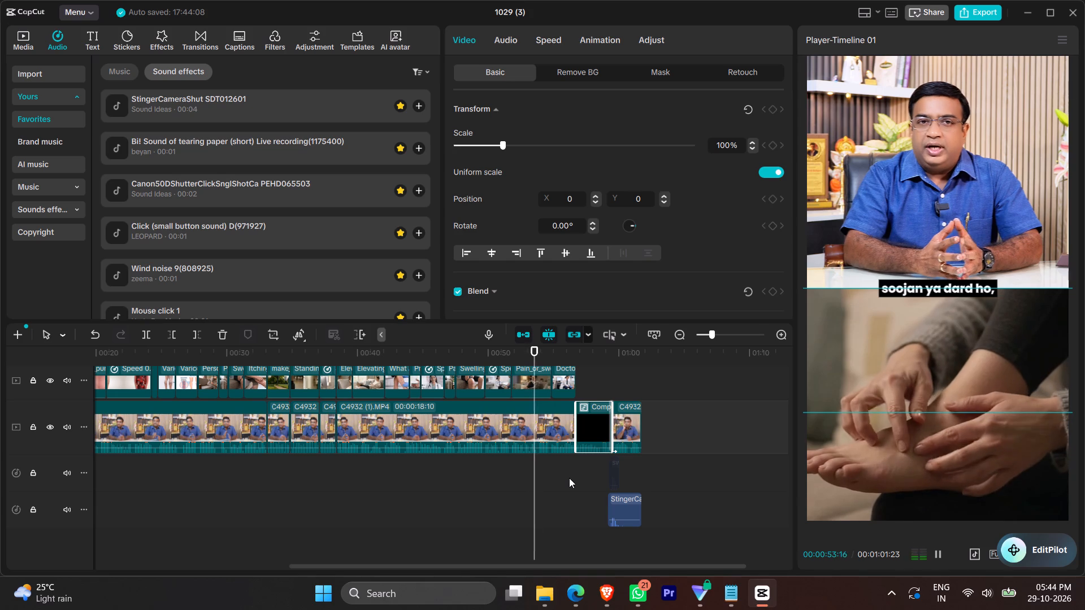
left_click(575, 361)
key("space")
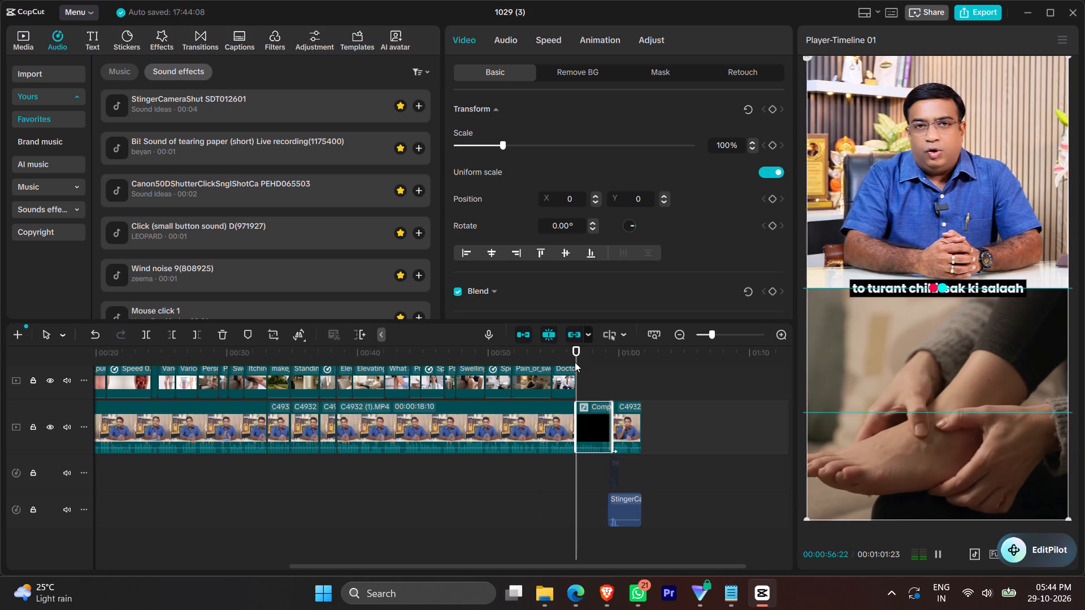
key("space")
key("space")
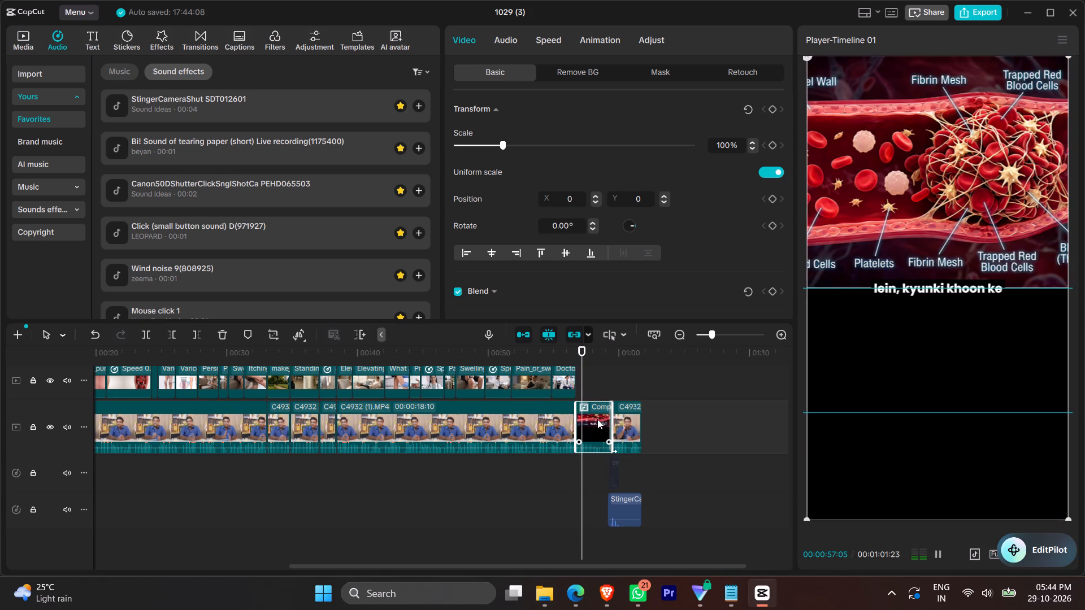
Undo the attributes pasted onto the explain_Blood_Clot image inside Compound clip1, and return to the main timeline.
left_click(597, 419)
key("ctrl+z")
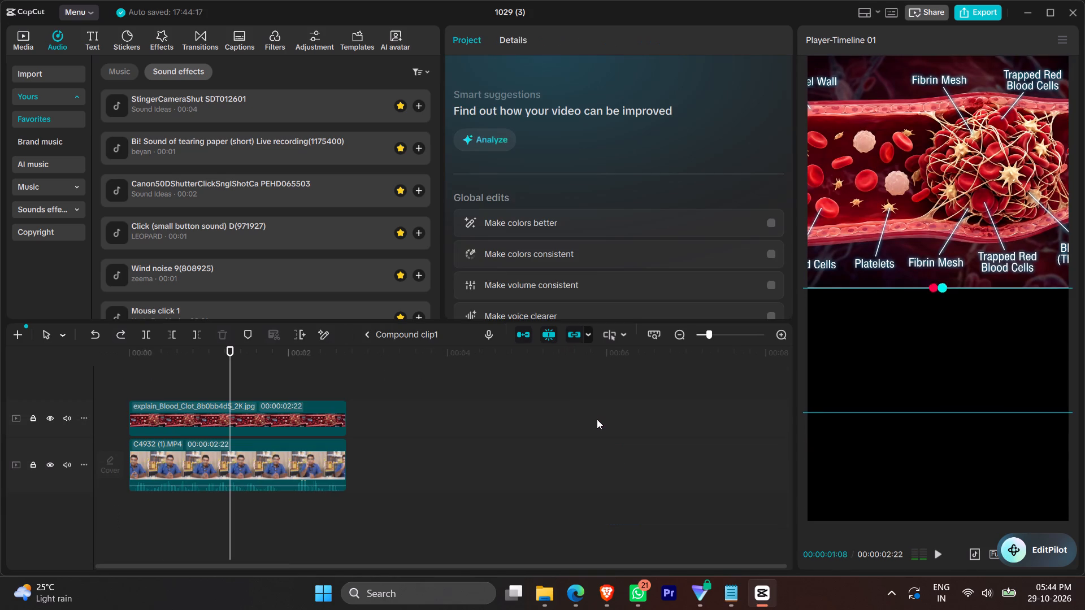
key("ctrl+z")
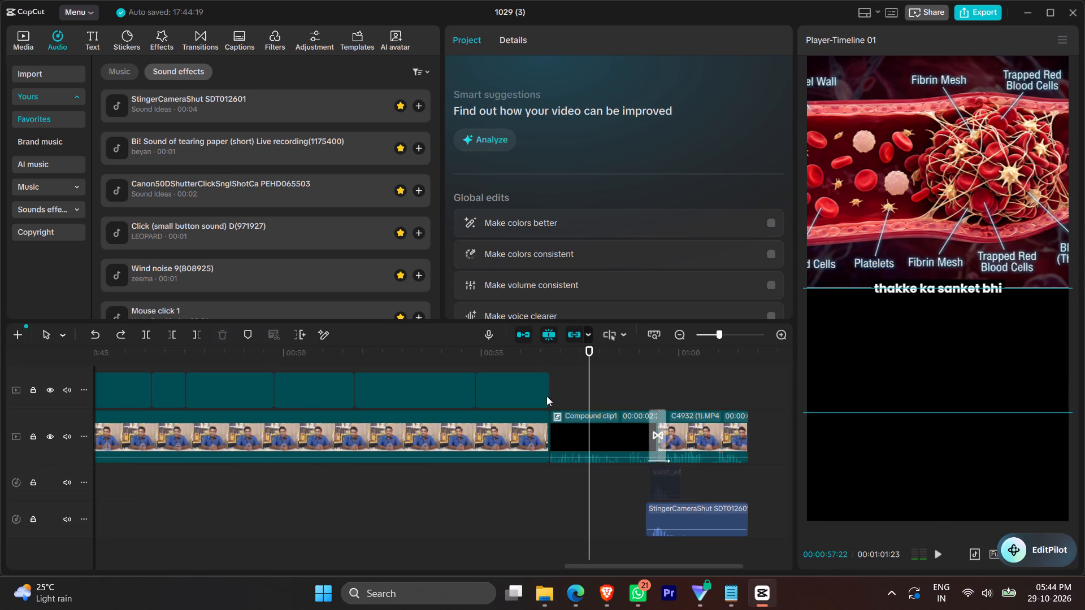
left_click(589, 389)
left_click(667, 389)
left_click(615, 380)
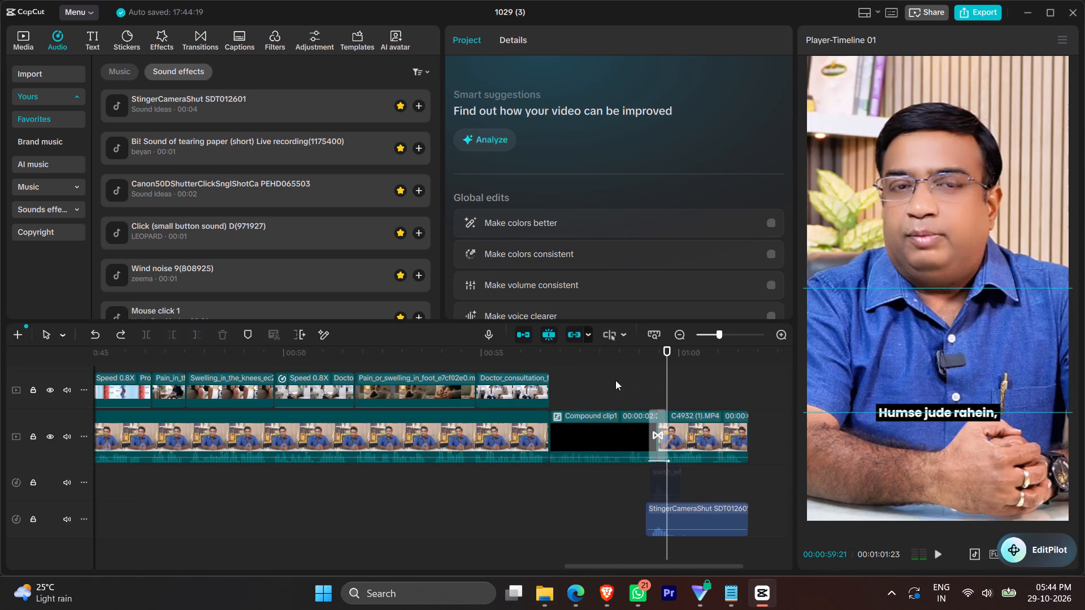
left_click(588, 382)
key("ctrl+z")
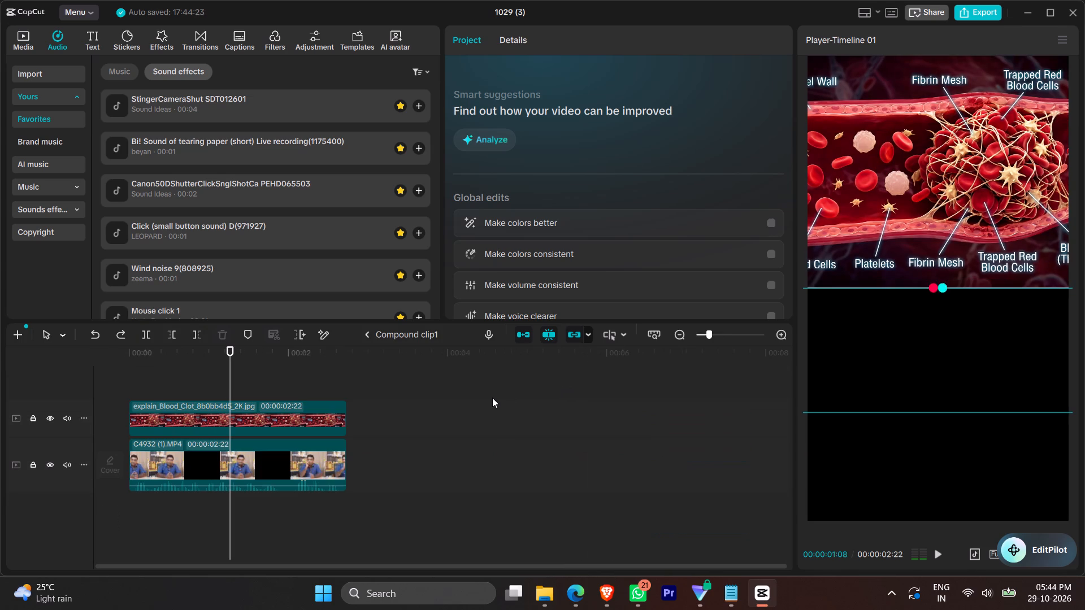
key("ctrl+z")
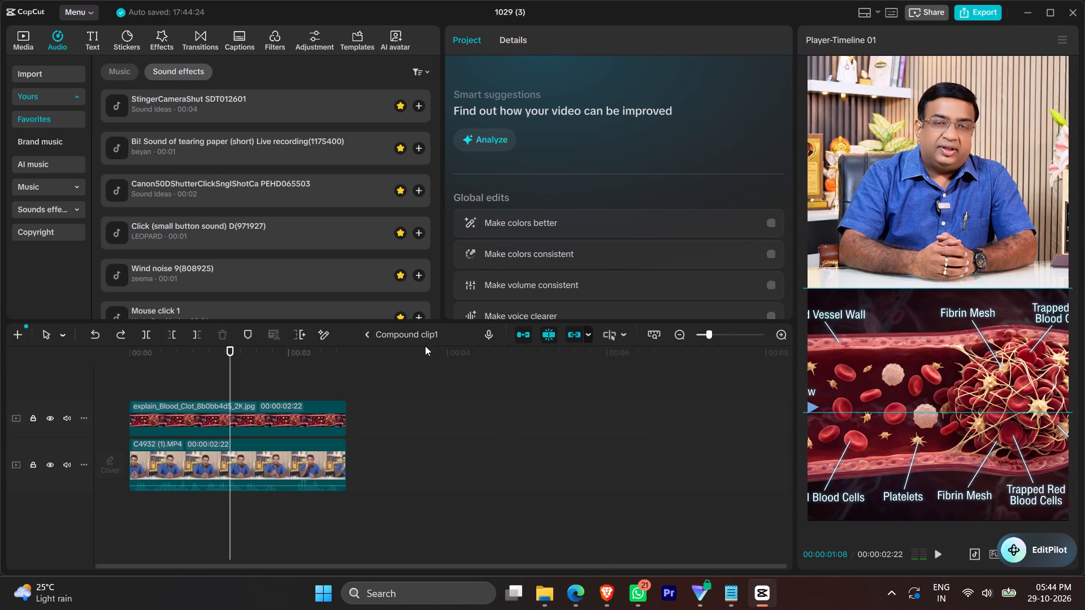
left_click(366, 333)
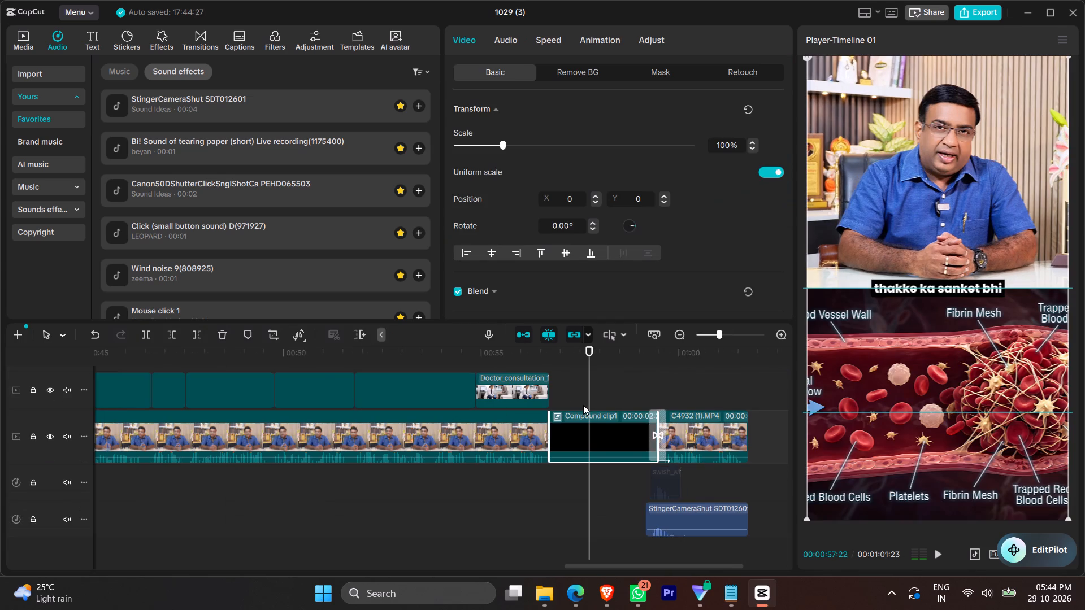
Play back from about 00:00:56 into Compound clip1 to compare the speaker's framing with the preceding clip.
left_click(526, 361)
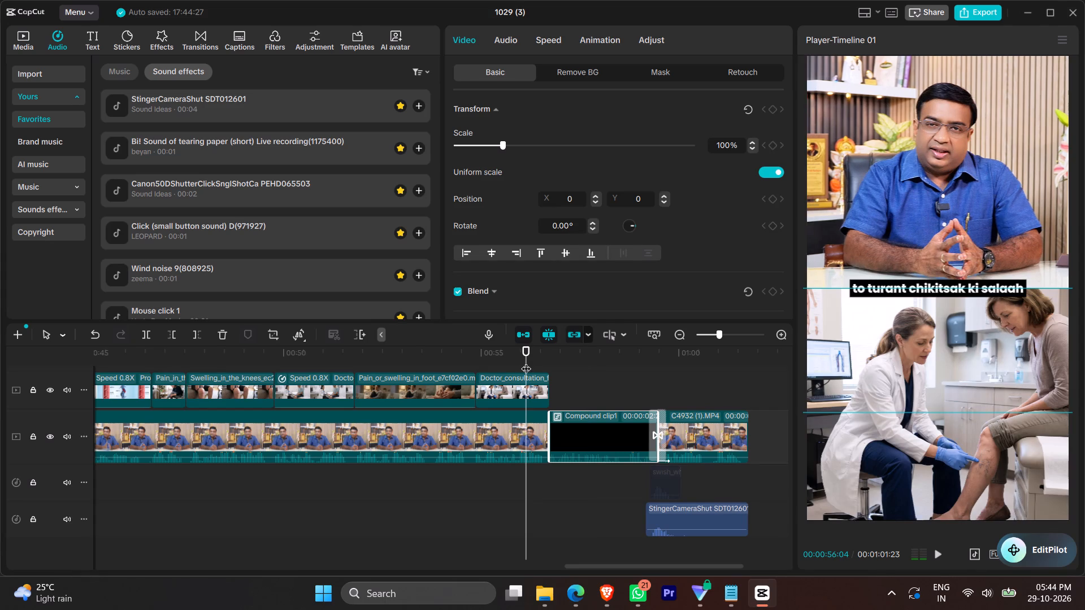
key("space")
key("space")
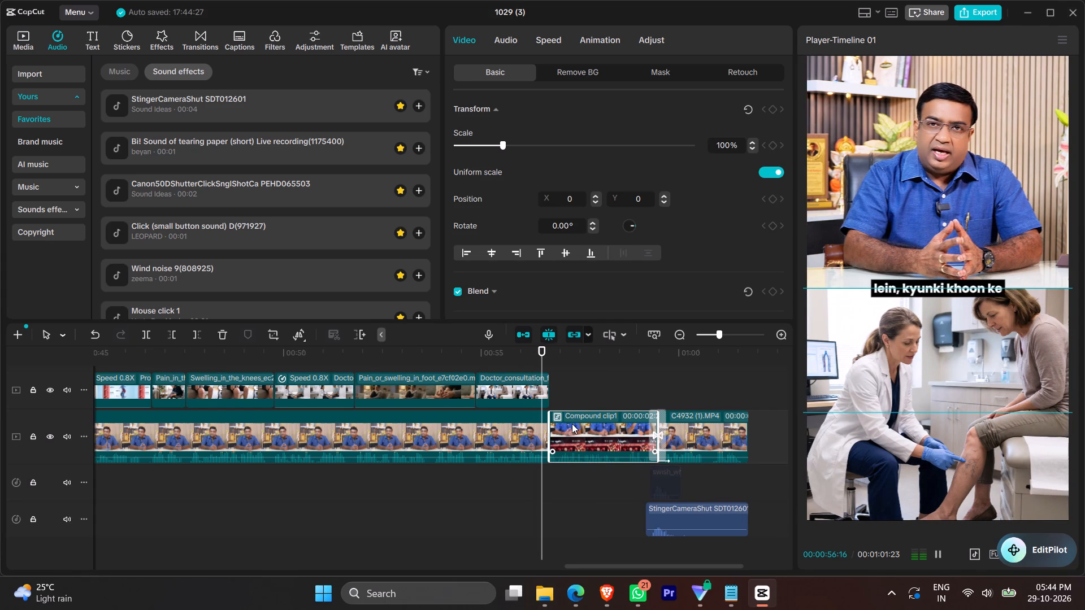
left_click(577, 378)
Paste the copied attributes onto the C4932 (1).MP4 layer inside Compound clip1, giving it position X -77, Y 966, and return to the main timeline.
double_click(588, 425)
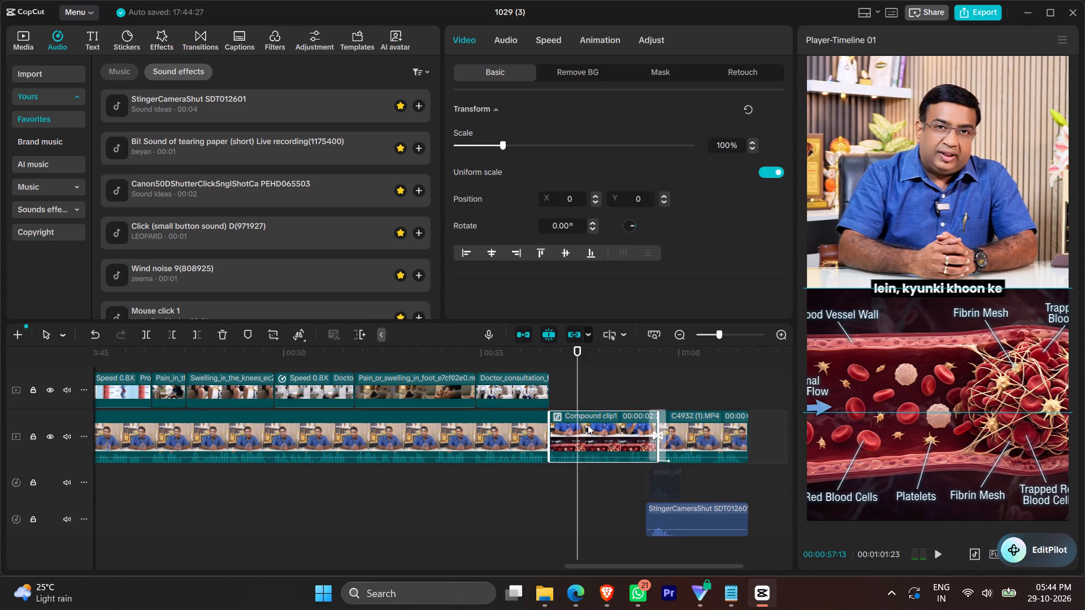
left_click(272, 459)
right_click(272, 459)
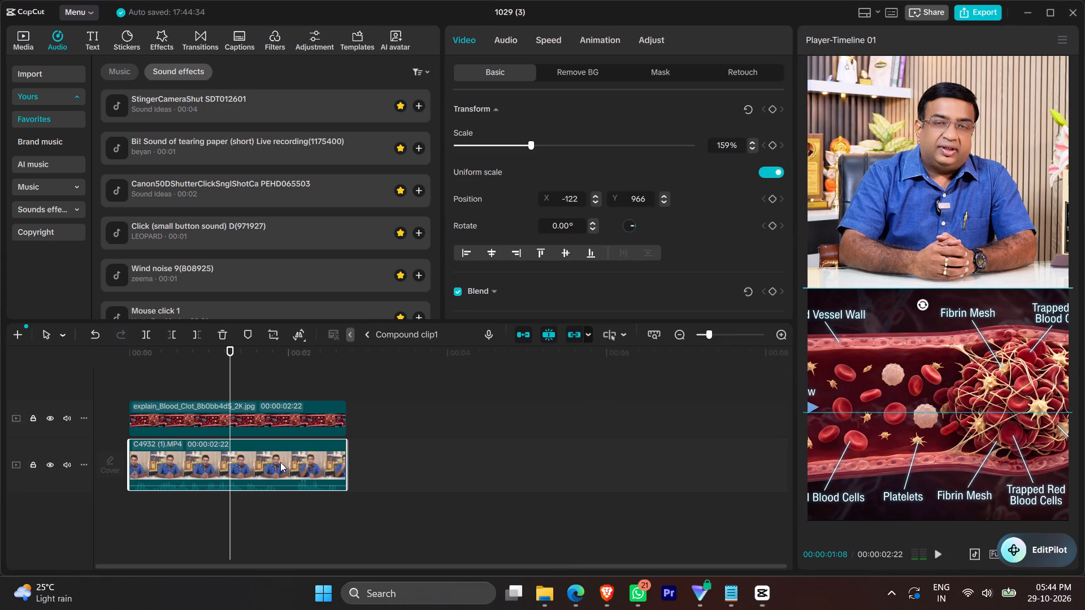
left_click(362, 95)
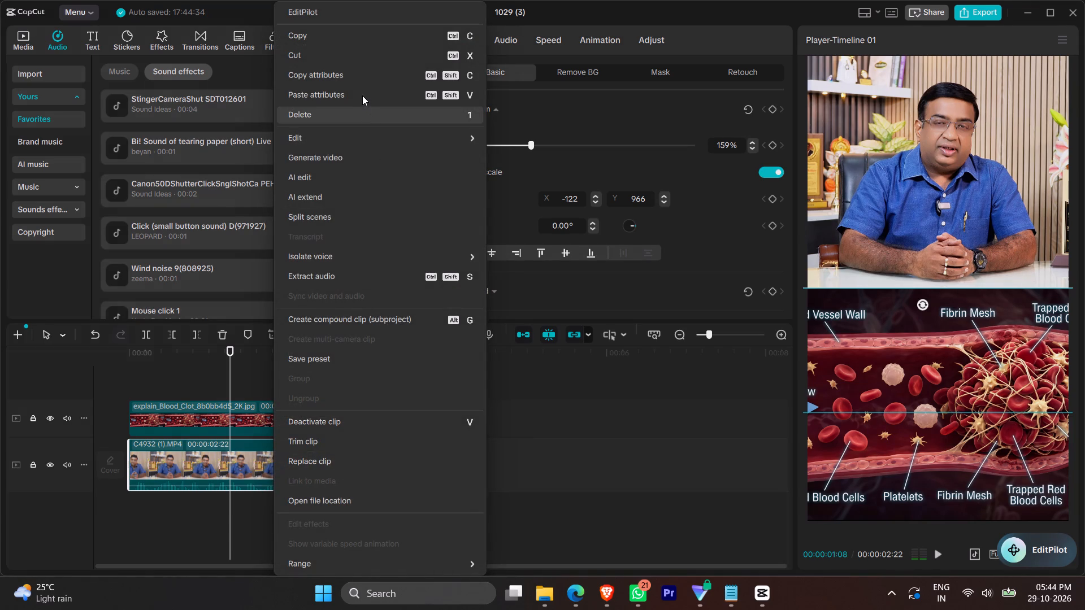
left_click(710, 503)
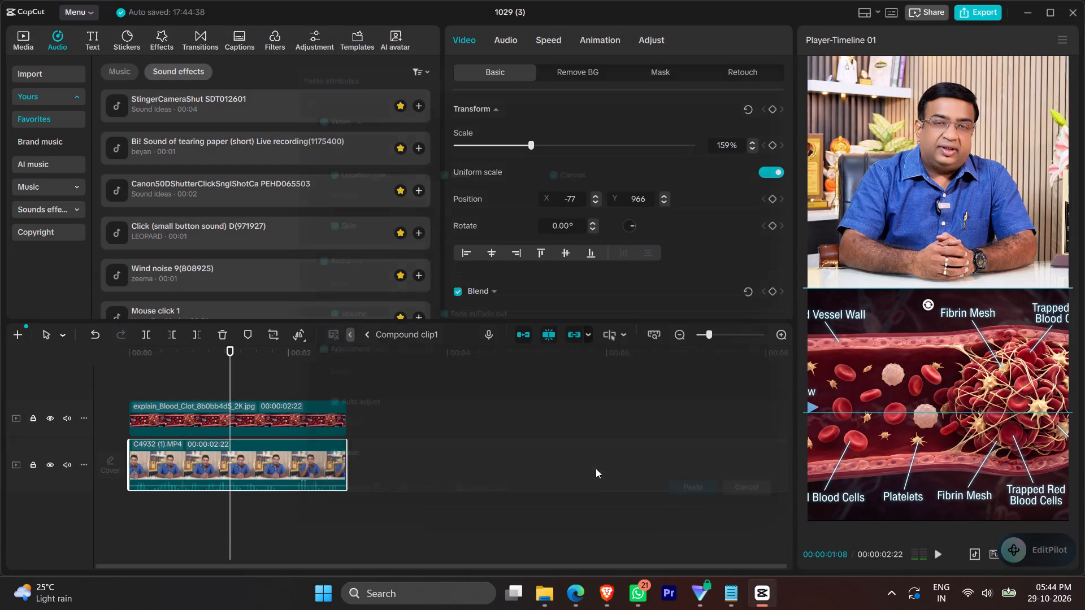
left_click(365, 334)
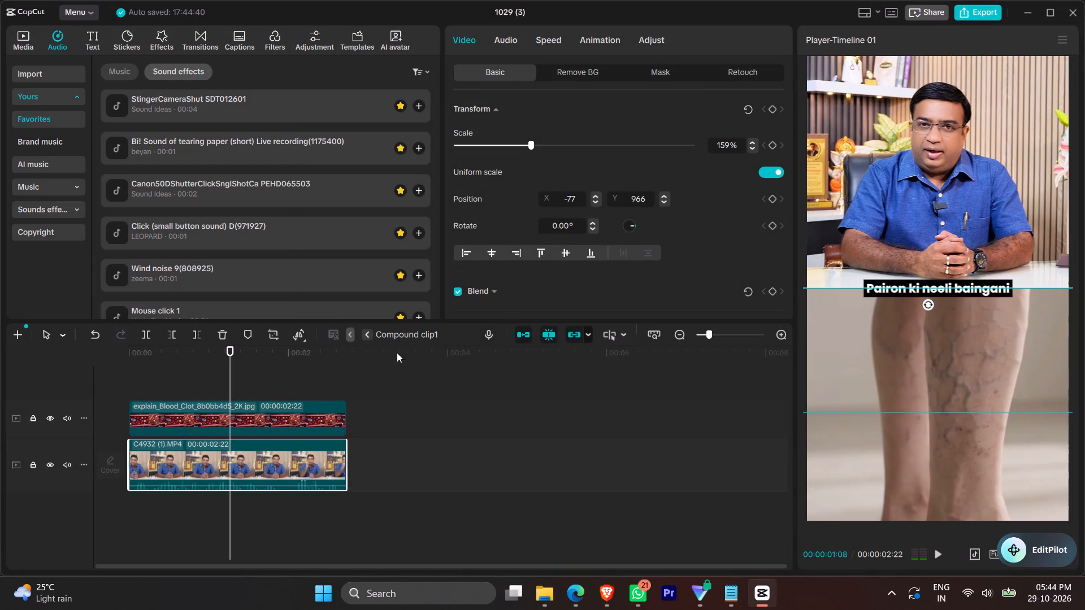
Play back from about 00:00:55 through Compound clip1 and the closing clip to check the framing, and return to the timeline's start.
key("space")
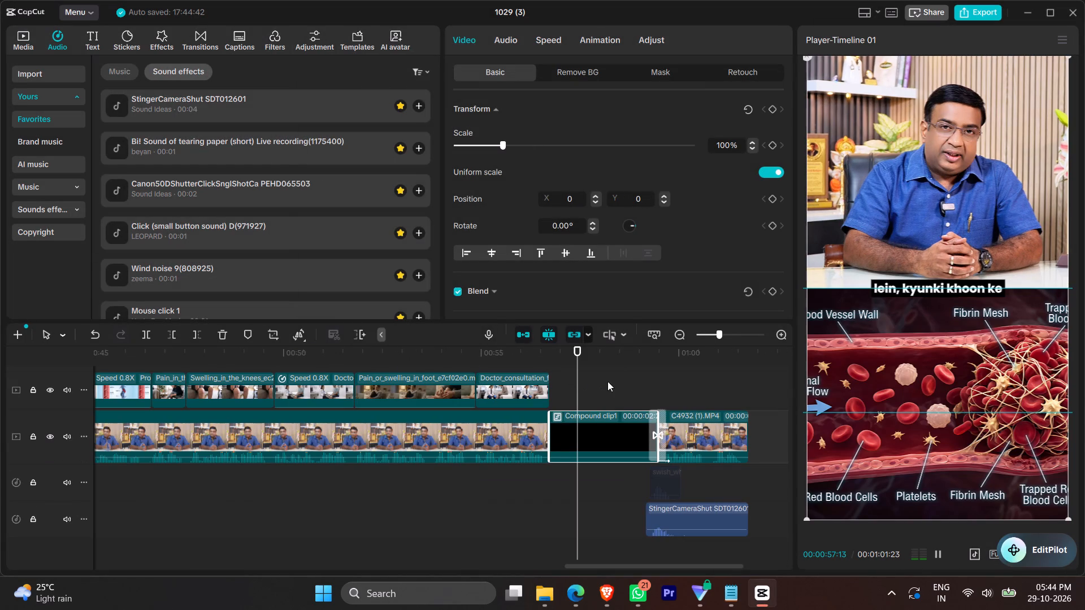
left_click(513, 364)
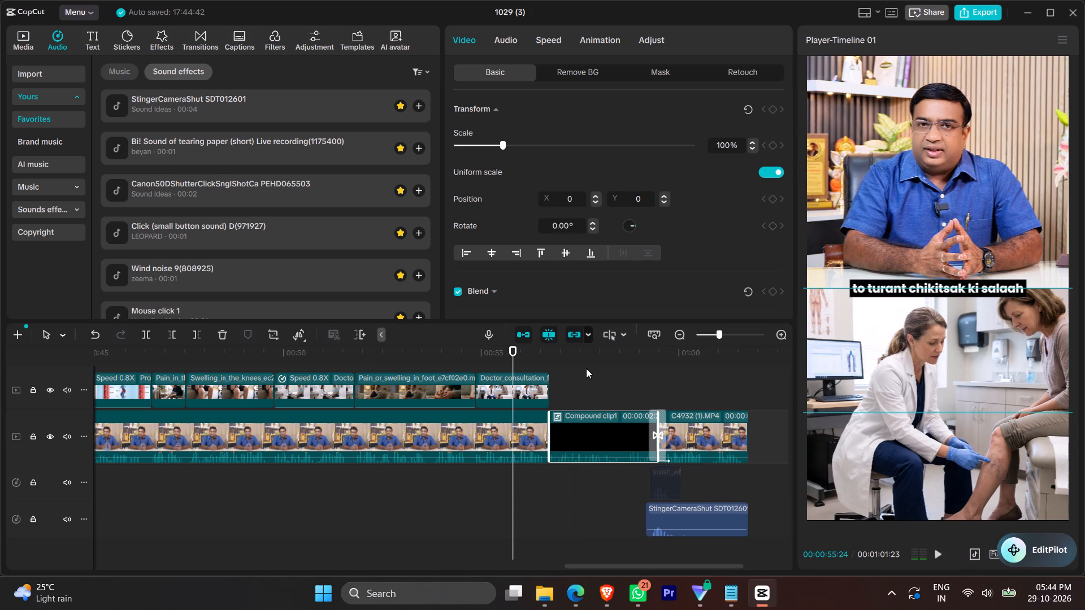
key("space")
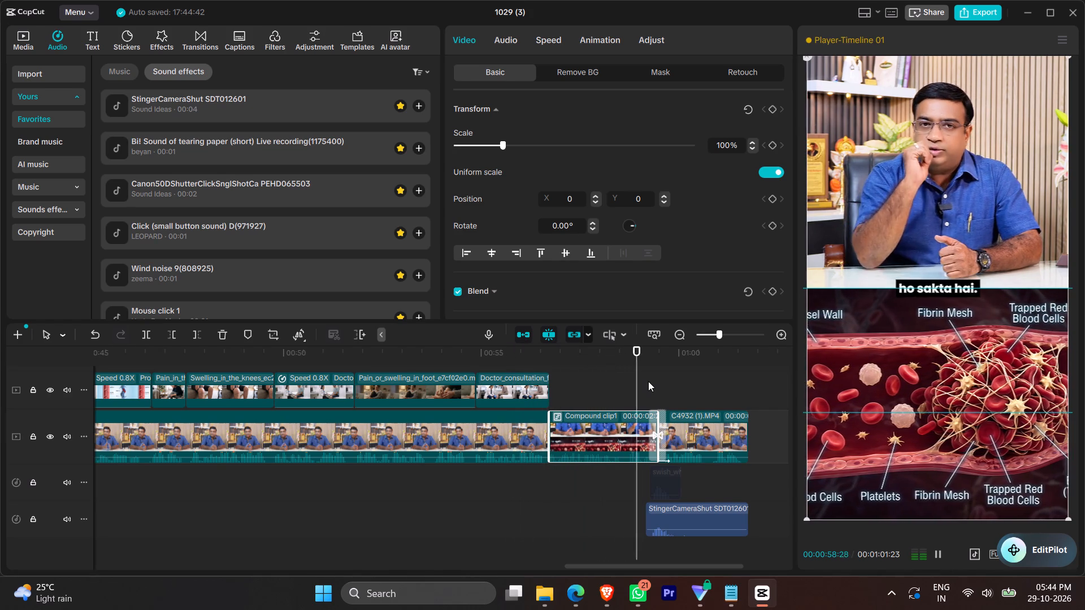
scroll(688, 420, "down", 20, "ctrl")
scroll(688, 420, "down", 17, "ctrl")
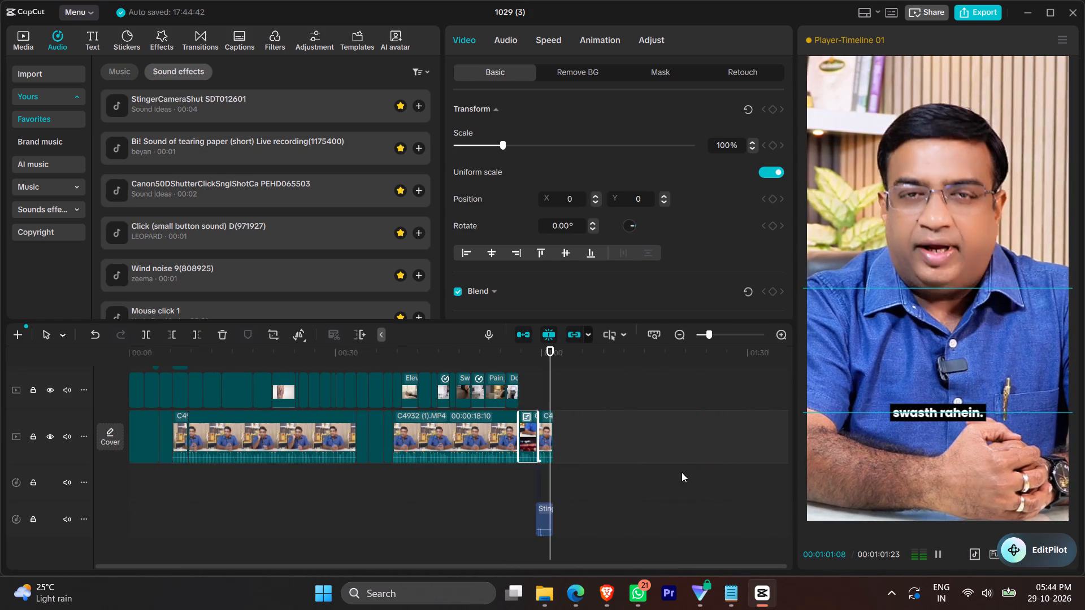
left_click(684, 475)
key("0")
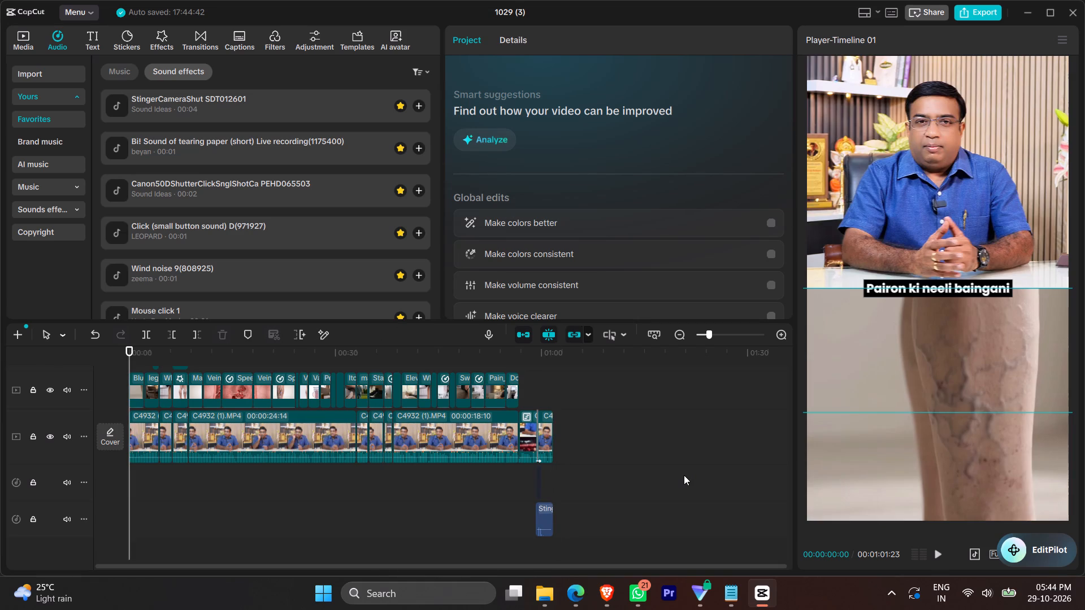
scroll(671, 426, "up", 20)
scroll(671, 426, "up", 2)
scroll(668, 426, "down", 12, "ctrl")
left_click(752, 448)
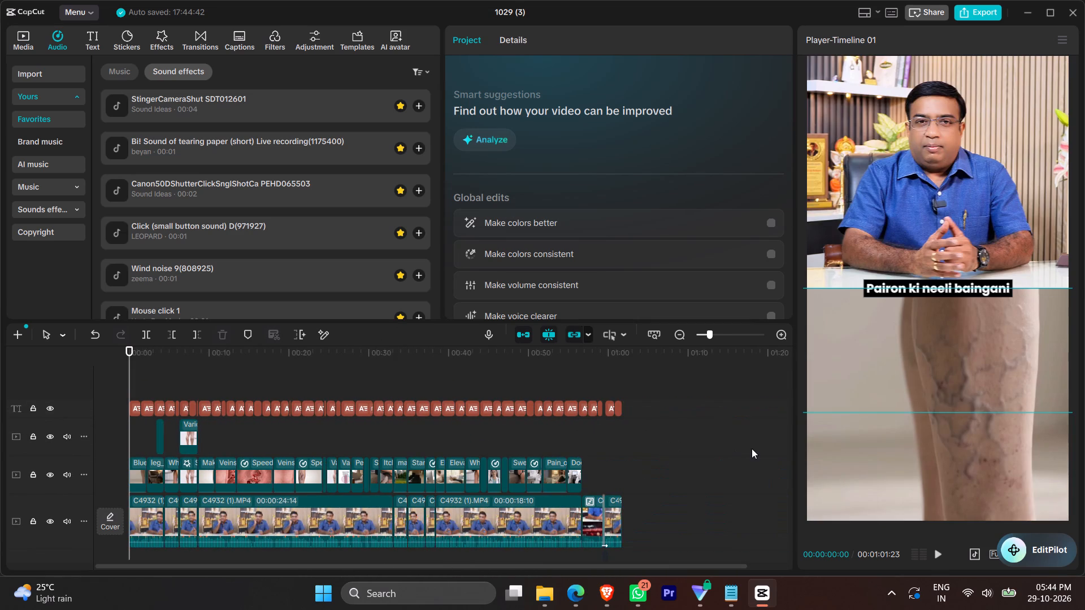
Export 1029 (3)(1) with video enabled and audio disabled, as a 4K mp4 using the HEVC codec at 30fps.
left_click(989, 11)
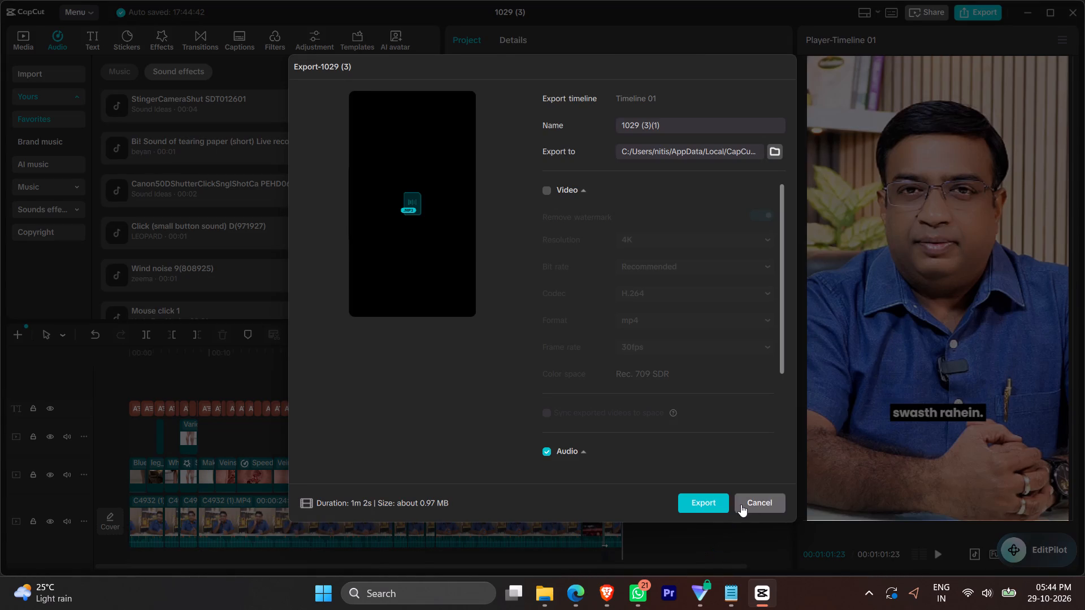
left_click(547, 191)
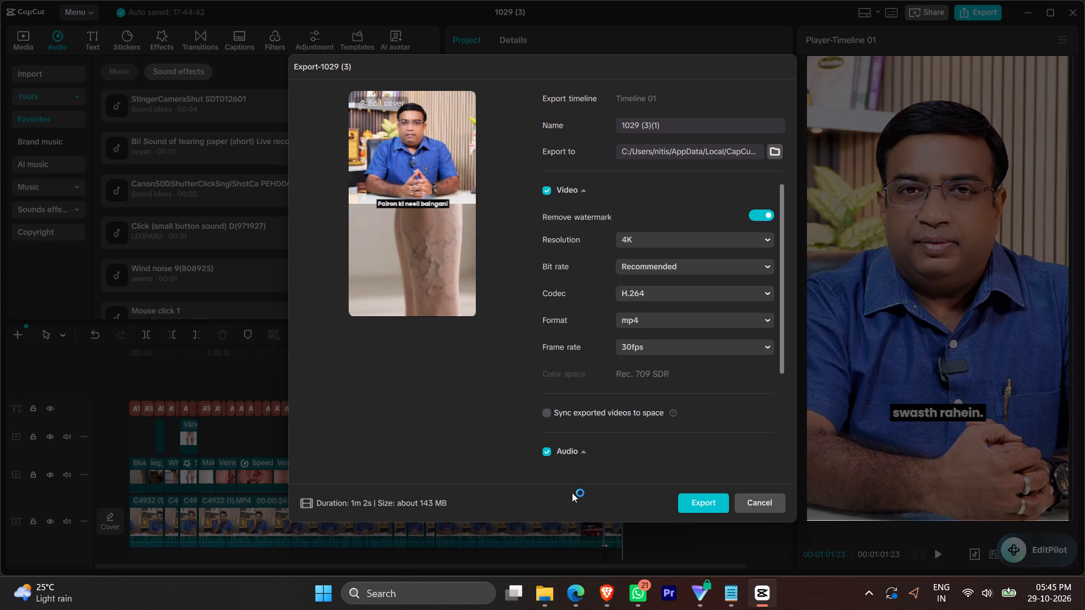
left_click(549, 450)
left_click(642, 265)
left_click(659, 314)
left_click(655, 292)
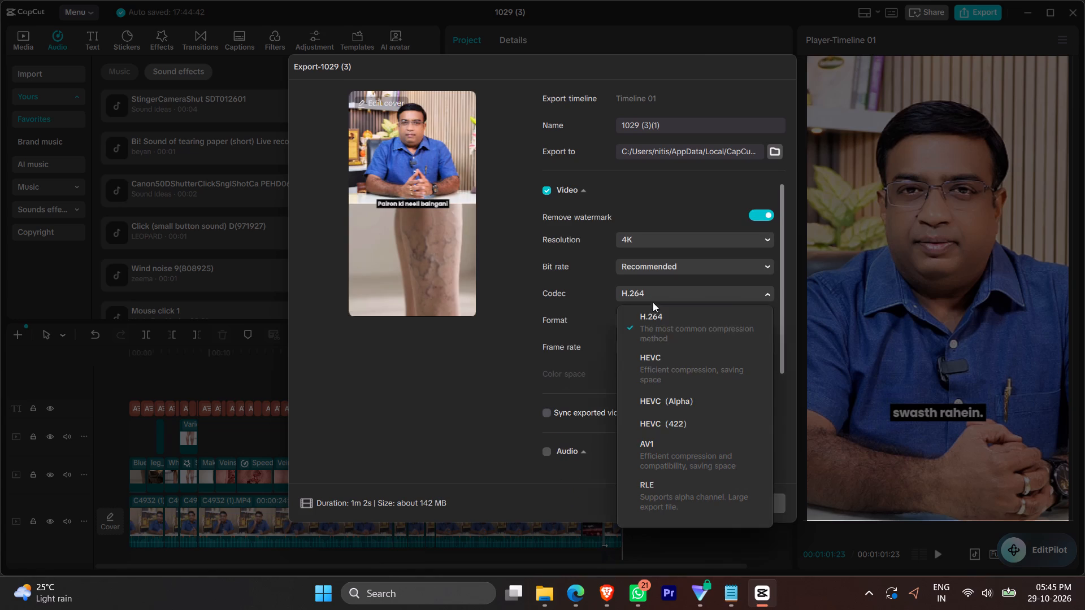
left_click(652, 362)
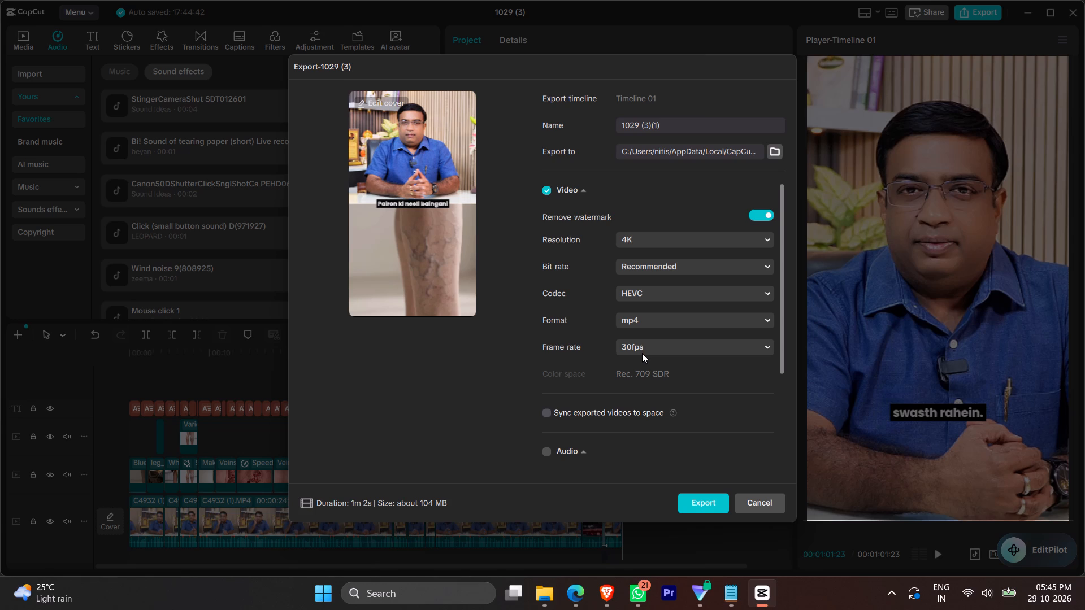
left_click(642, 348)
left_click(633, 348)
left_click(703, 502)
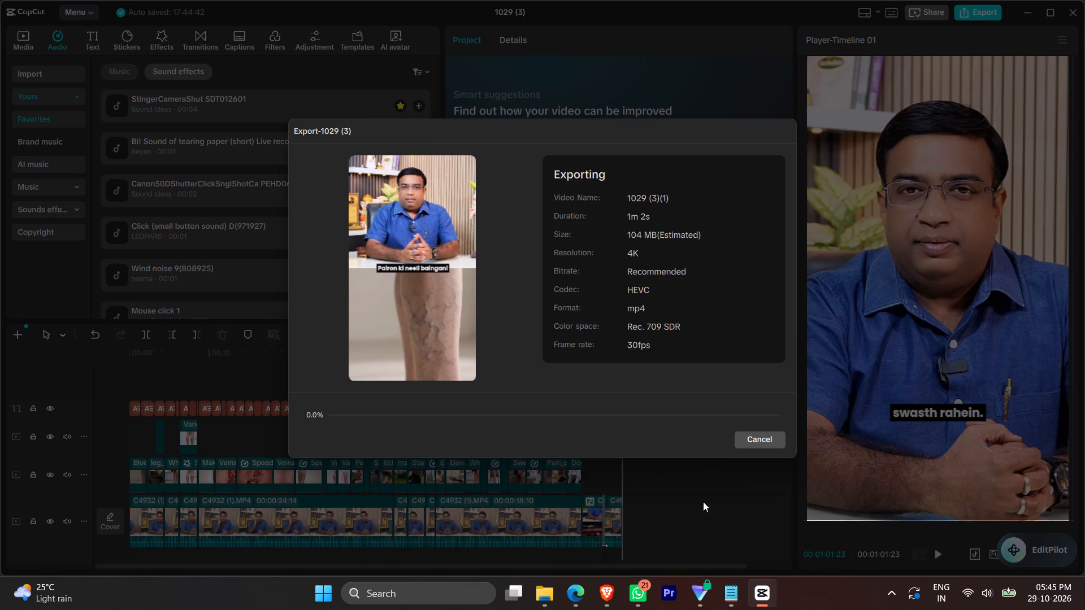
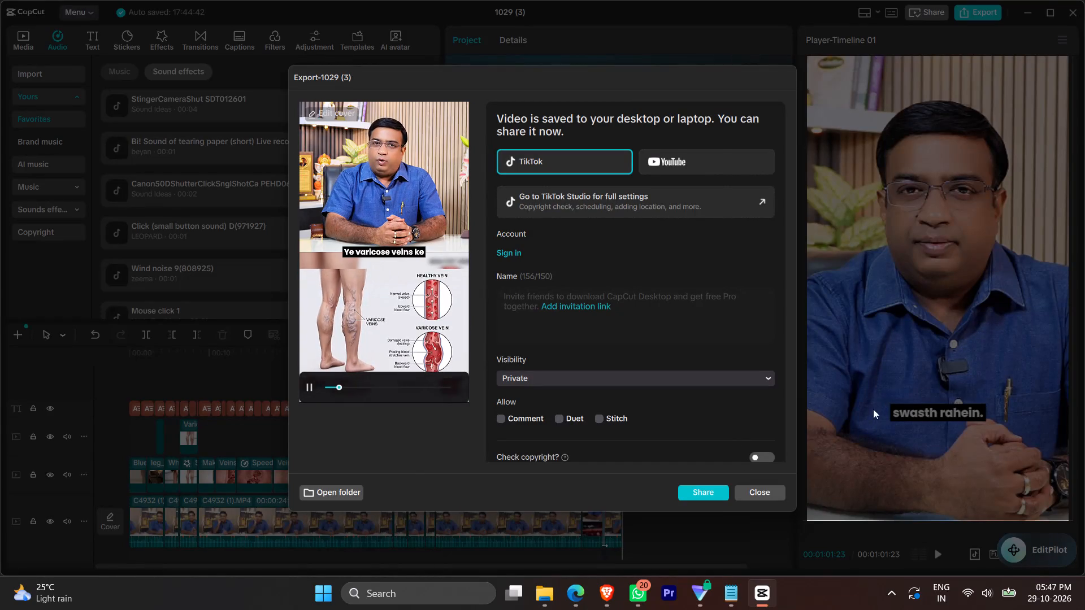
Open the folder containing the exported 1029 (3)(1) video, pause the export preview and close the export dialog.
left_click(356, 487)
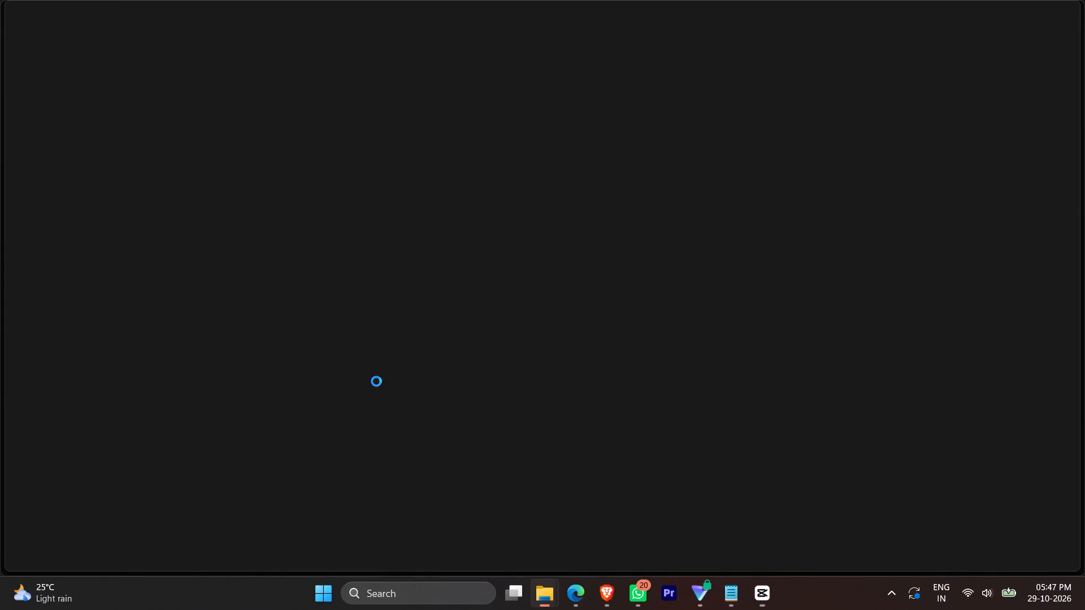
left_click(768, 589)
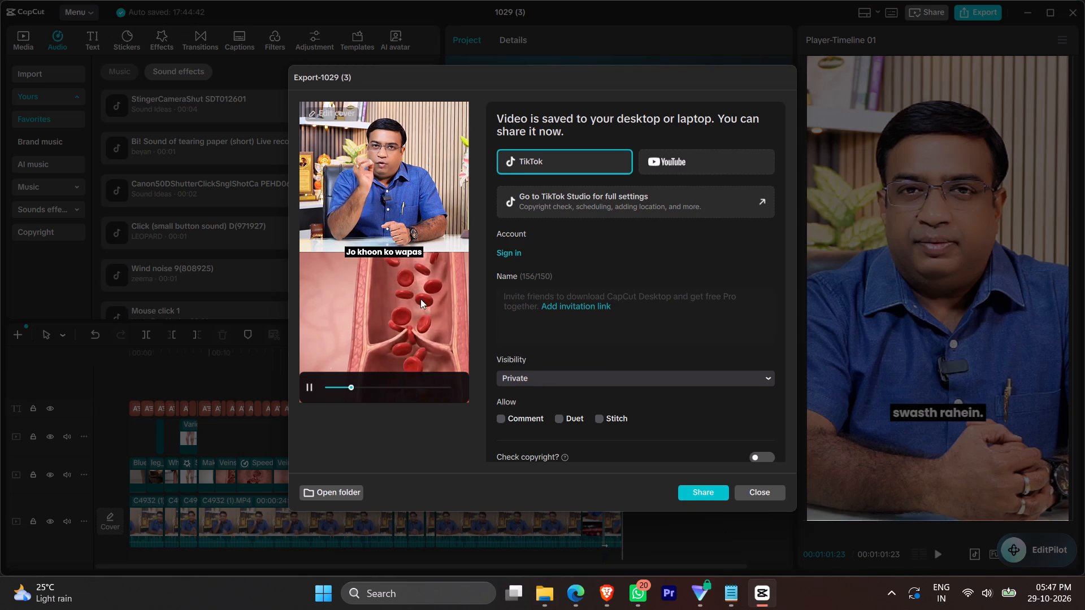
left_click(420, 299)
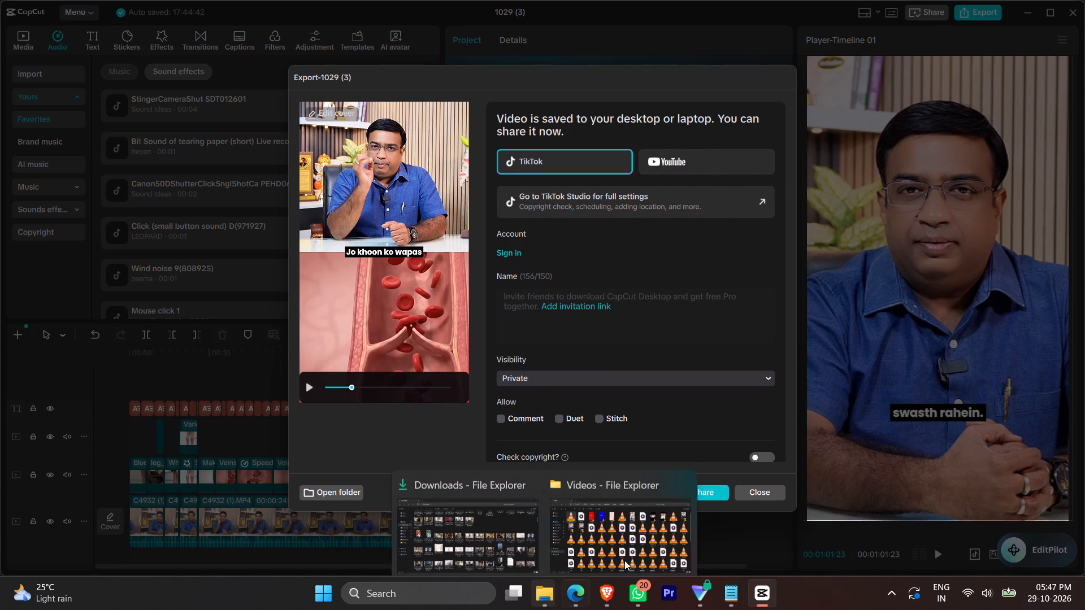
left_click(663, 528)
left_click(761, 598)
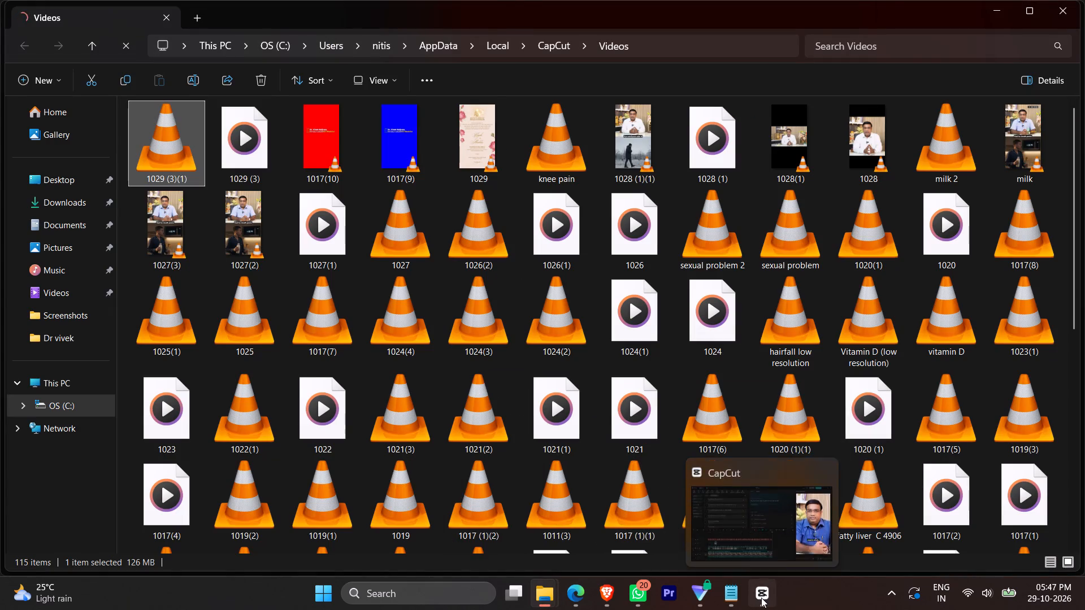
left_click(763, 490)
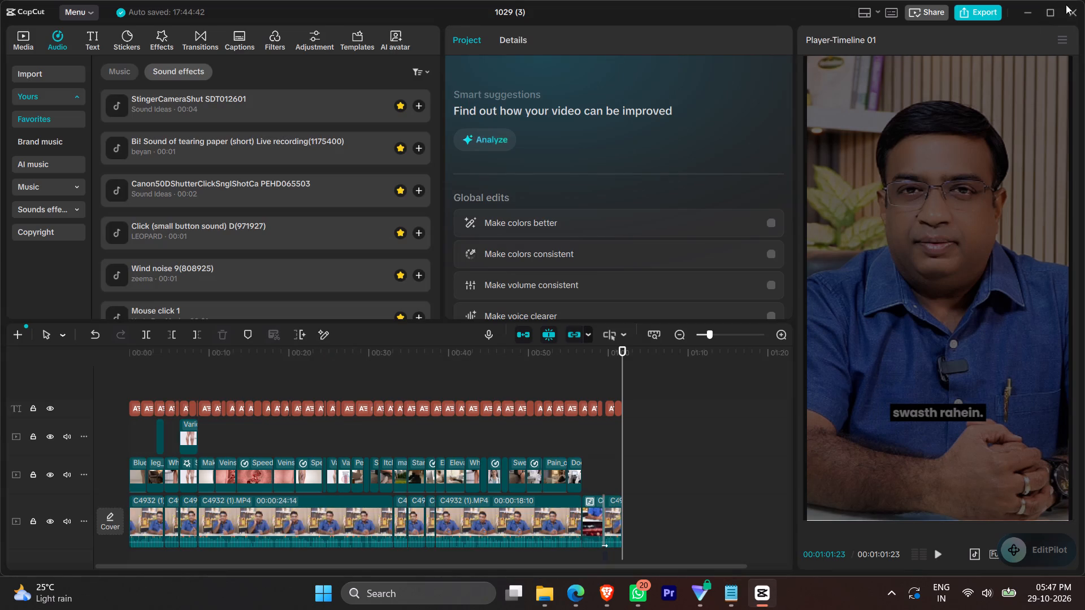
Close project 1029 (3) and open project 1017, declining to relink its missing media files.
left_click(1073, 13)
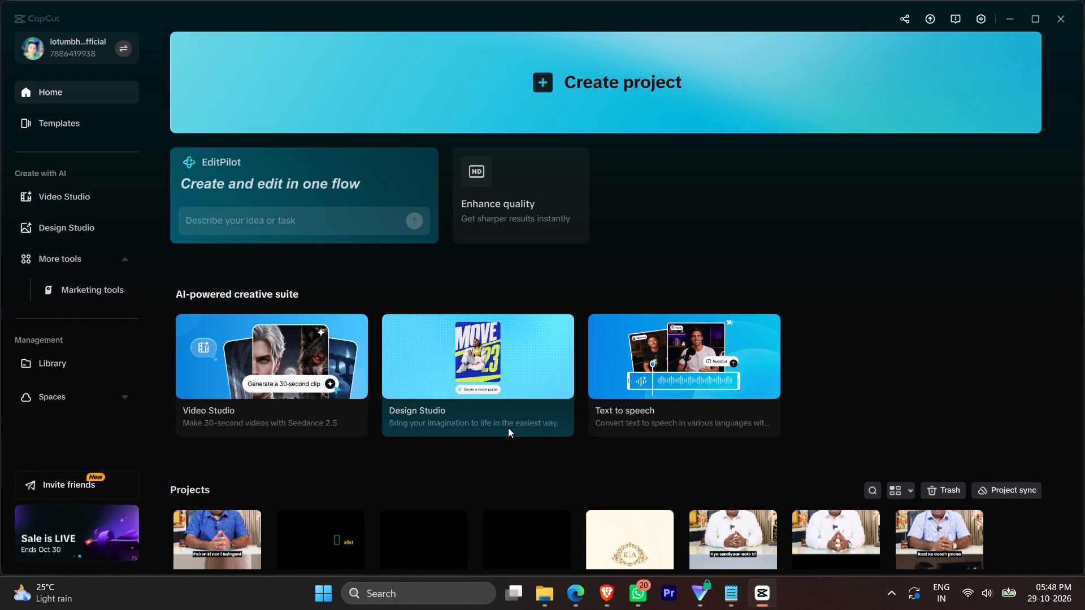
scroll(436, 349, "down", 4)
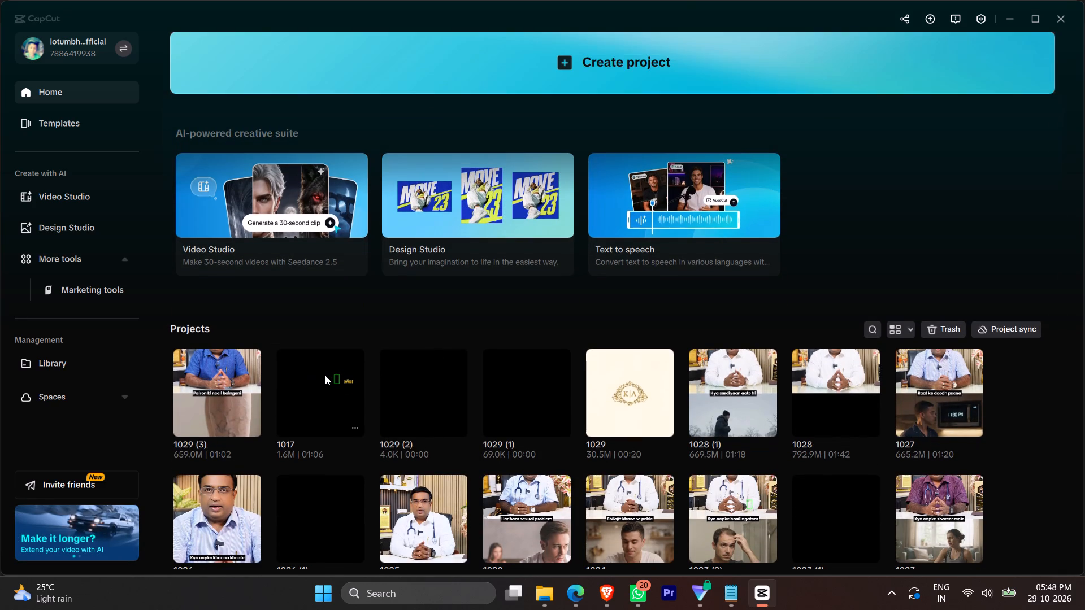
left_click(325, 375)
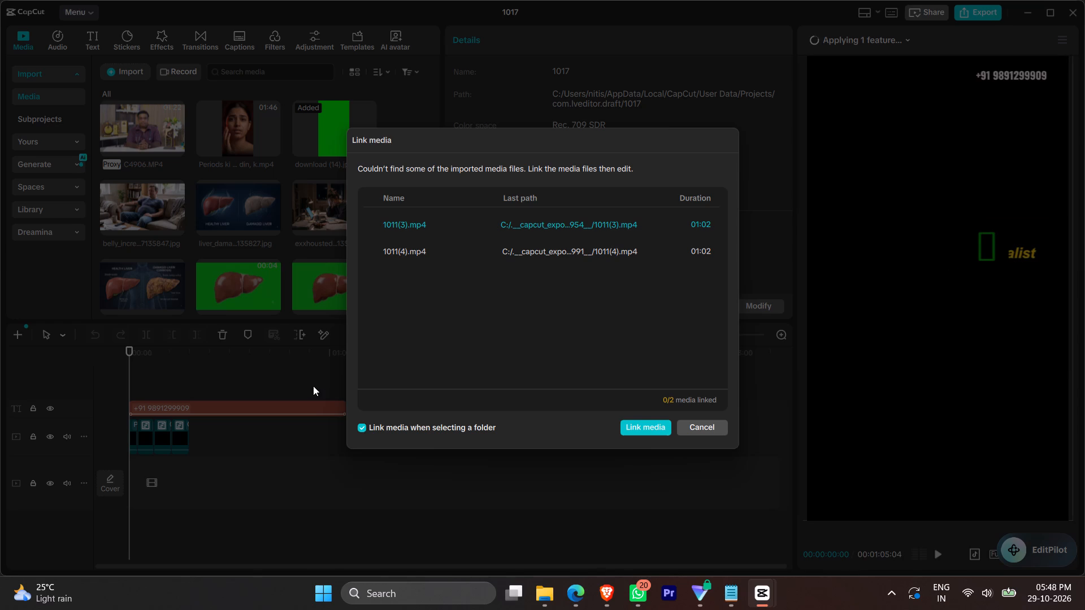
left_click(697, 426)
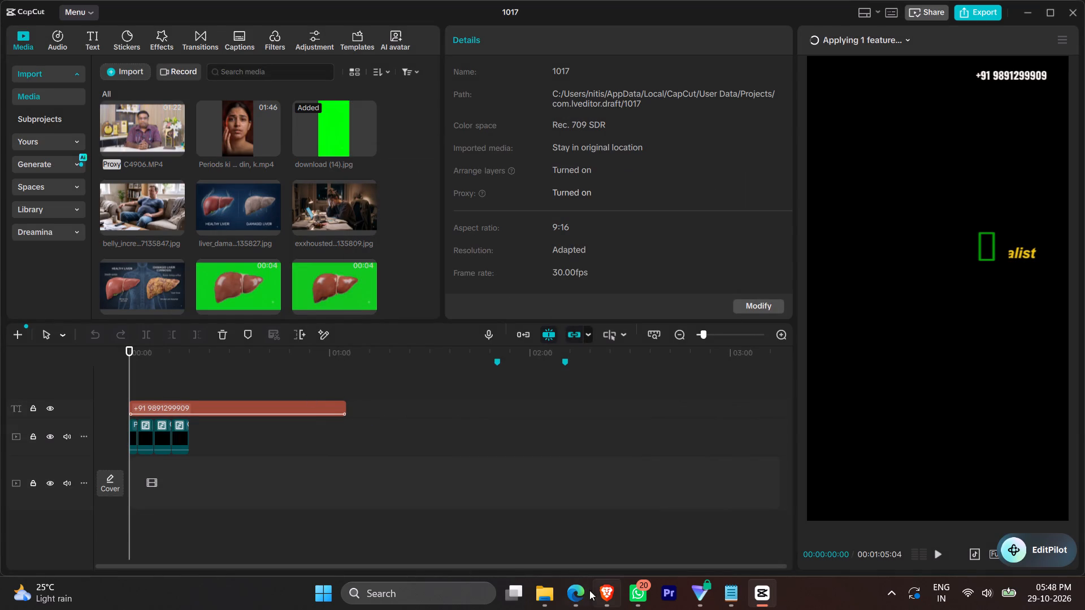
Place the exported 1029 (3)(1) video from the Videos folder onto project 1017's empty main track.
left_click(622, 532)
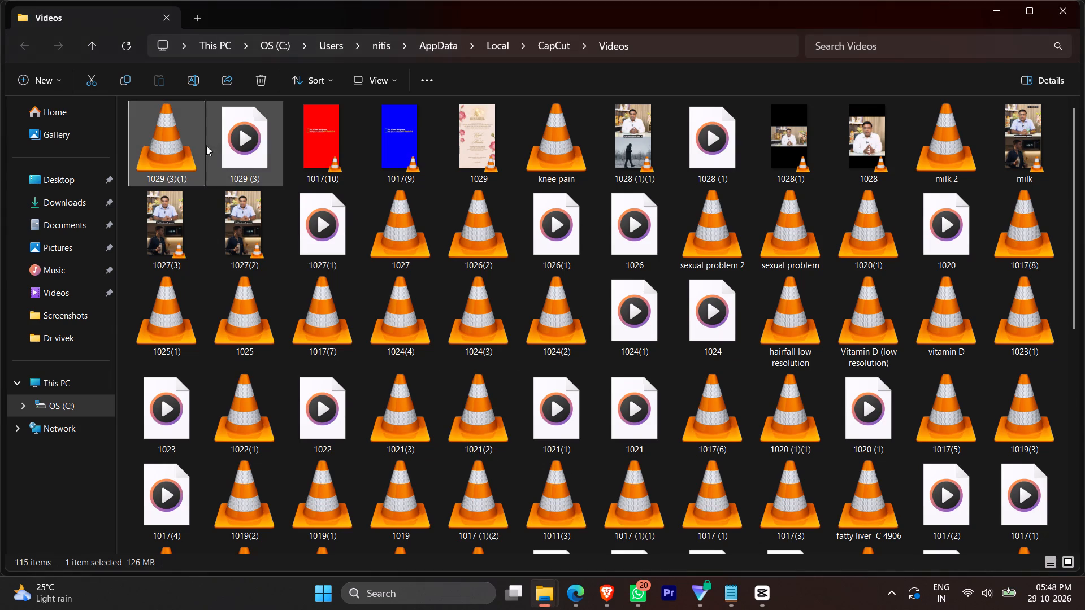
left_click_drag(154, 141, 765, 589)
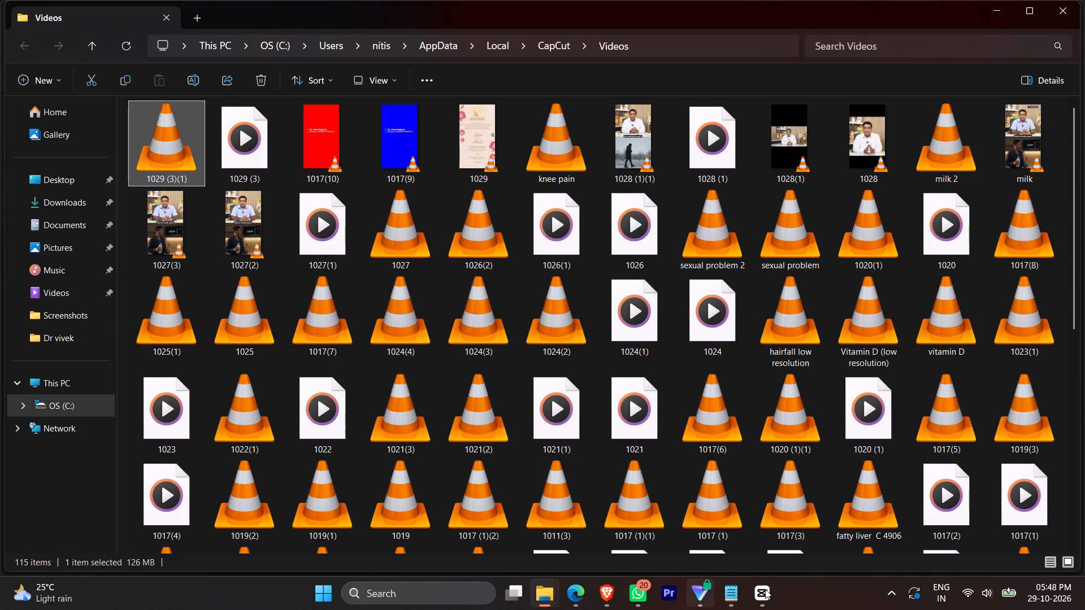
left_click_drag(765, 589, 276, 430)
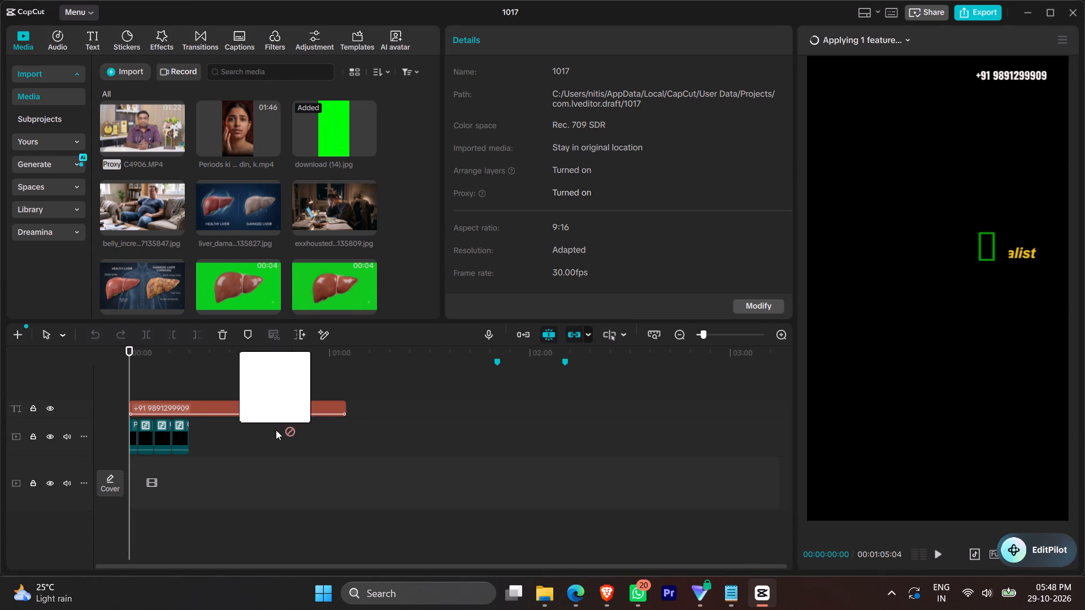
left_click_drag(276, 430, 274, 483)
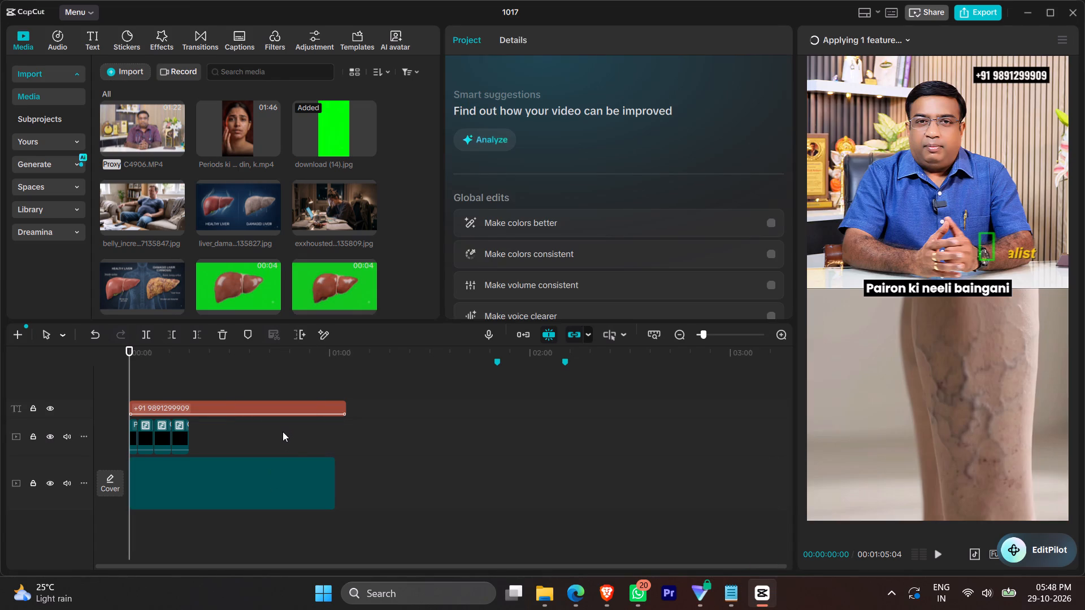
Trim the phone-number text so that it ends together with the main video at 00:01:01:23.
scroll(263, 444, "up", 20, "ctrl")
scroll(263, 444, "up", 1, "ctrl")
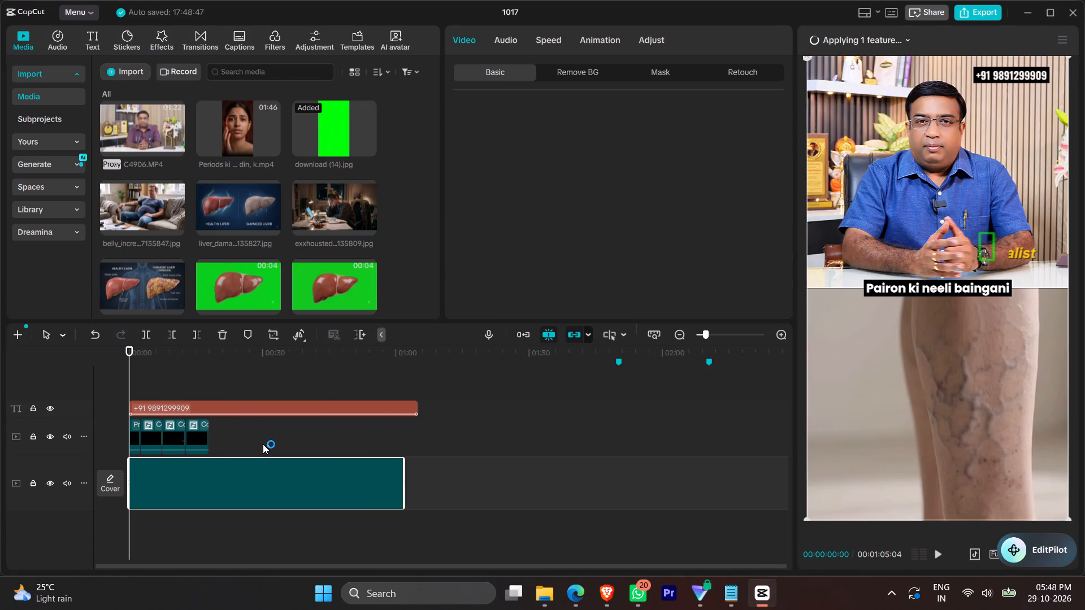
scroll(263, 444, "up", 4, "ctrl")
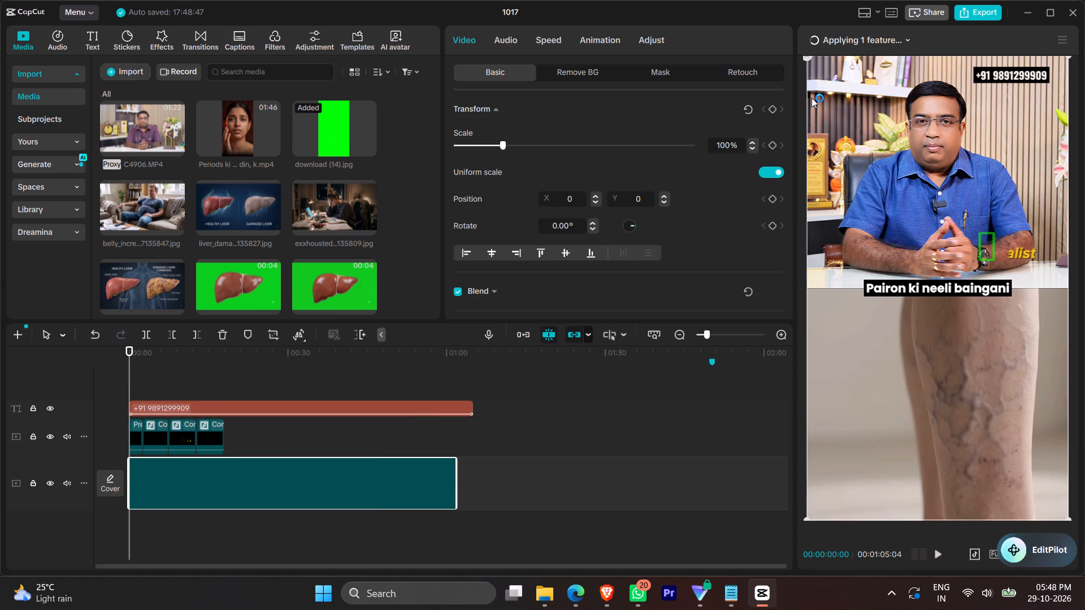
left_click(860, 36)
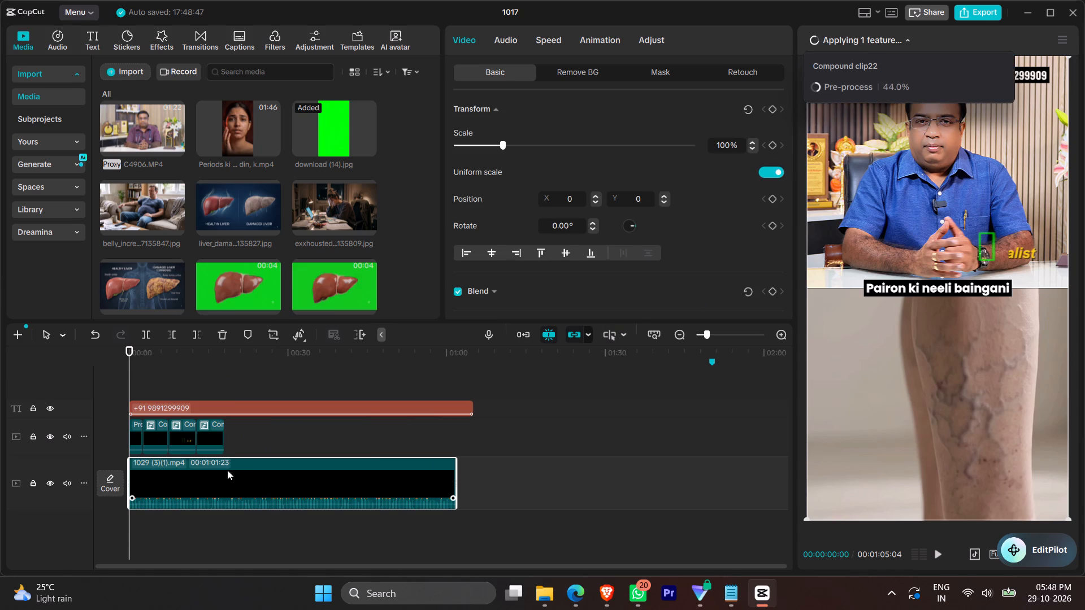
left_click(466, 405)
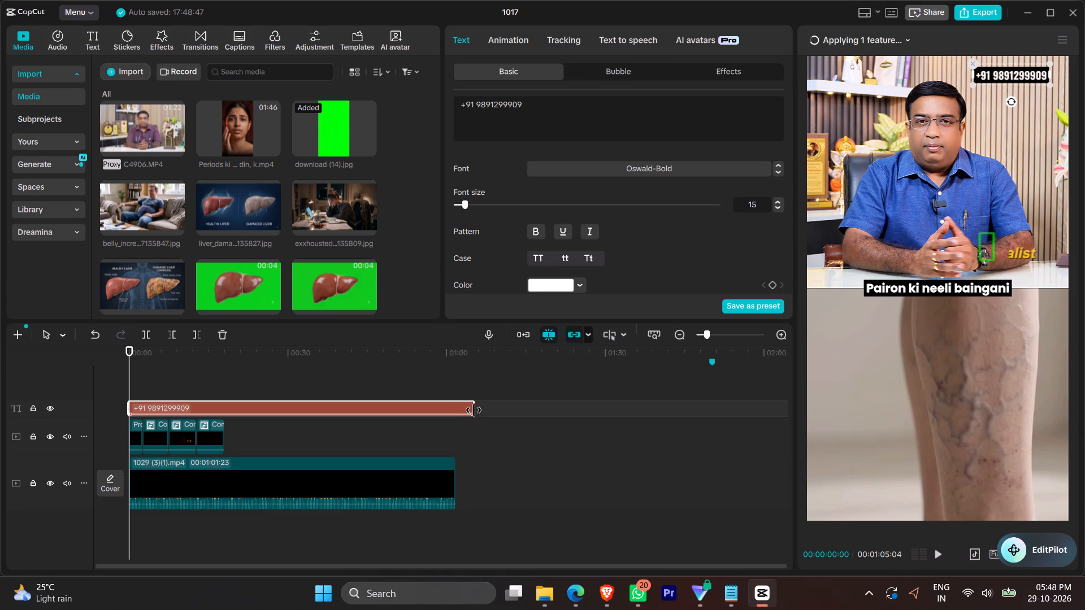
left_click_drag(475, 411, 455, 411)
Copy the last name-banner compound clip and paste repeats along the overlay track up to about 00:00:55.
left_click(457, 385)
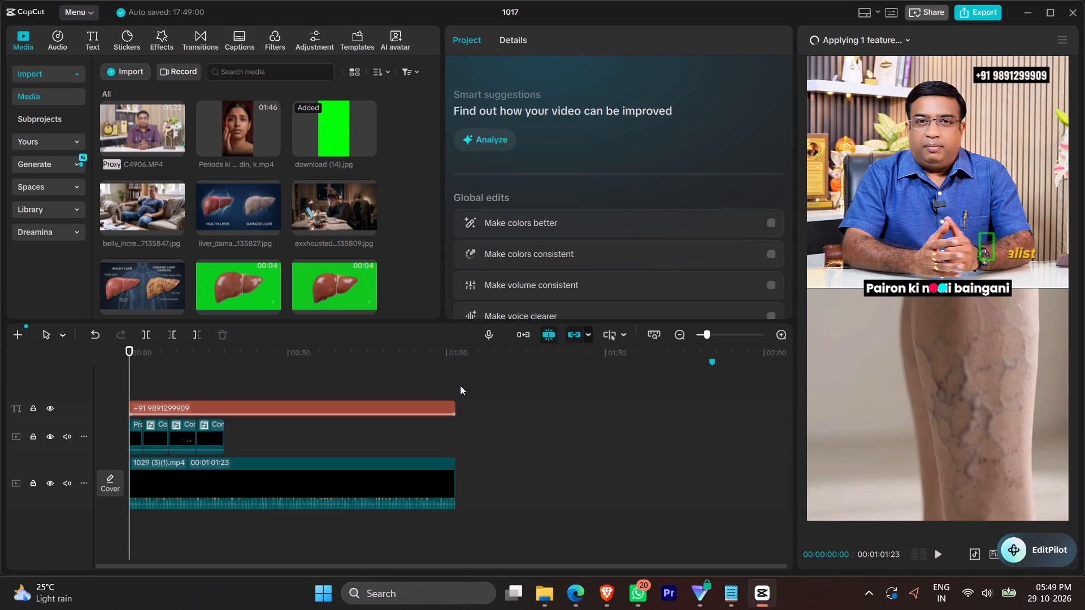
left_click(206, 432)
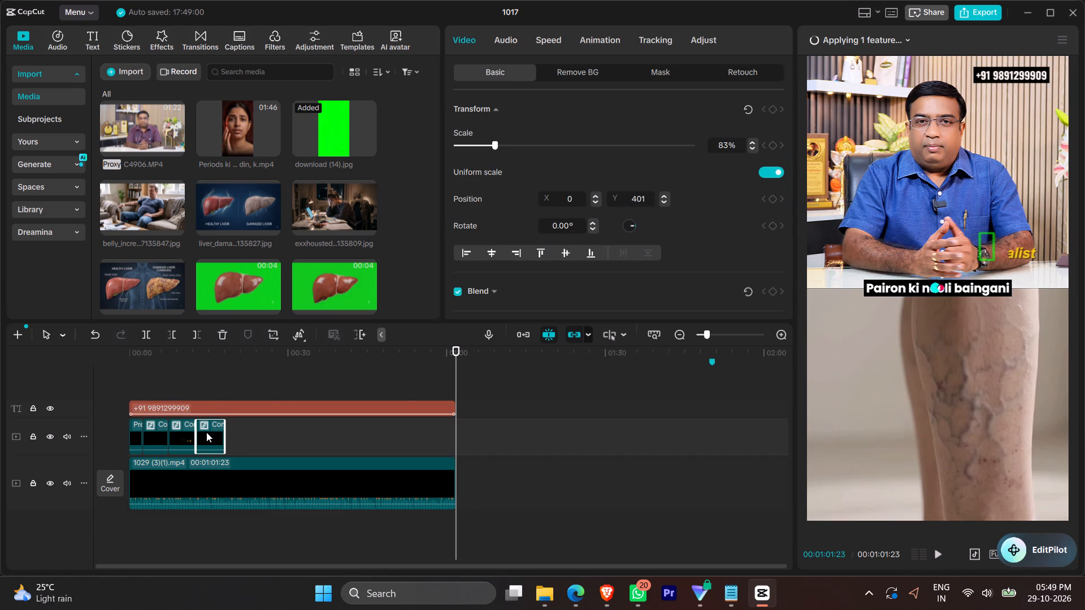
key("ctrl+c")
key("ctrl+v")
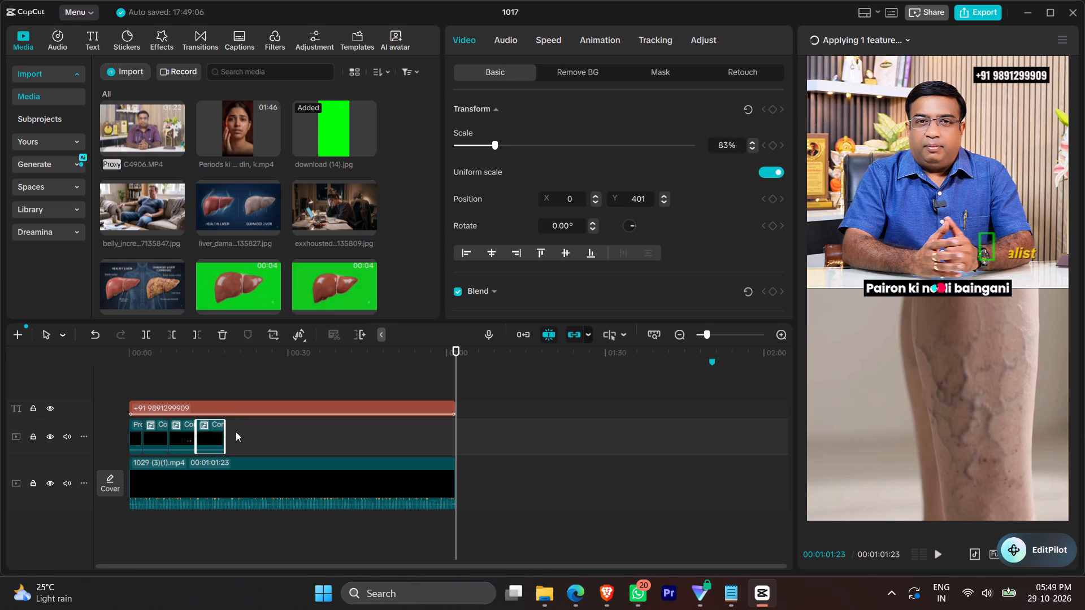
key("ctrl+c")
key("ctrl+v")
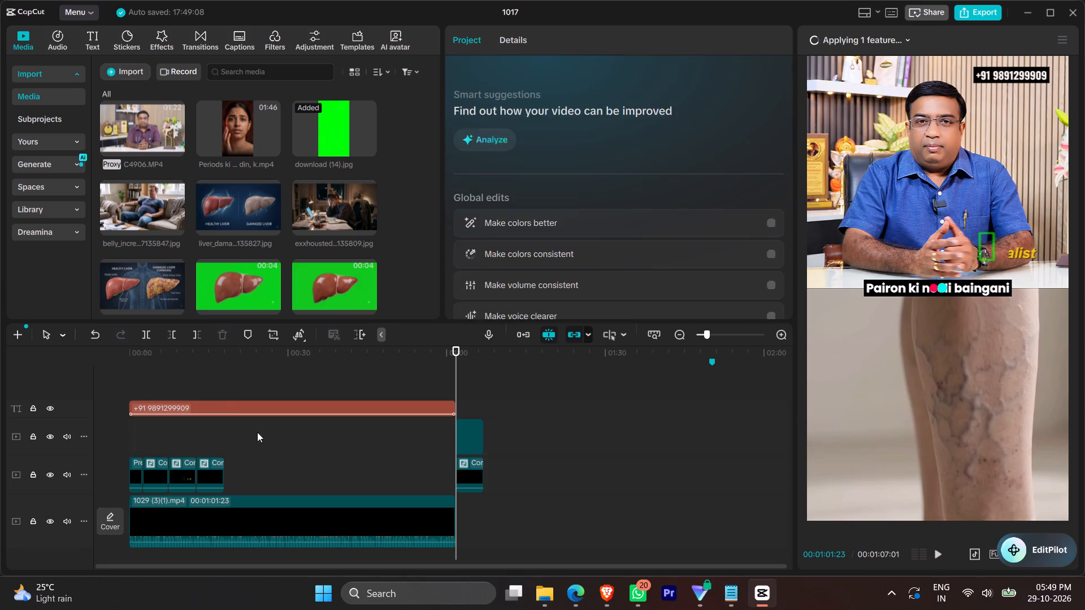
Paste three more copies of the name-banner compound clip at the end of the main video, 00:01:01:23.
key("ctrl+c")
key("ctrl+v")
key("ctrl+c")
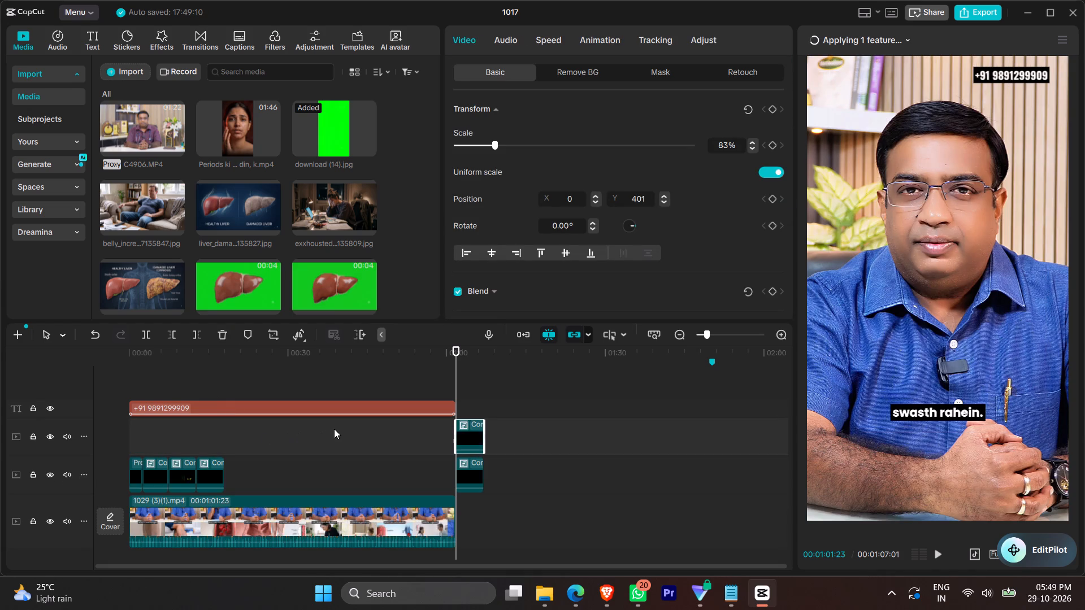
key("ctrl+v")
key("ctrl+c")
scroll(477, 457, "down", 9, "ctrl")
key("ctrl+v")
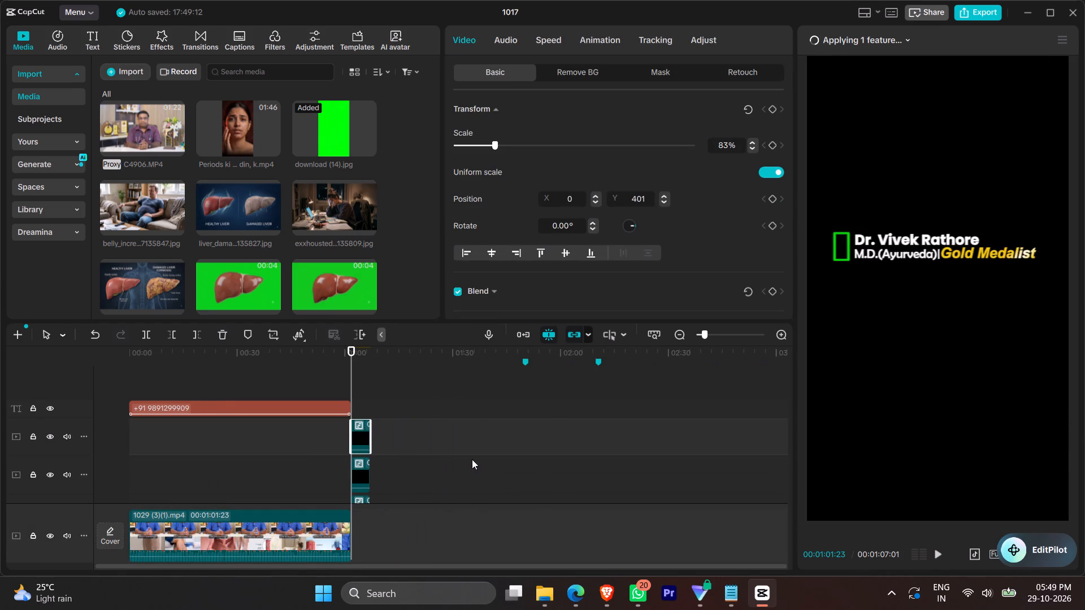
Move the five stacked name-banner copies onto the lowest overlay track, end to end after the existing banners, up to about 00:00:44.
scroll(471, 458, "up", 15, "ctrl")
scroll(506, 471, "down", 6)
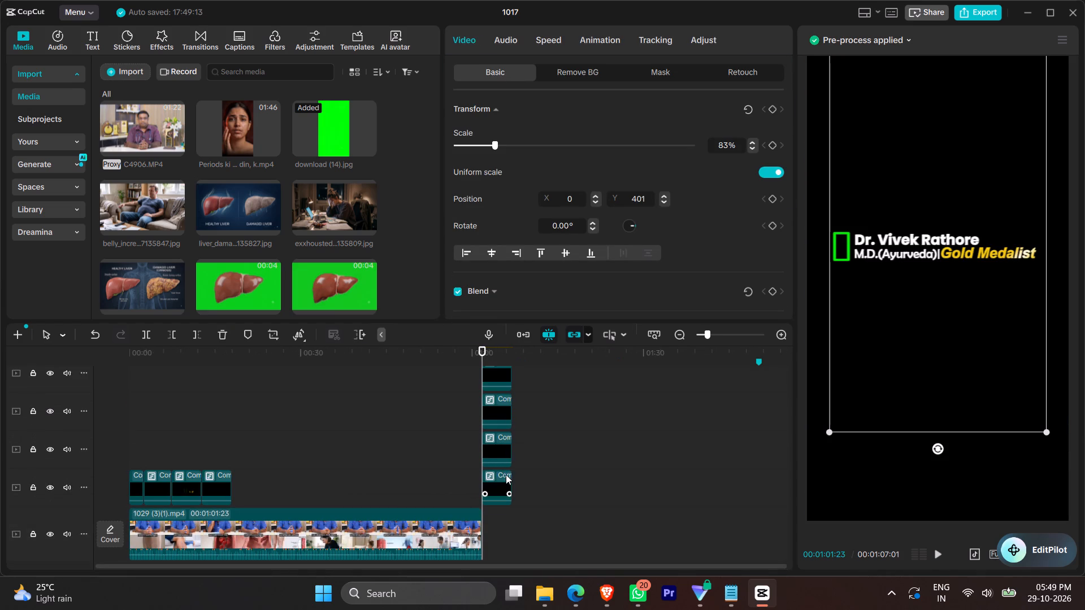
scroll(505, 474, "down", 2)
left_click_drag(498, 453, 247, 451)
left_click_drag(492, 414, 283, 456)
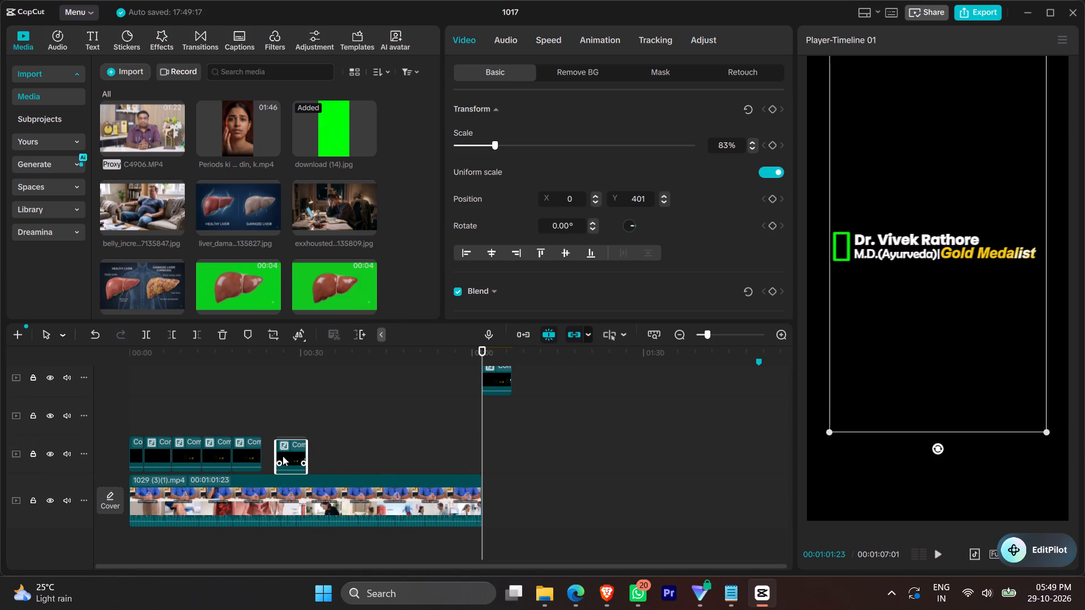
left_click_drag(283, 456, 272, 454)
left_click_drag(503, 417, 325, 453)
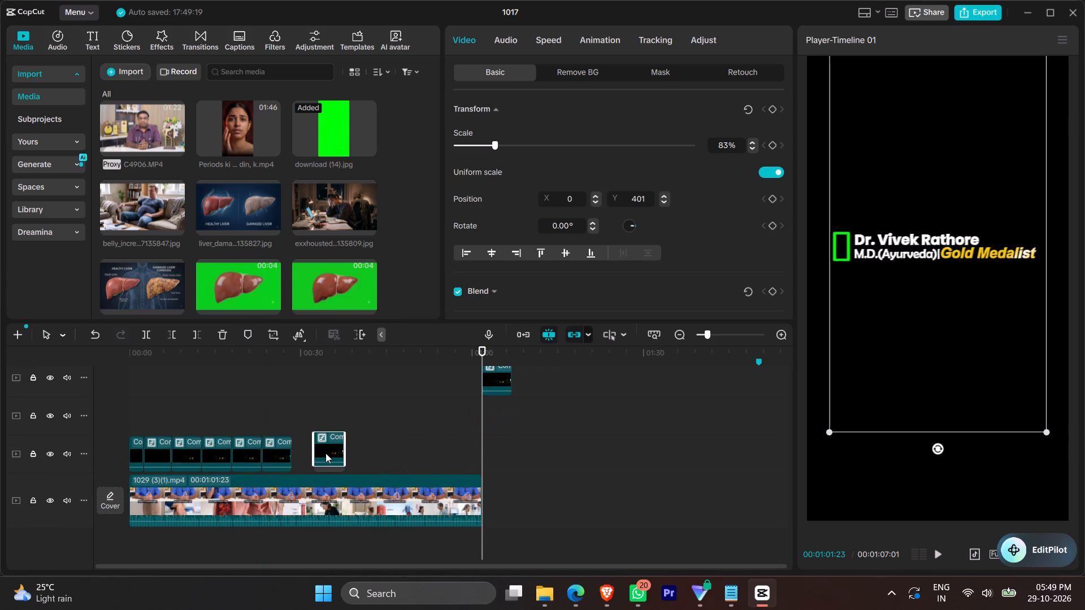
left_click_drag(325, 453, 315, 456)
left_click_drag(496, 413, 348, 450)
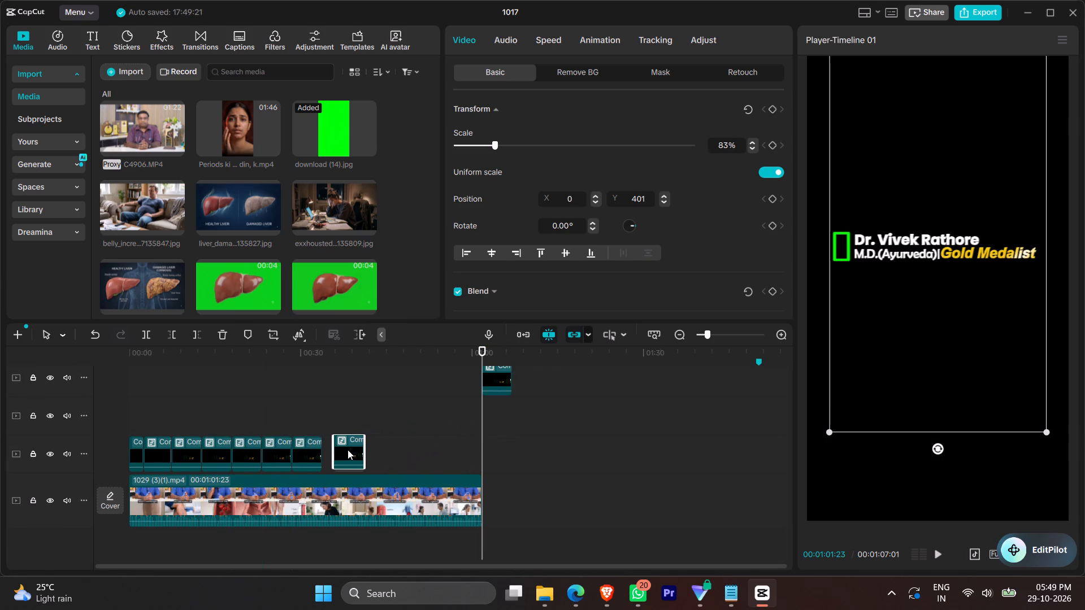
left_click_drag(348, 450, 338, 449)
left_click_drag(494, 417, 384, 446)
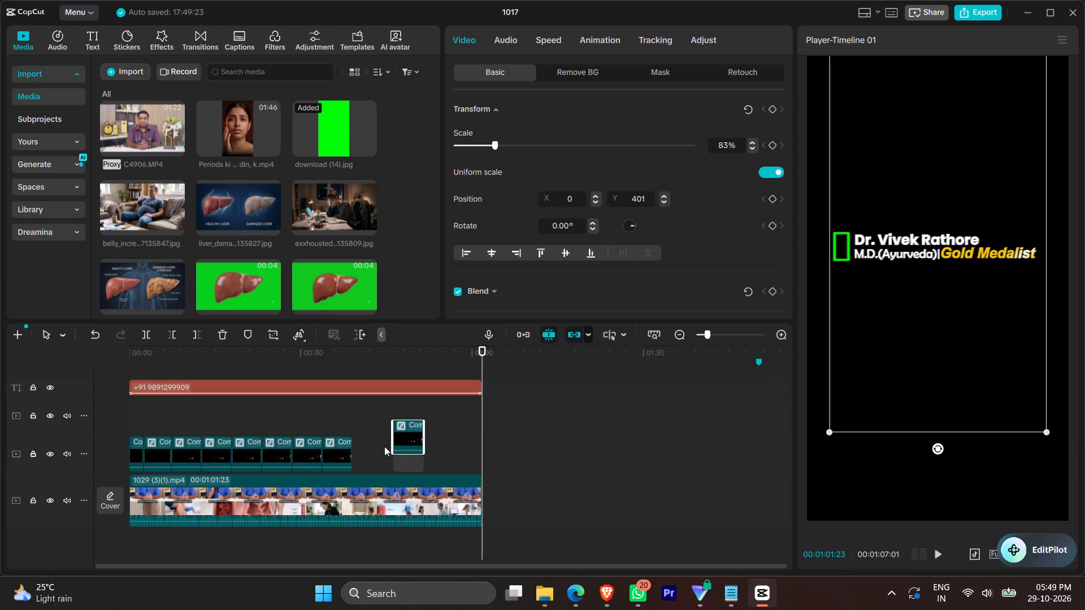
left_click_drag(384, 446, 365, 454)
Duplicate the name-banner clip twice more and butt the copies against the row's end, extending it to about 00:00:55.
key("ctrl+c")
key("ctrl+v")
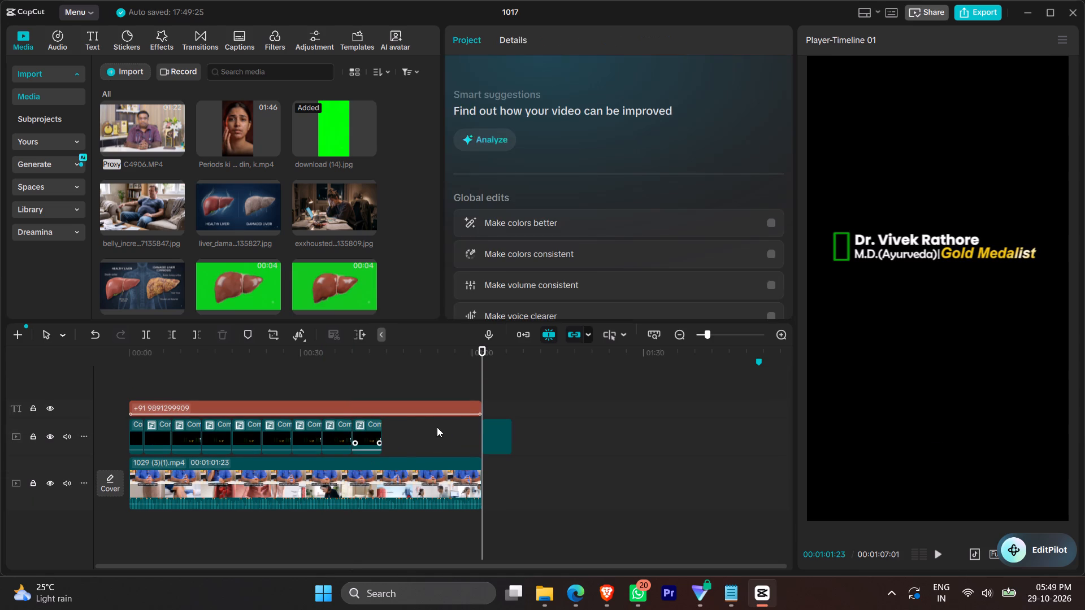
left_click_drag(501, 430, 401, 434)
key("ctrl+c")
key("ctrl+v")
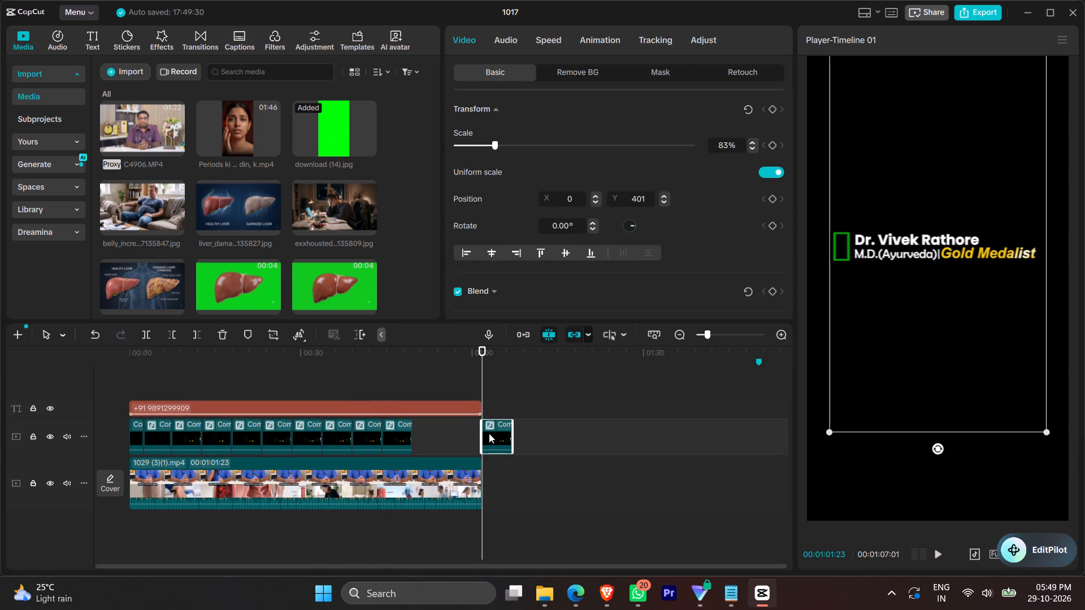
left_click_drag(491, 433, 423, 432)
Play the video from the end of the last name banner at 00:00:54:25 to review the closing section.
left_click(442, 387)
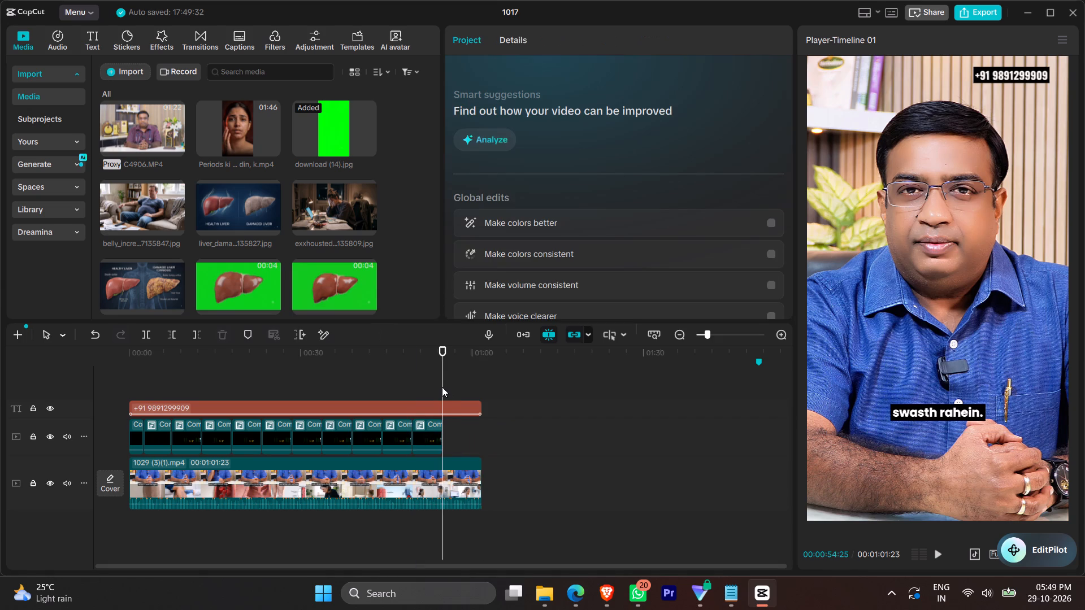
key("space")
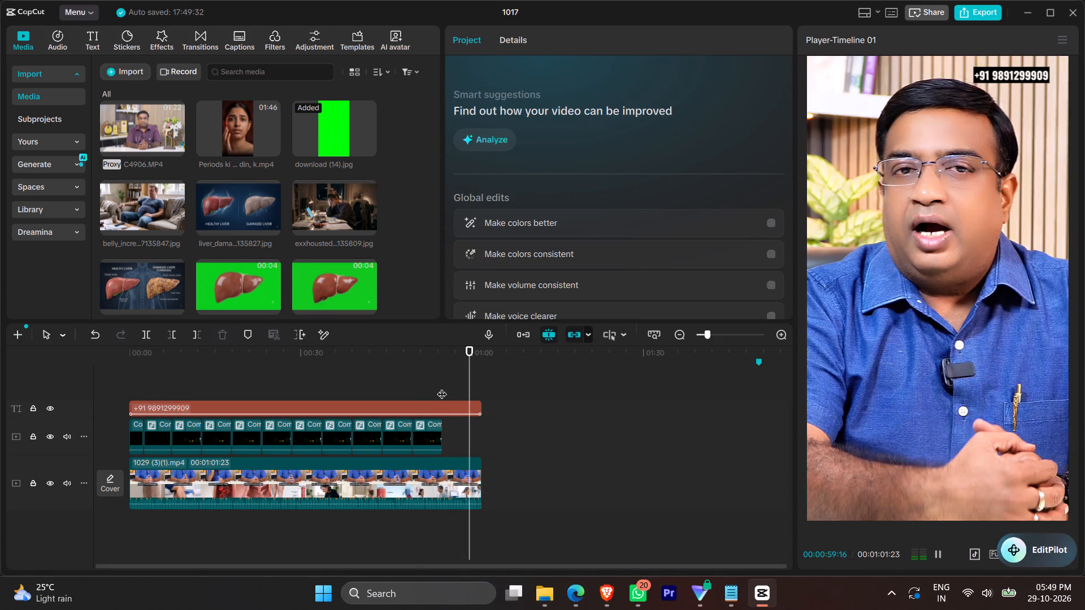
Apply a 1.0s Fade Out animation to the last compound clip on the overlay track.
key("space")
left_click(429, 434)
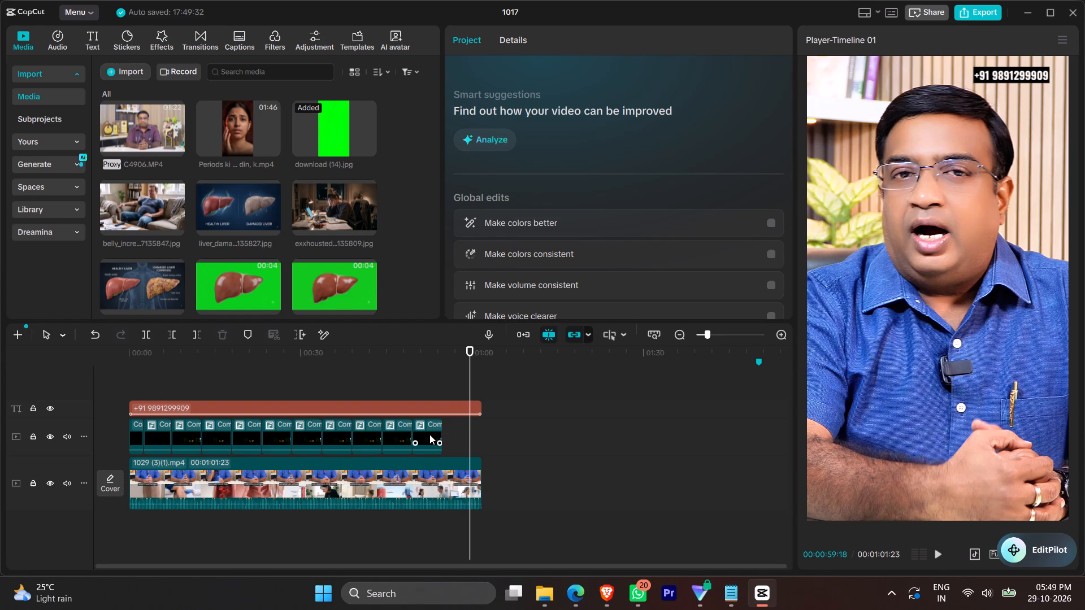
left_click(601, 45)
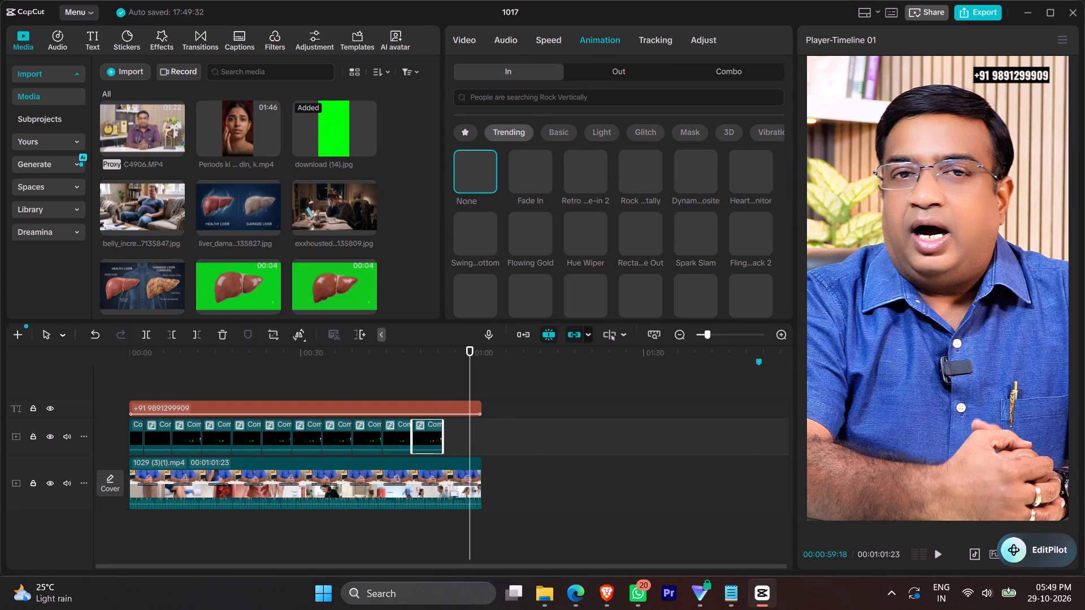
left_click(613, 75)
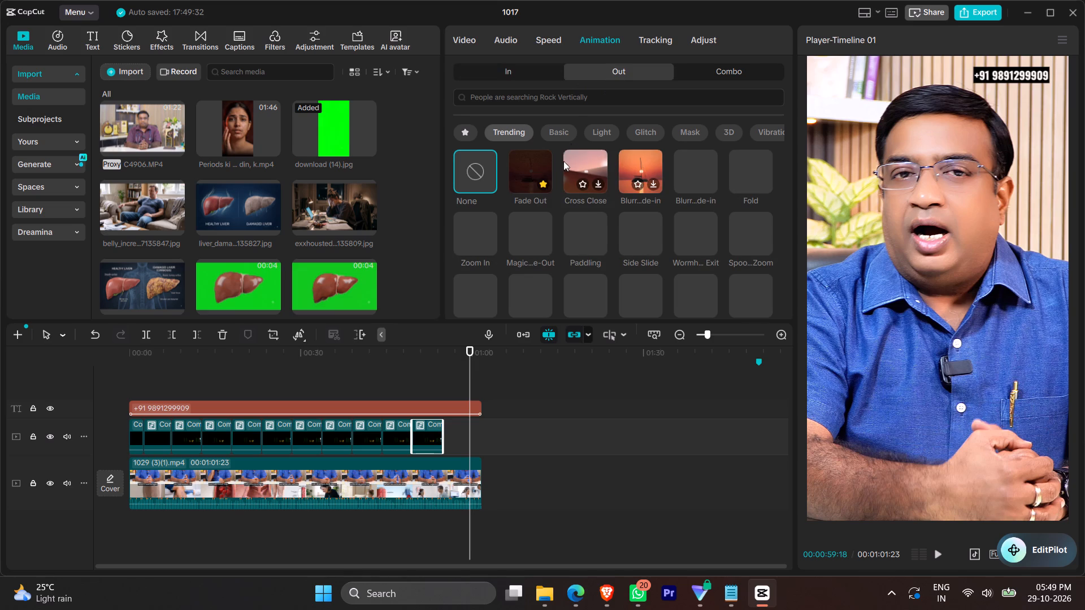
left_click(530, 167)
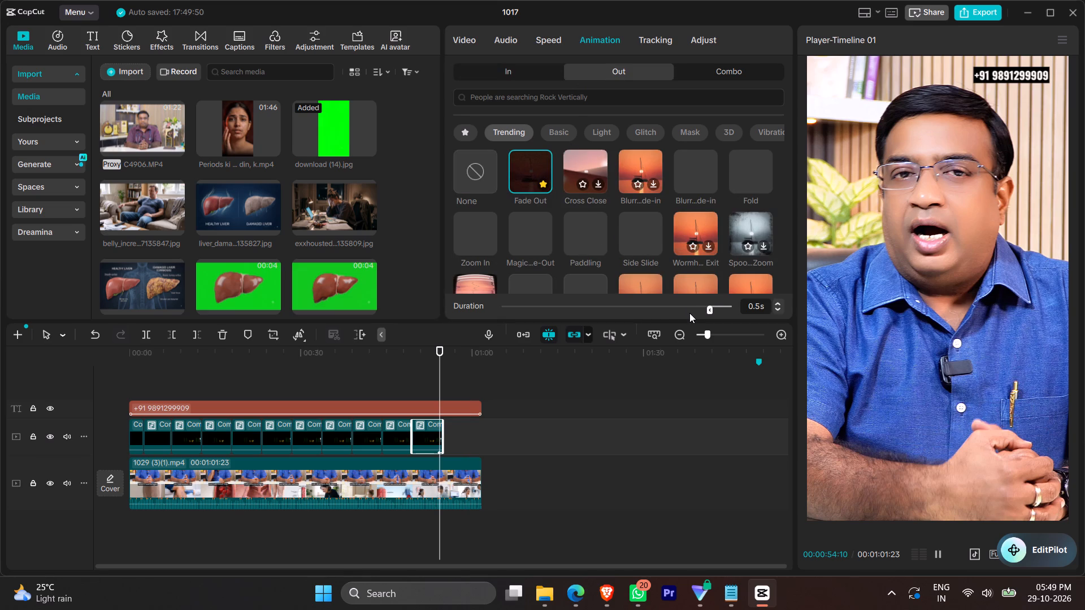
left_click(686, 308)
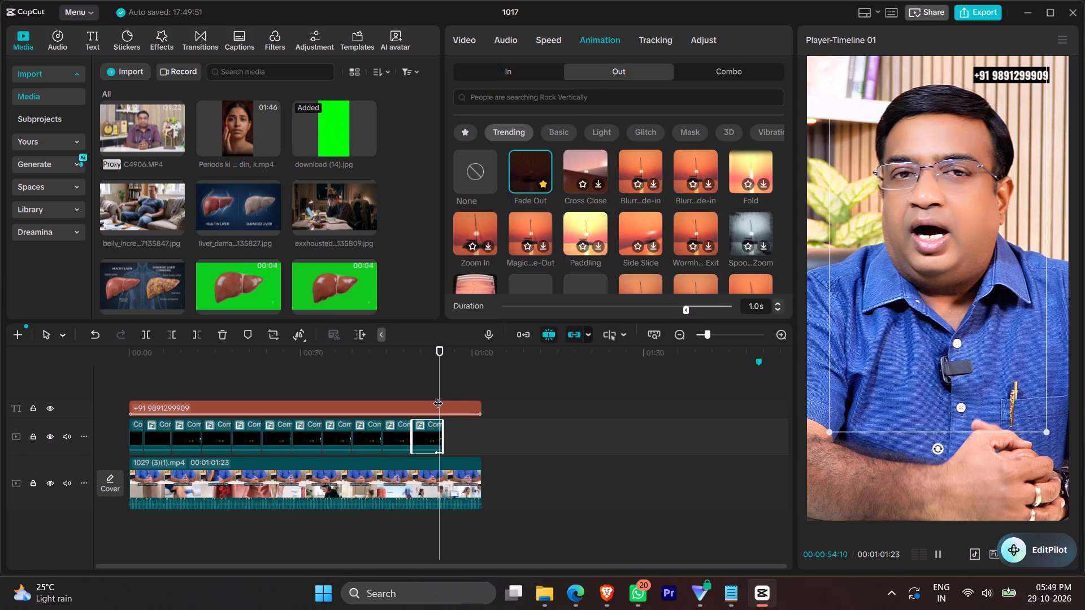
Play back the timeline, inspect its end and about 00:00:52, and check the compound clips' pre-processing progress.
left_click(432, 382)
key("0")
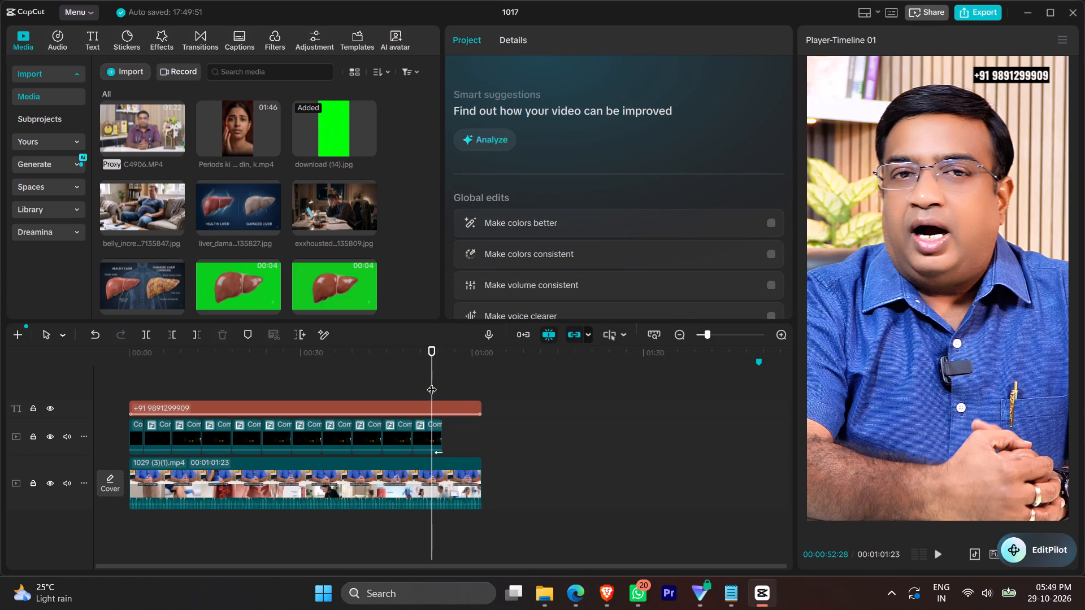
key("space")
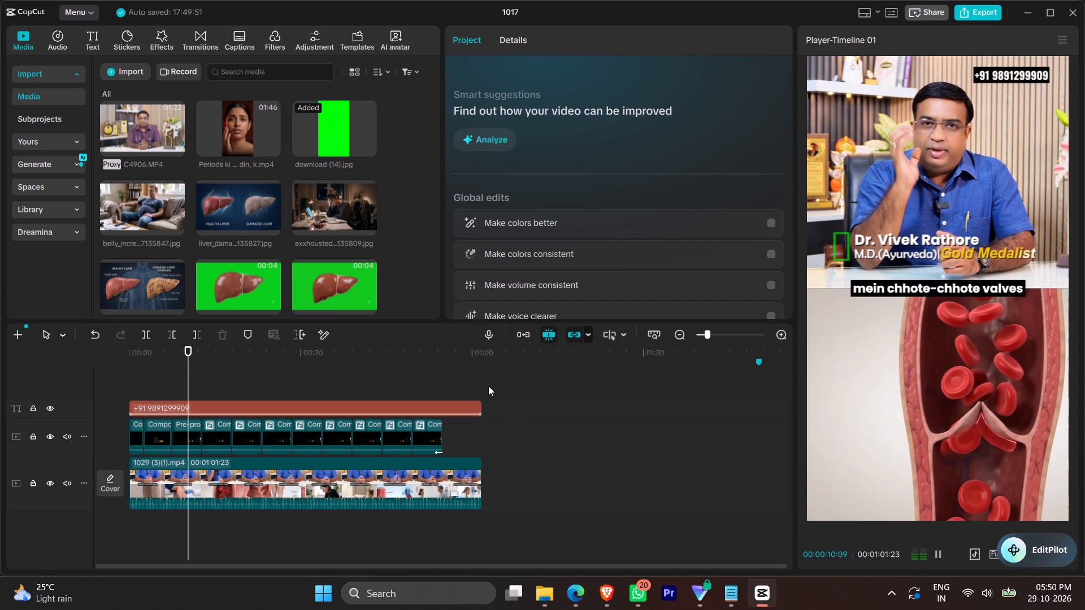
left_click_drag(492, 385, 501, 390)
left_click(498, 387)
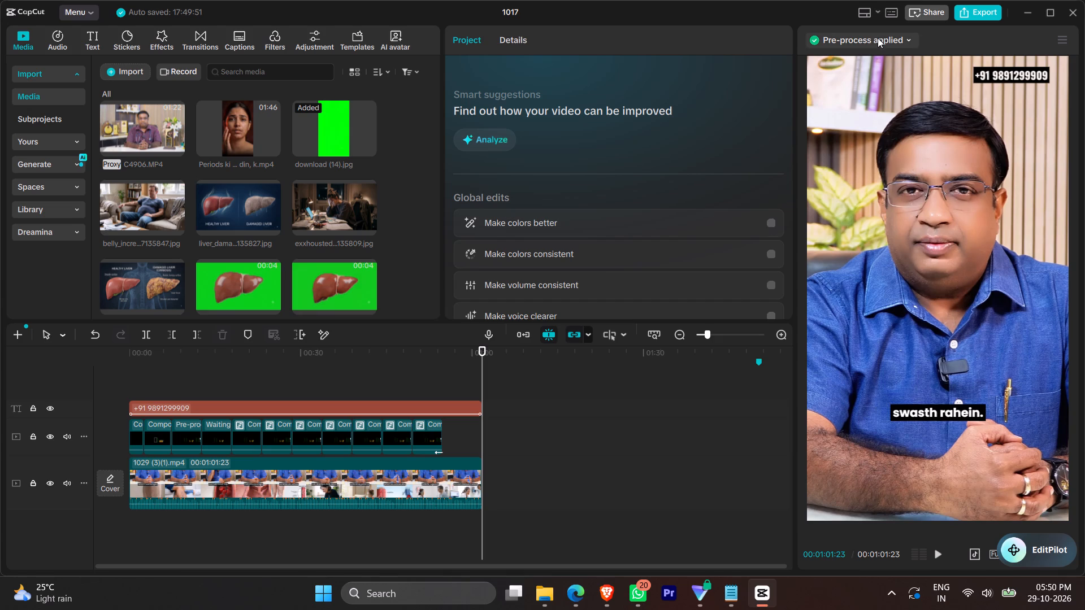
left_click(431, 378)
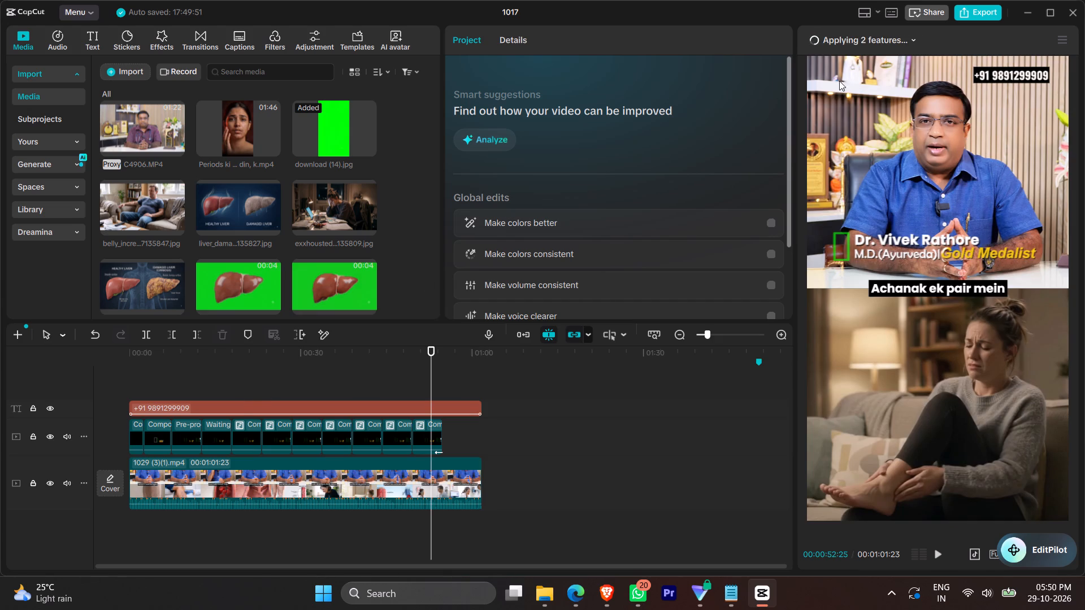
left_click(888, 40)
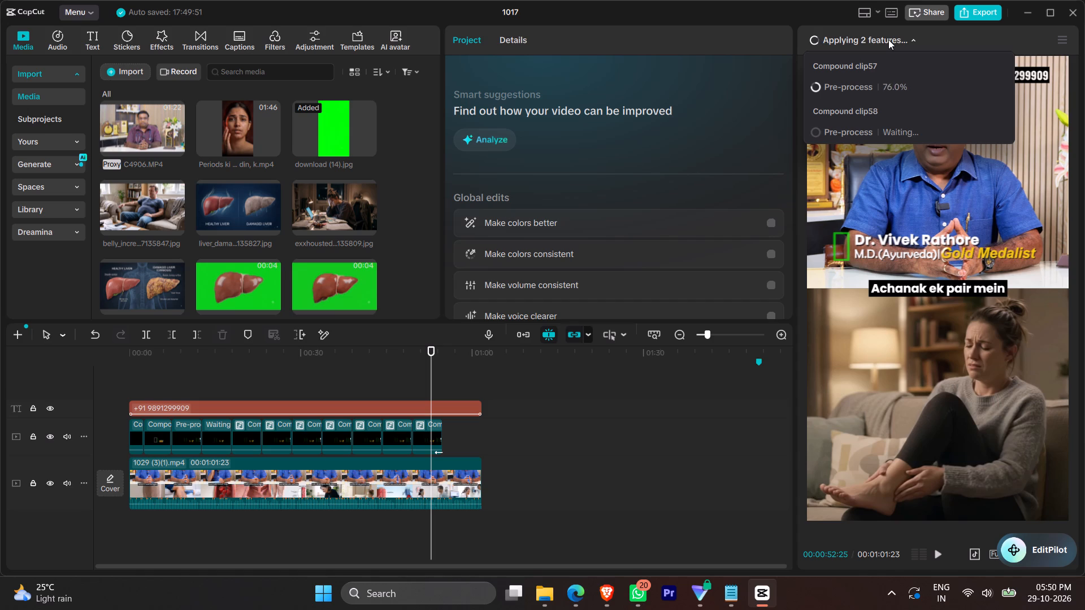
In a new Brave tab, open Google Drive, switch to the Vinediture account and open the folder "nitish (dr vivek) edit".
left_click(600, 585)
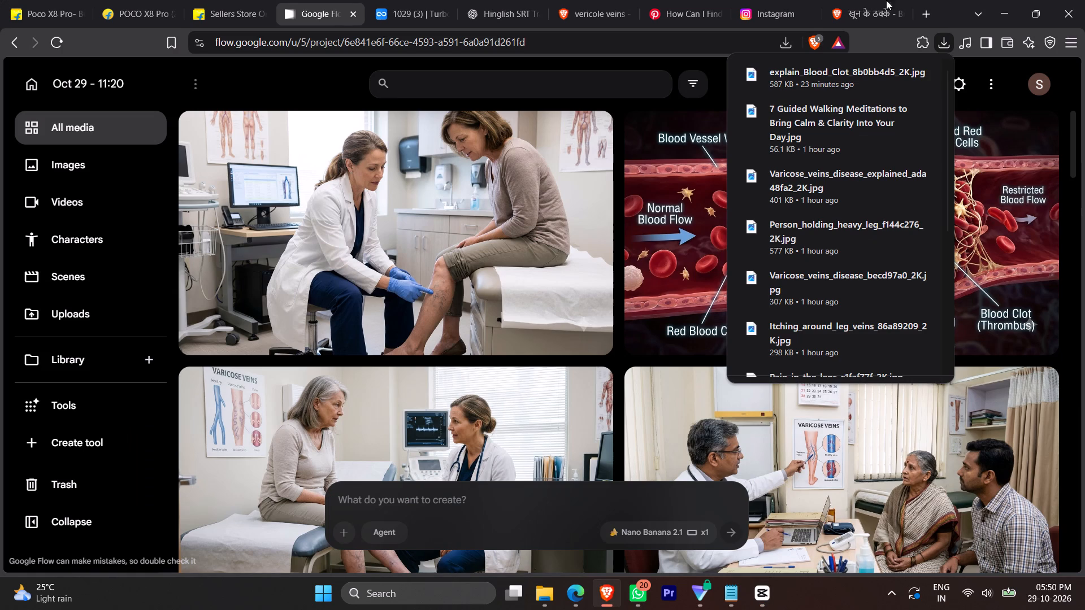
left_click(928, 15)
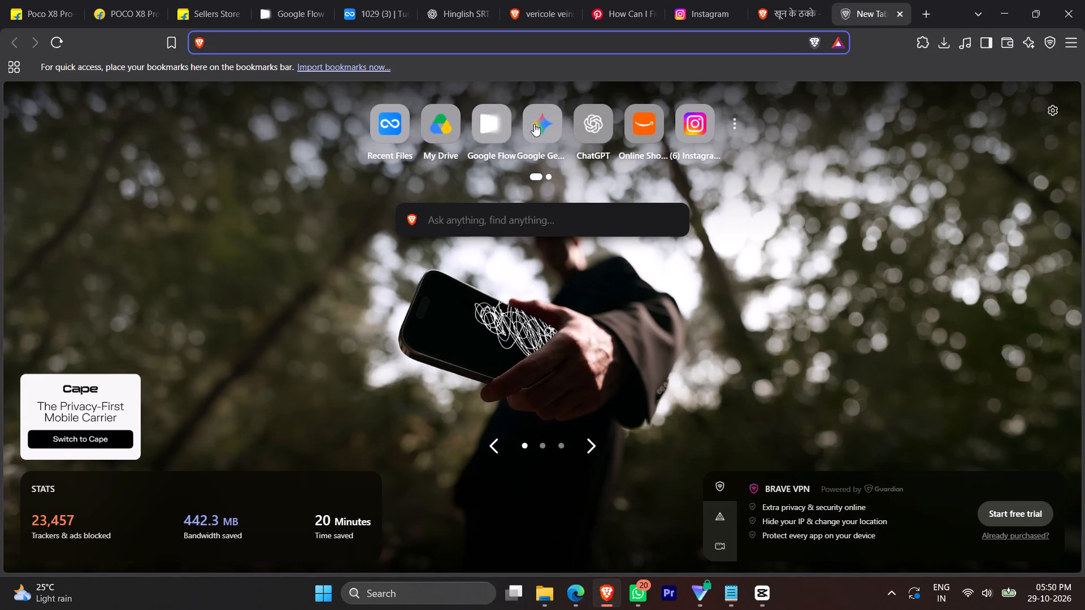
left_click(443, 121)
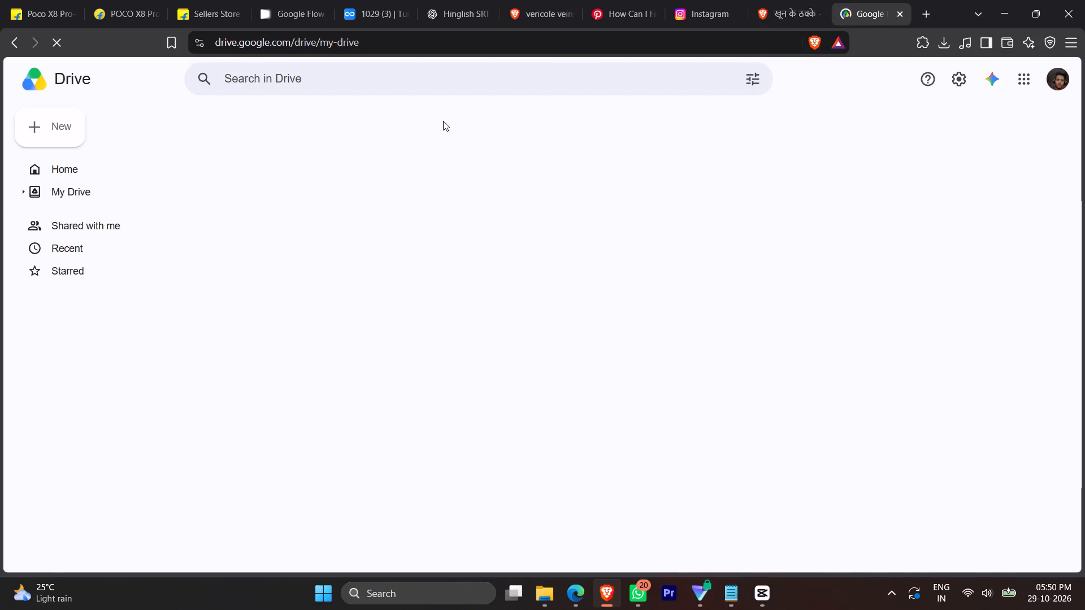
left_click(1057, 78)
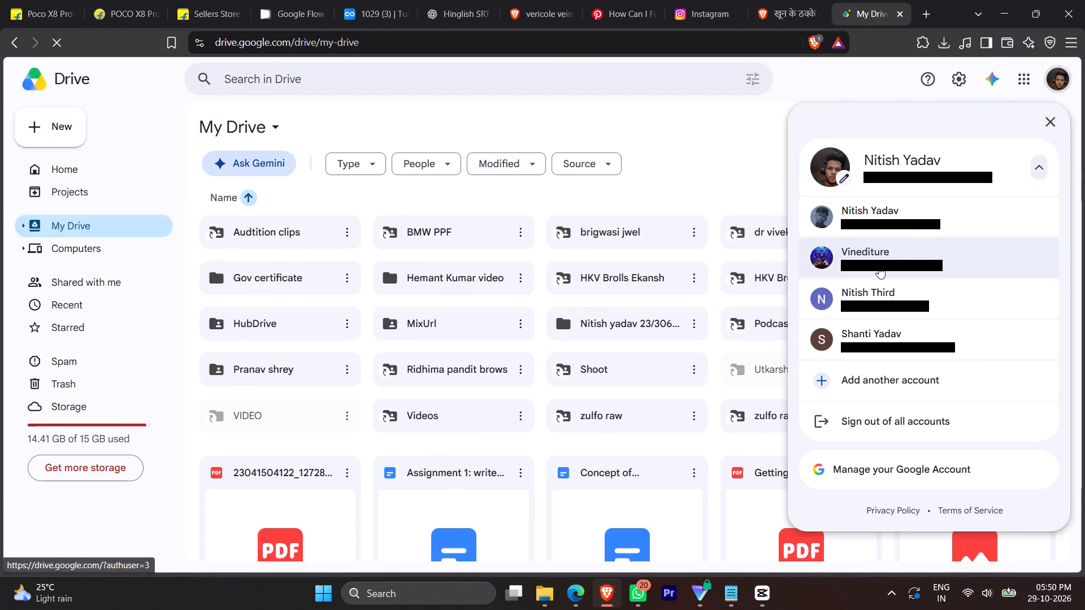
left_click(879, 266)
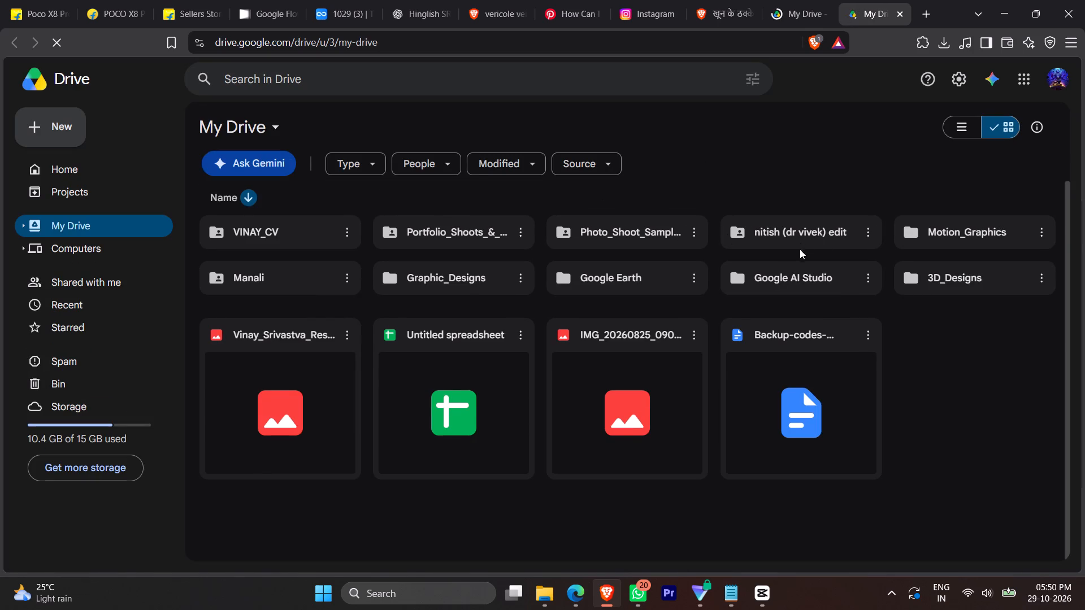
double_click(801, 225)
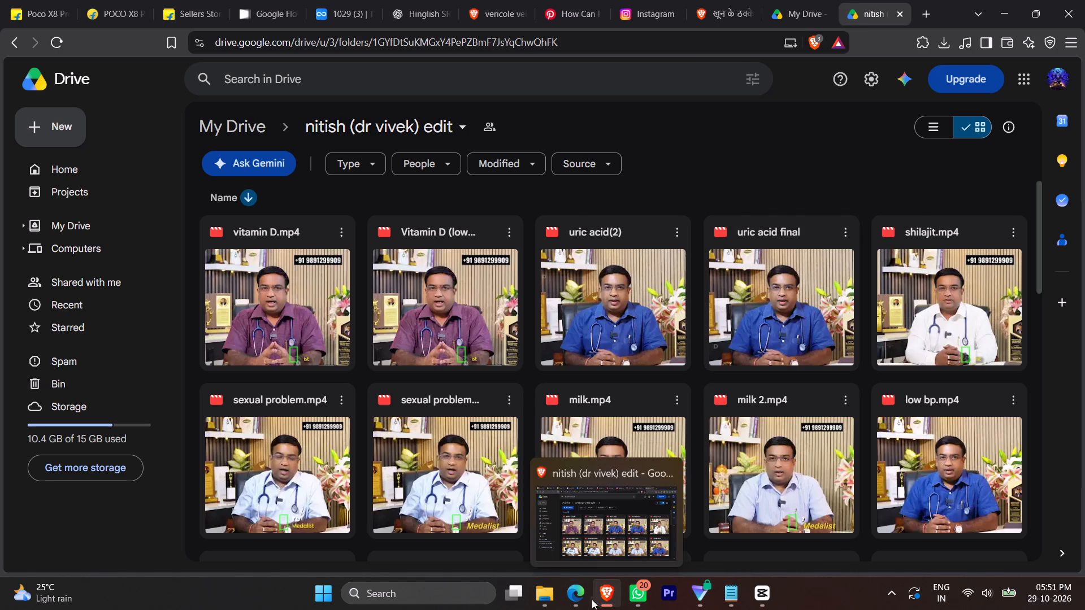
Switch back to CapCut and review the name banner at about 00:00:17, 00:00:30 and 00:00:52, then play the video's ending from about 00:00:54.
left_click(764, 595)
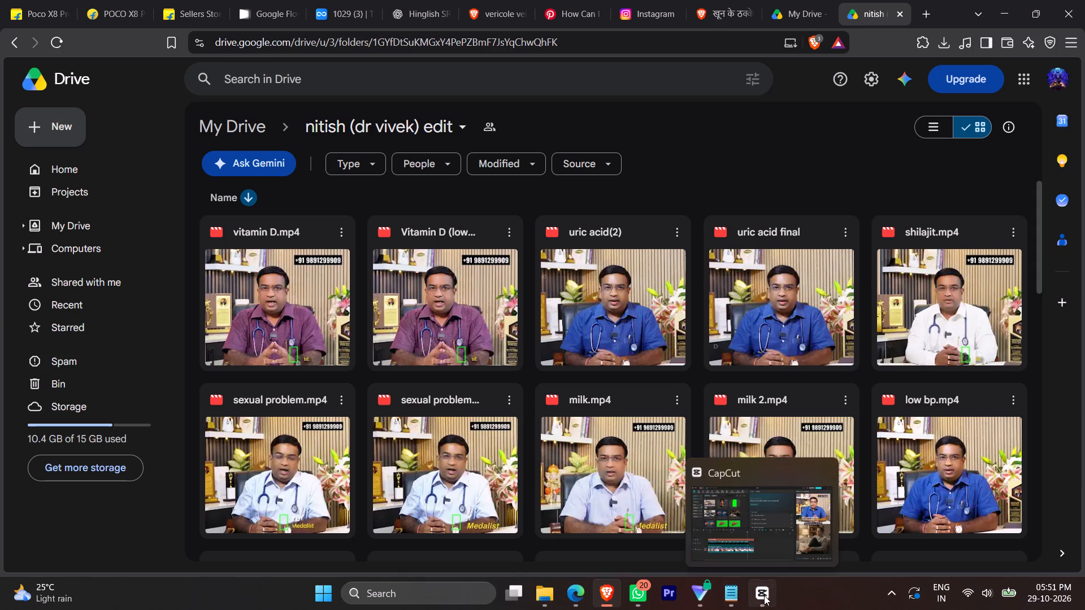
left_click(235, 374)
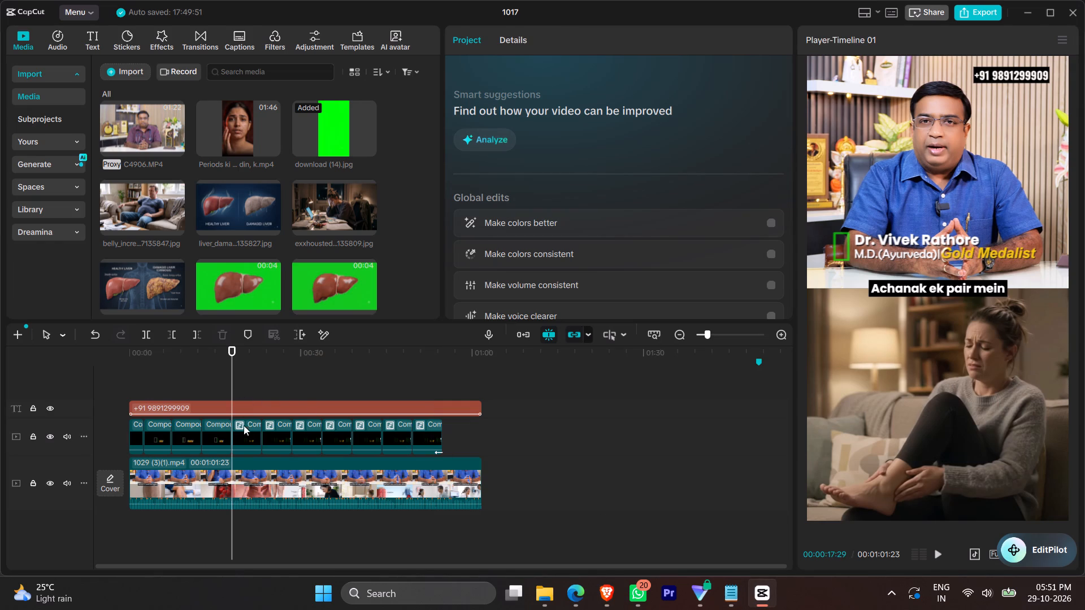
left_click(244, 434)
left_click(267, 436)
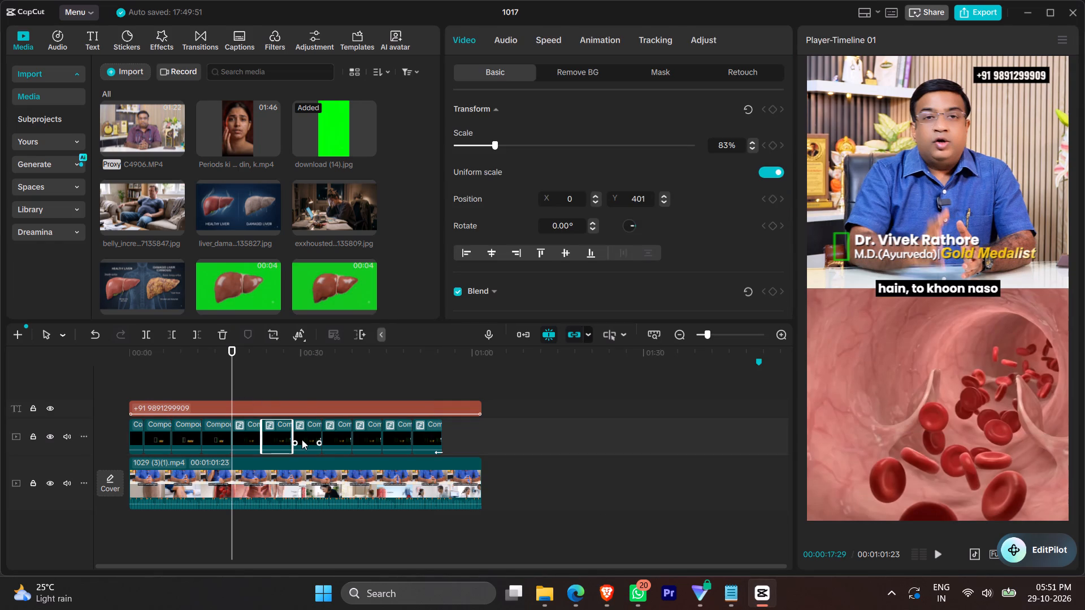
left_click(304, 357)
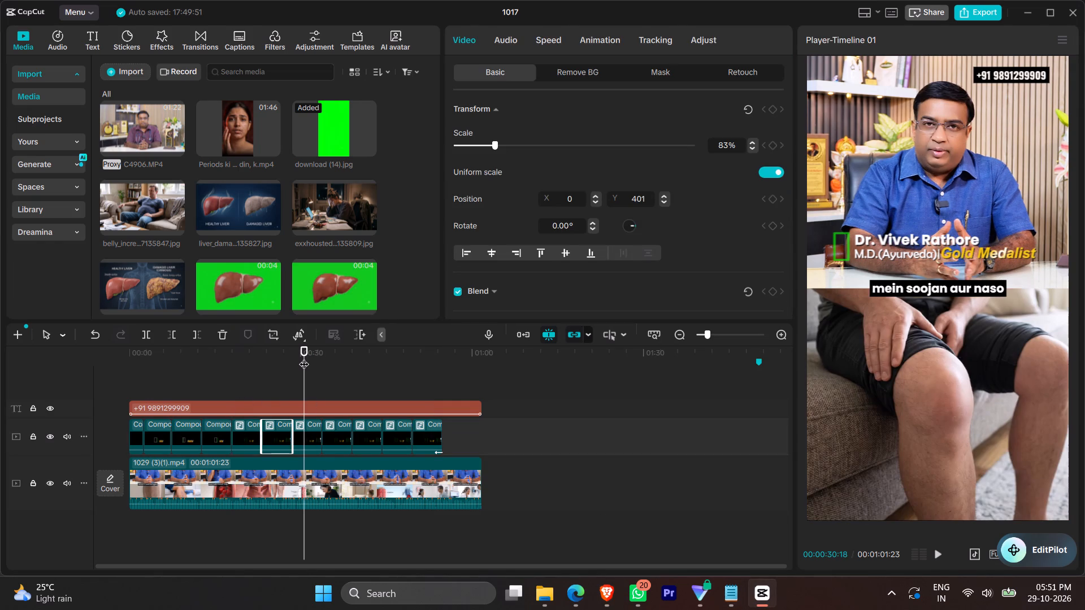
left_click(432, 369)
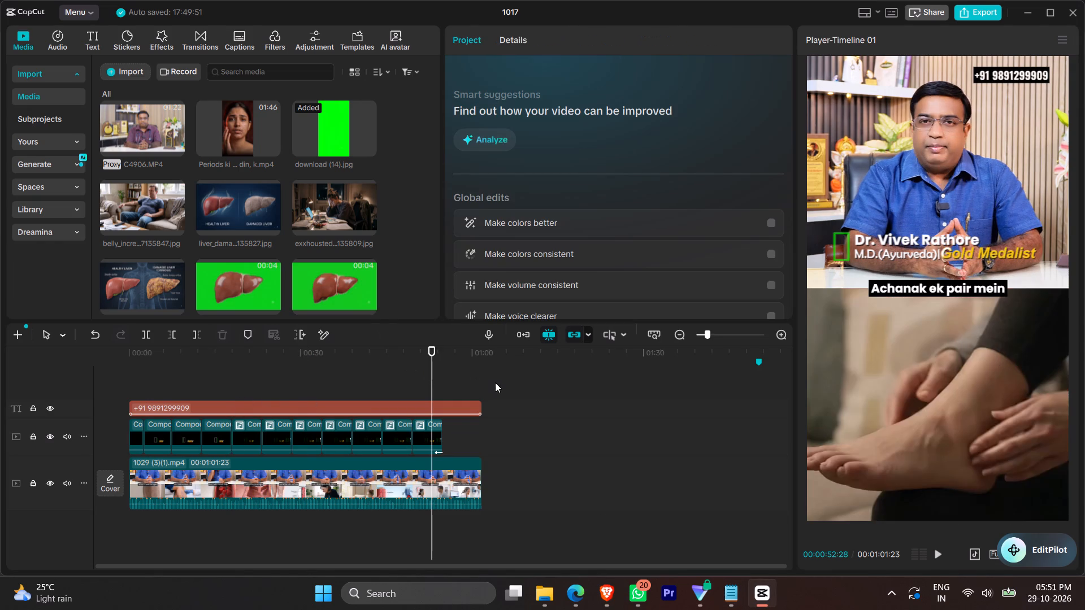
left_click(495, 382)
left_click(440, 367)
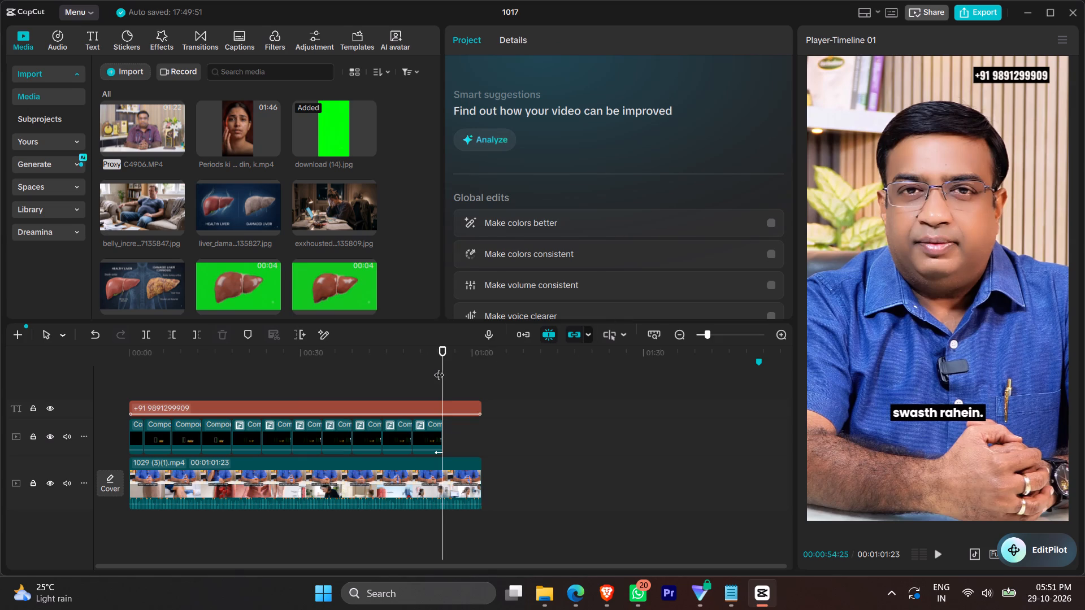
key("space")
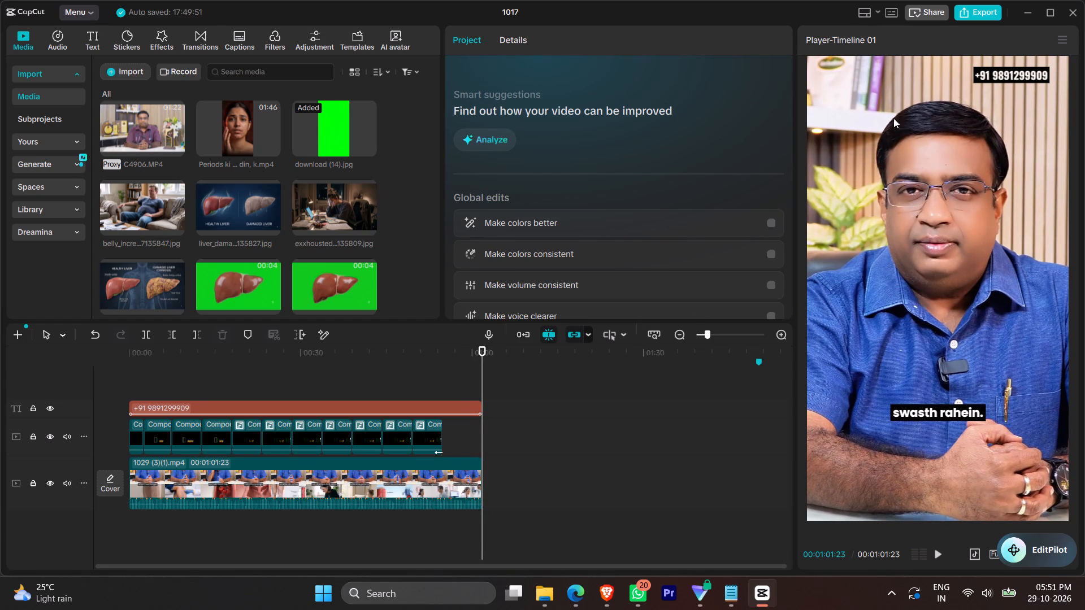
Export project 1017's timeline as a 4K HEVC mp4 at 30fps with the recommended bit rate.
left_click(974, 7)
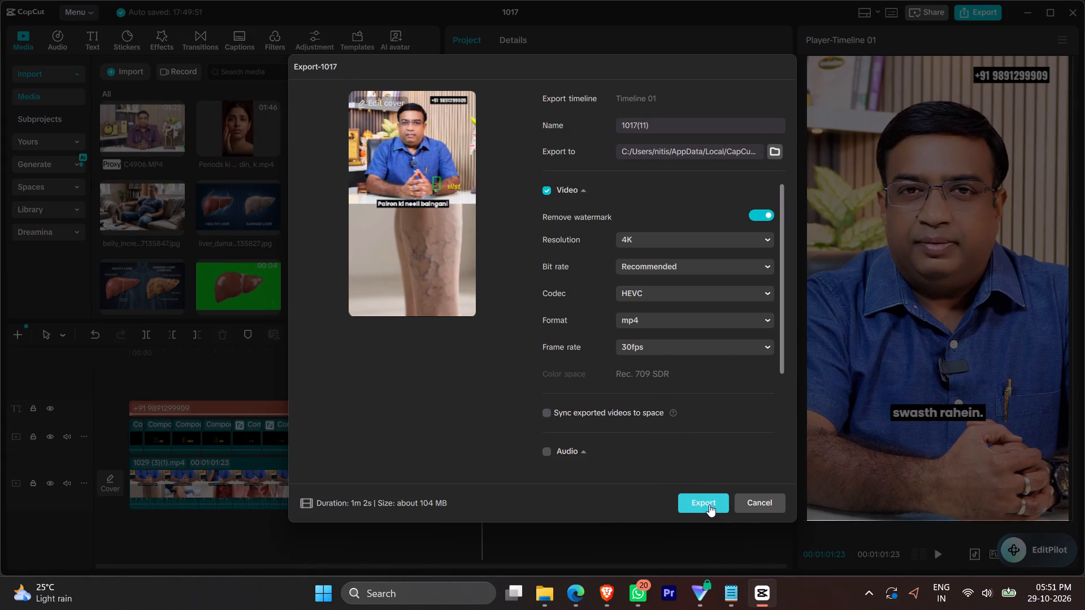
left_click(709, 505)
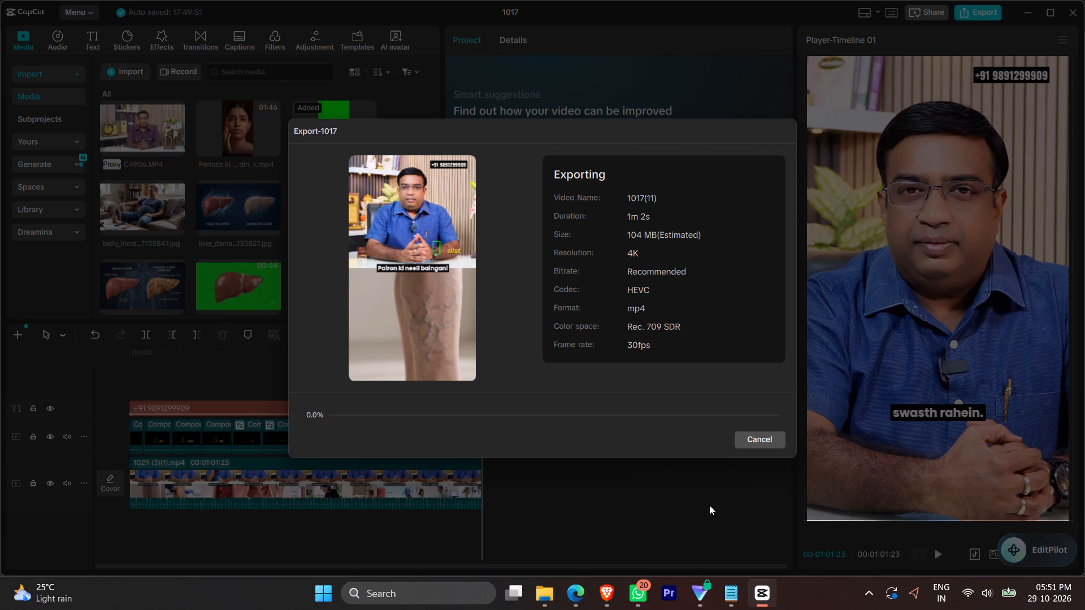
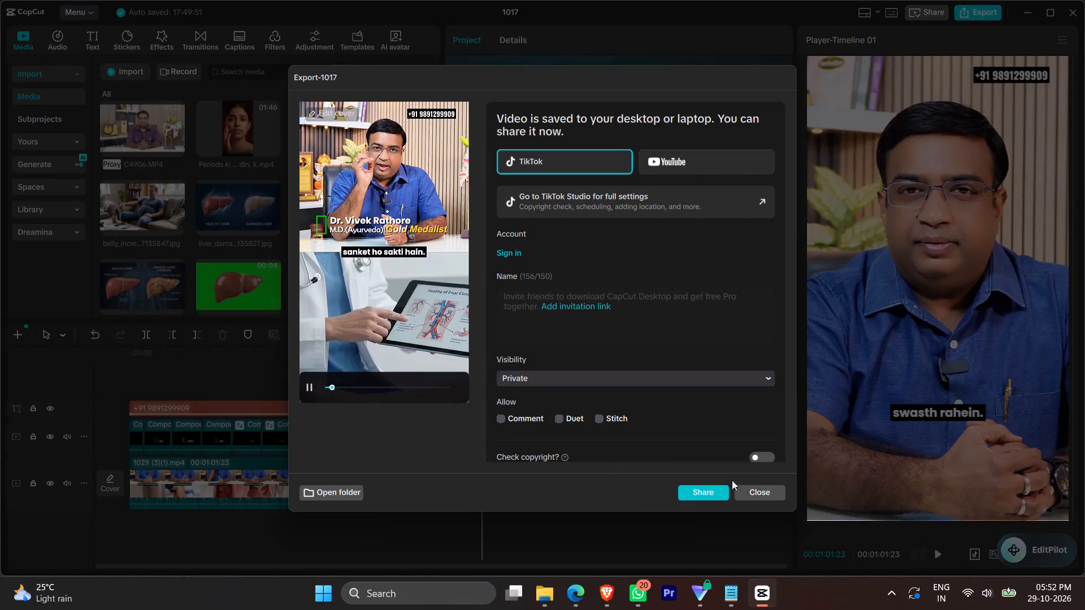
Pause the exported video's preview, open the folder containing the export, and close CapCut's export dialog.
left_click(437, 300)
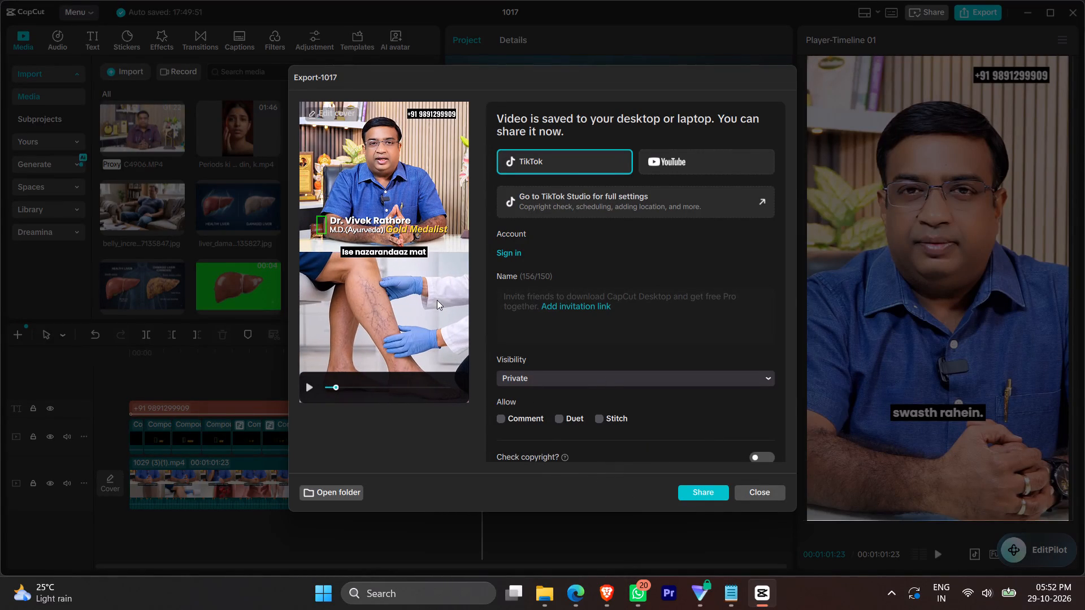
left_click(329, 494)
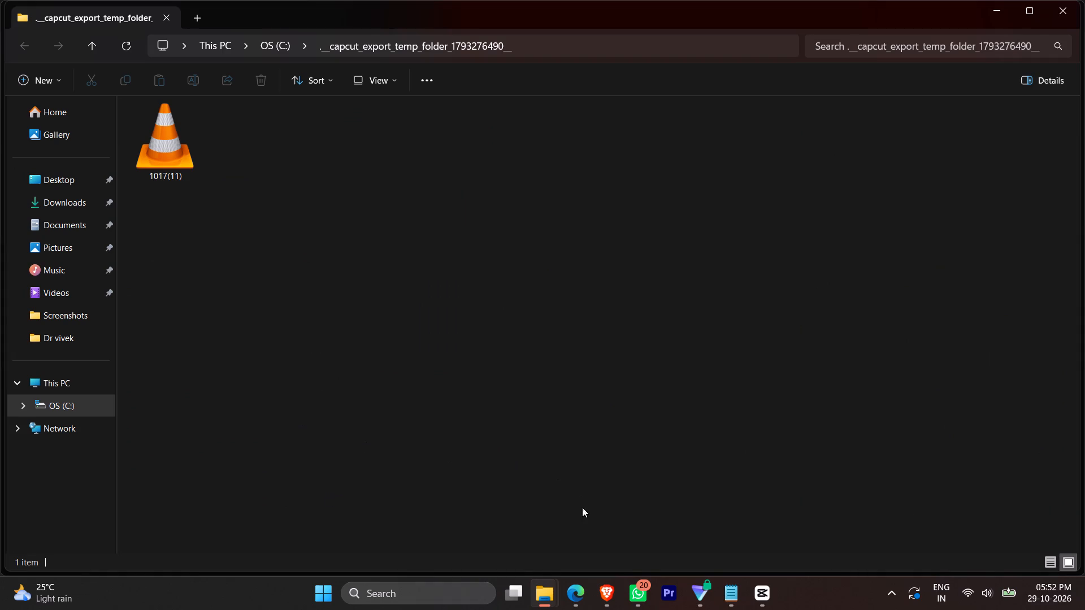
left_click(766, 608)
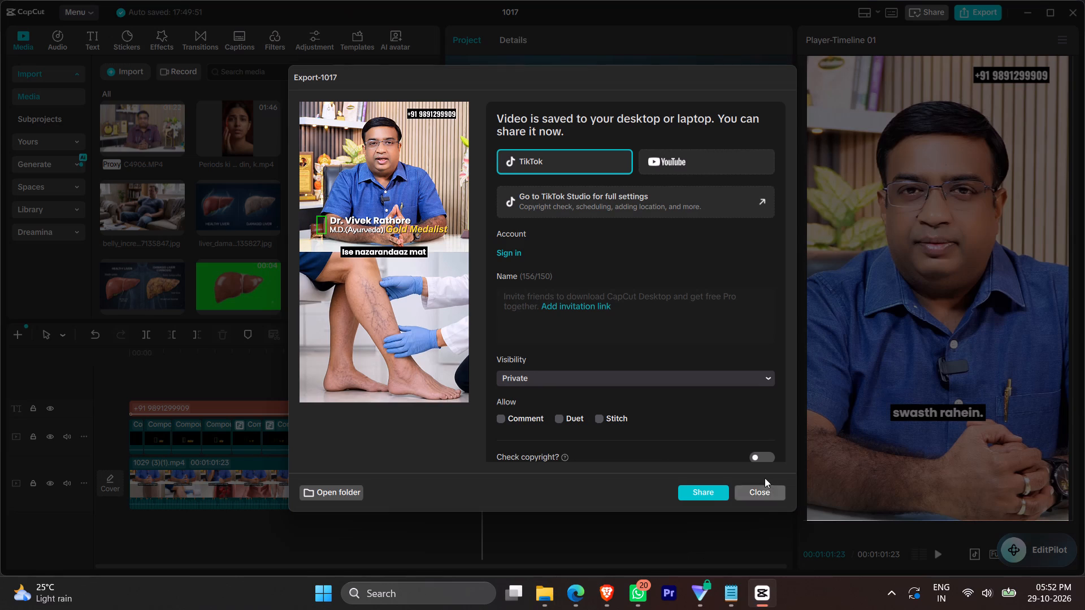
left_click(758, 494)
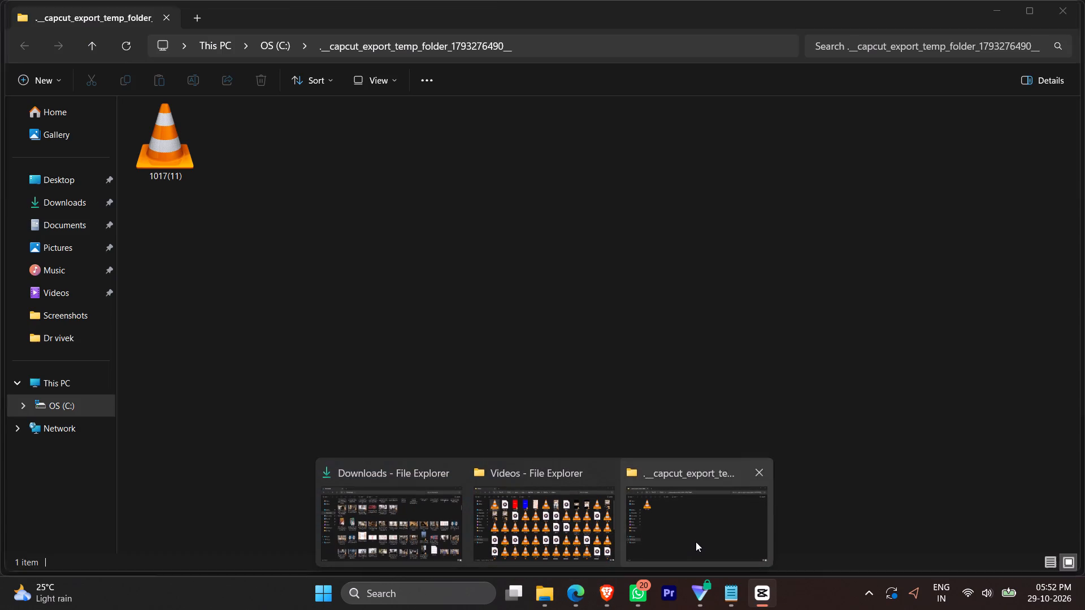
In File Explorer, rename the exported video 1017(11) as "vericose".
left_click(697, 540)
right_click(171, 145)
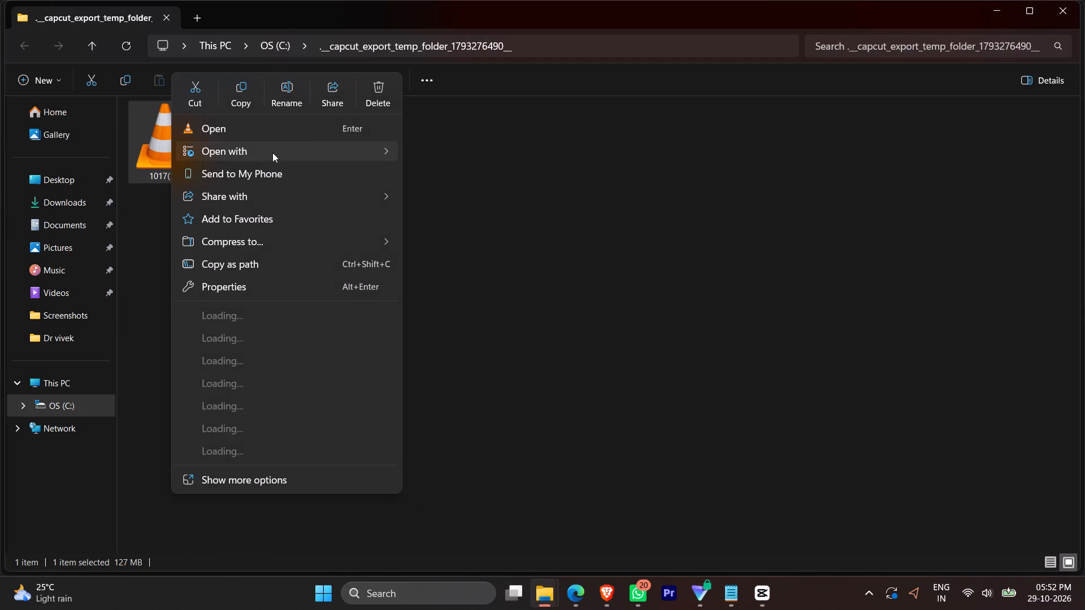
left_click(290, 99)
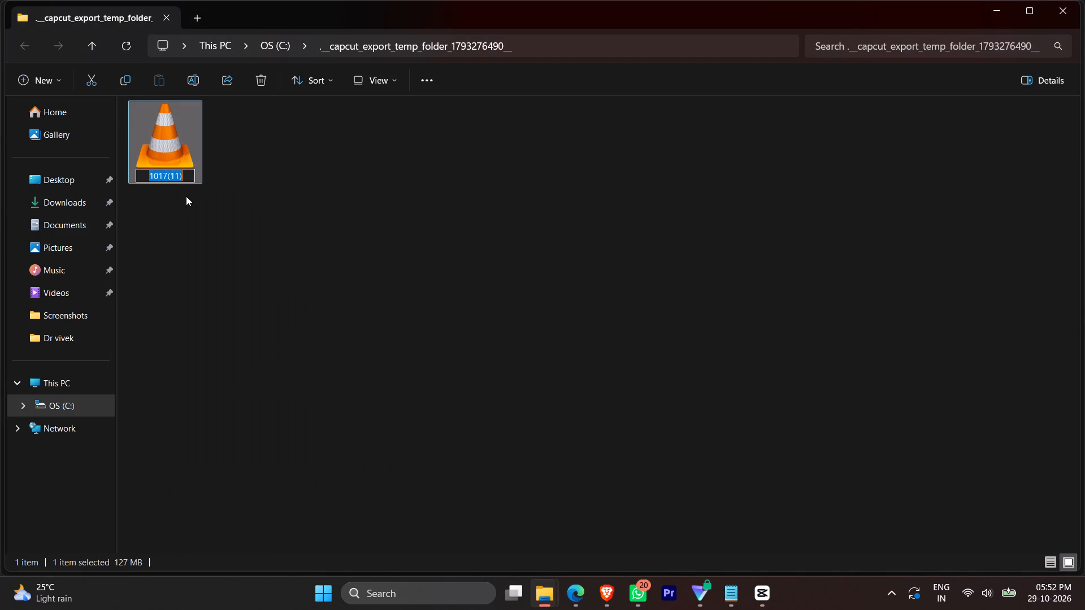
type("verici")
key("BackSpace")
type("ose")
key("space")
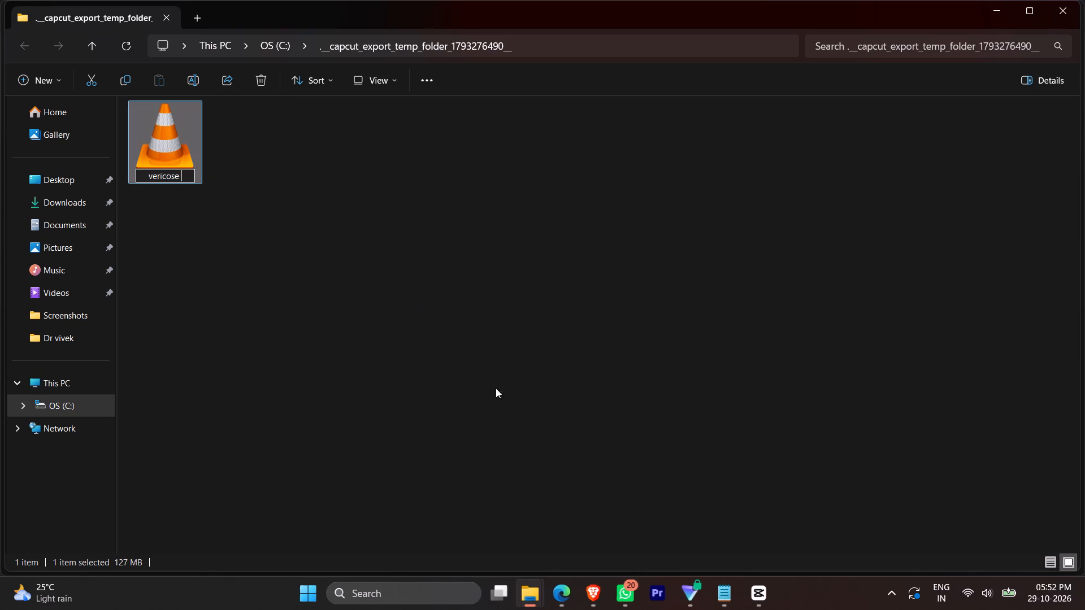
Check the condition's spelling in the open Brave search tab, then rename the exported video in File Explorer as "vericole veins".
left_click(596, 525)
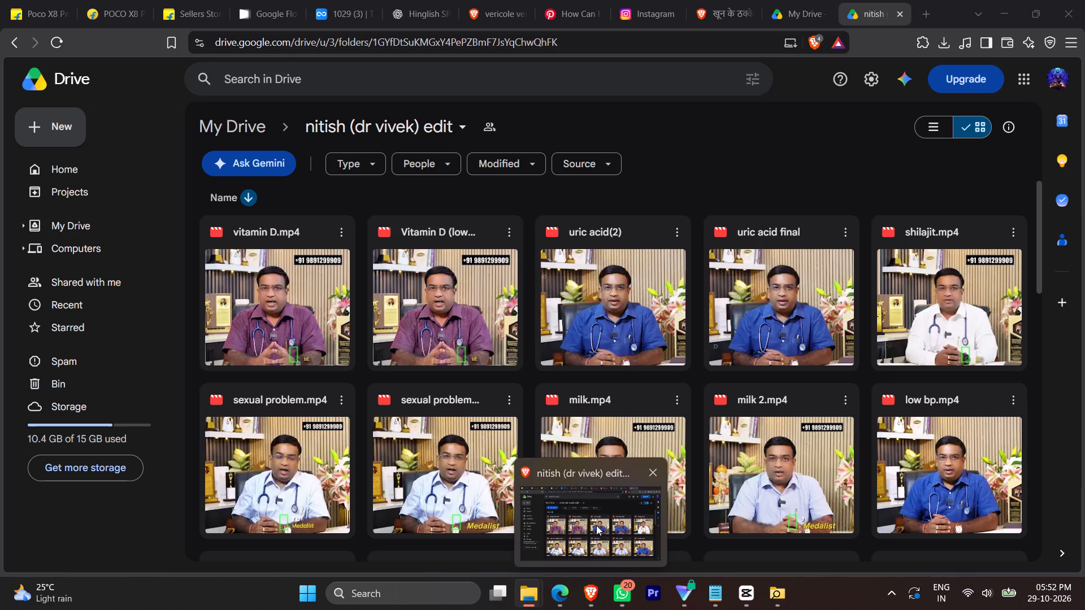
left_click(476, 0)
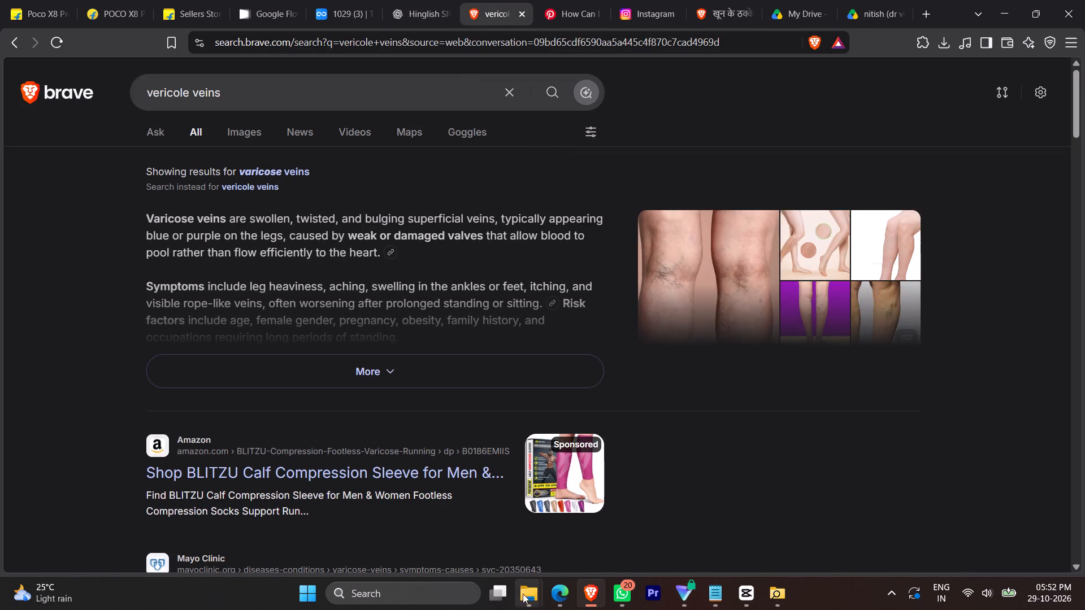
left_click(646, 517)
right_click(177, 145)
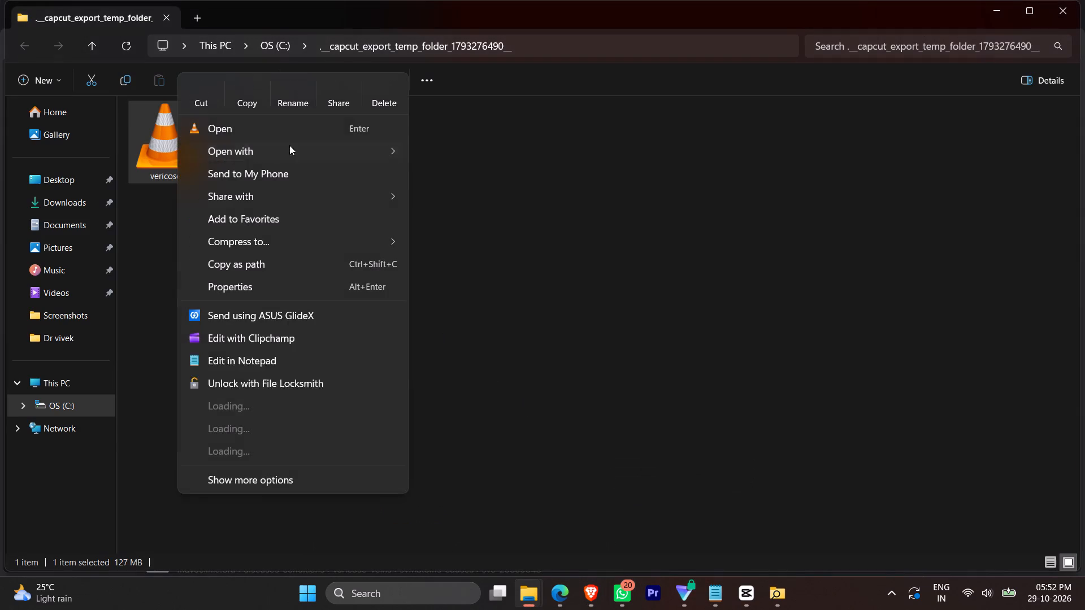
left_click(298, 97)
key("Right")
key("BackSpace")
key("BackSpace")
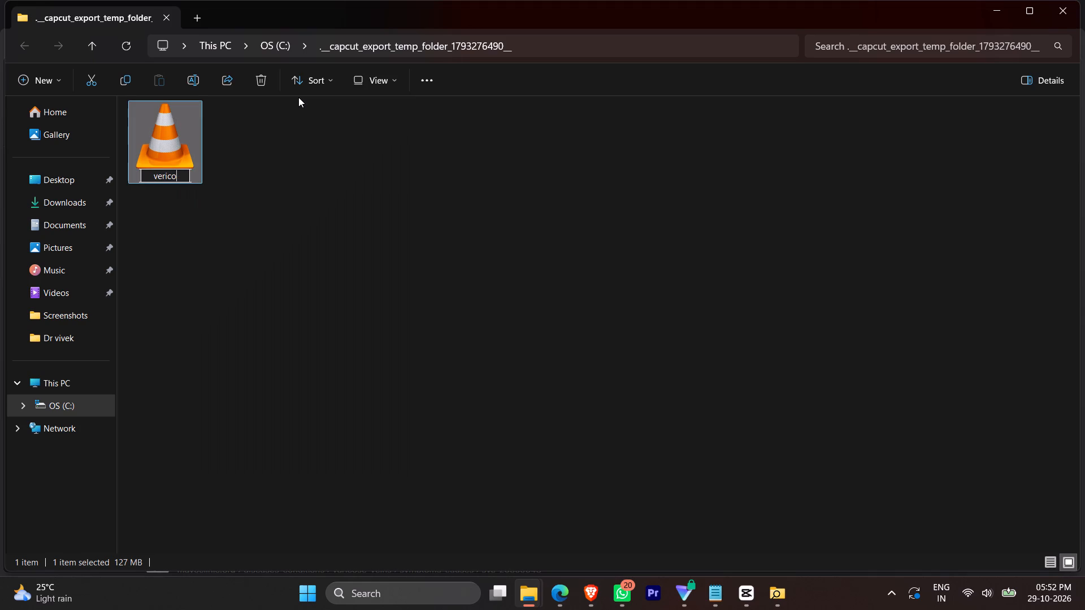
type("le veins")
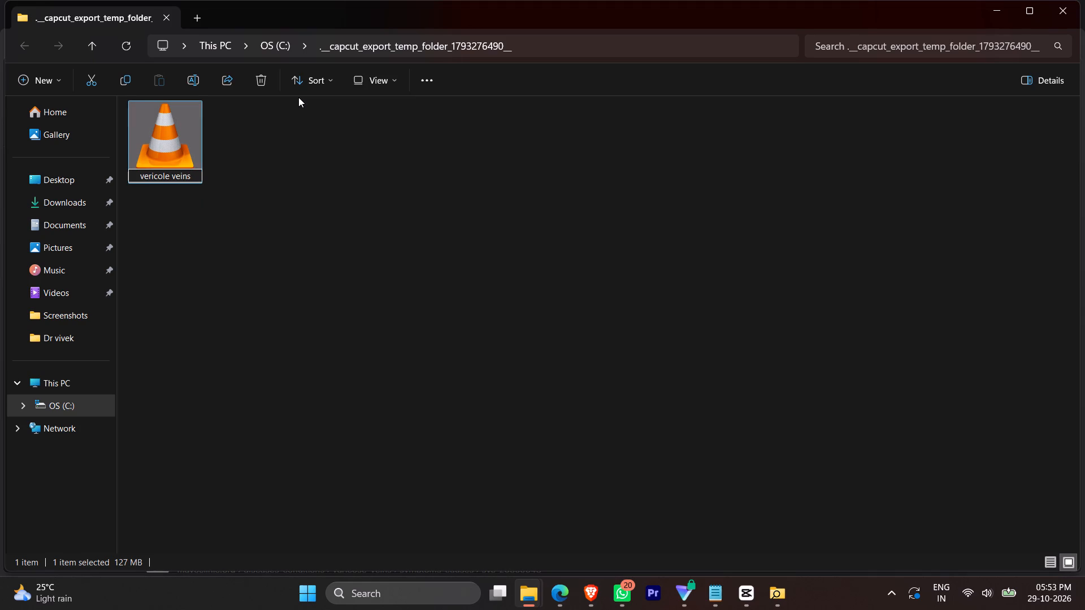
key("Return")
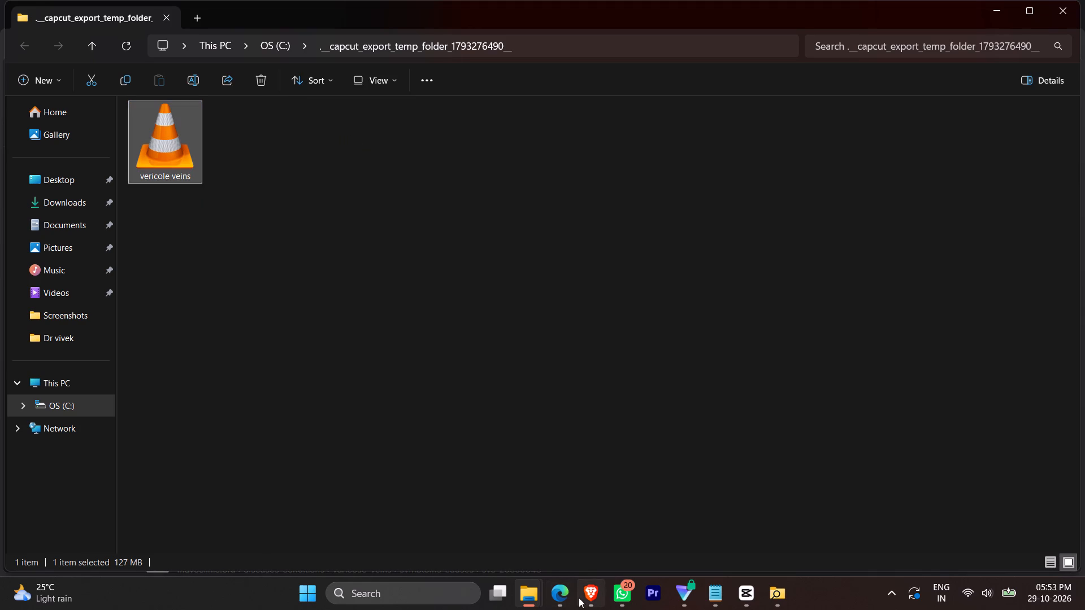
Upload the "vericole veins" video from File Explorer into the Google Drive folder "nitish (dr vivek) edit" in Brave.
left_click(579, 598)
left_click(858, 0)
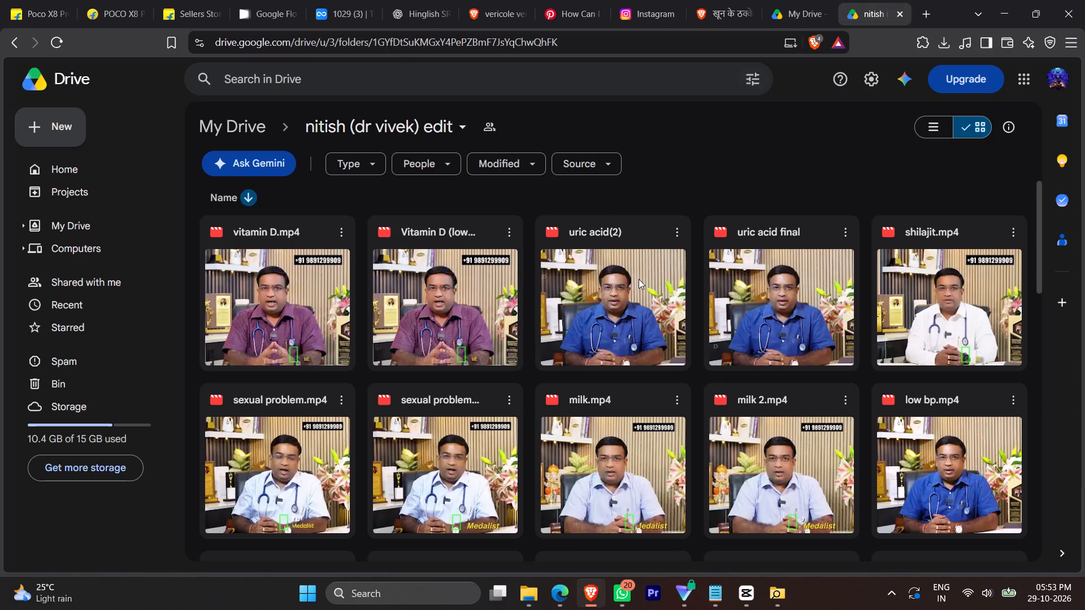
left_click(675, 526)
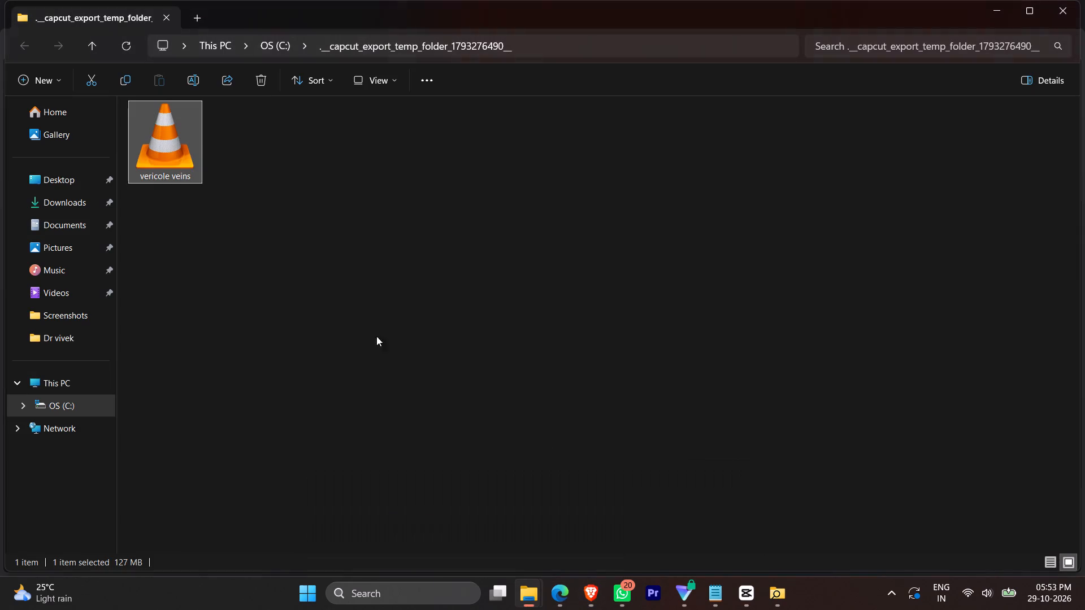
left_click_drag(160, 128, 639, 496)
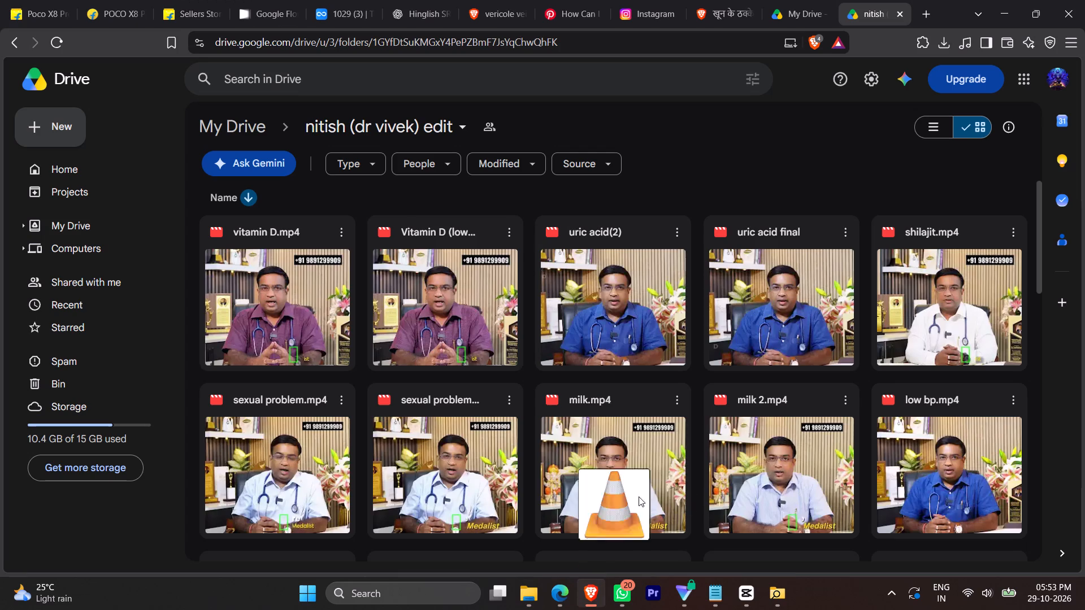
left_click_drag(639, 496, 651, 484)
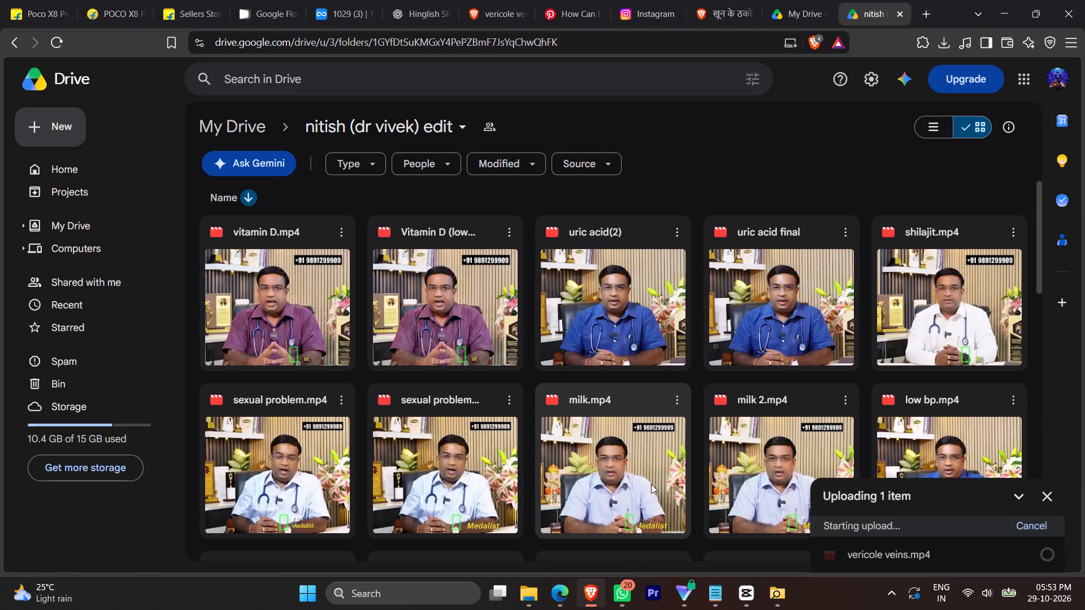
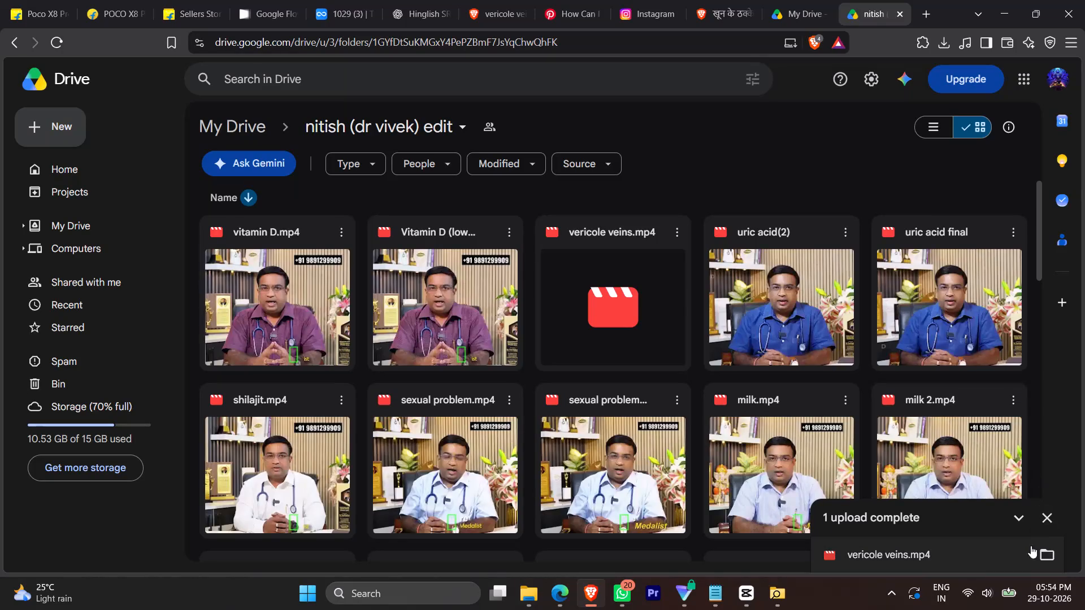
Copy the share link of the uploaded "vericole veins.mp4", check its general access in the sharing settings, and close them.
left_click(1041, 554)
left_click(672, 230)
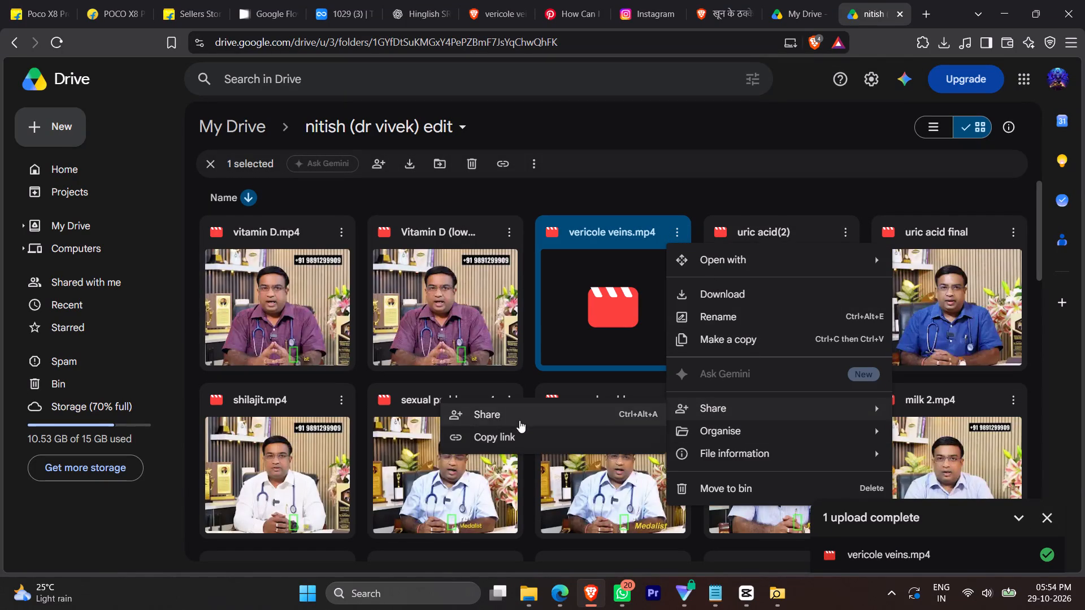
left_click(519, 437)
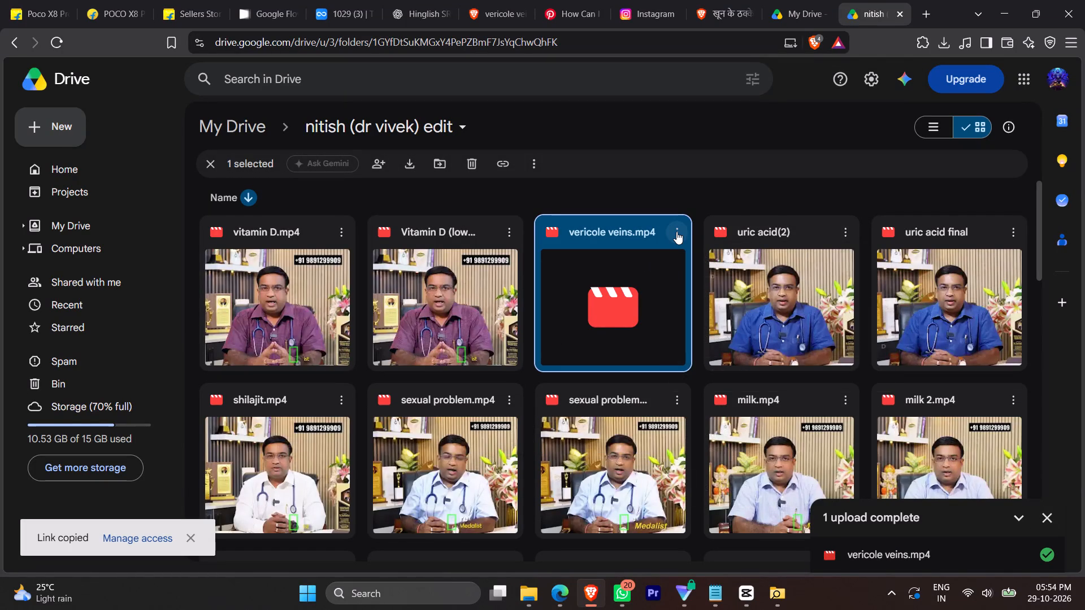
left_click(676, 232)
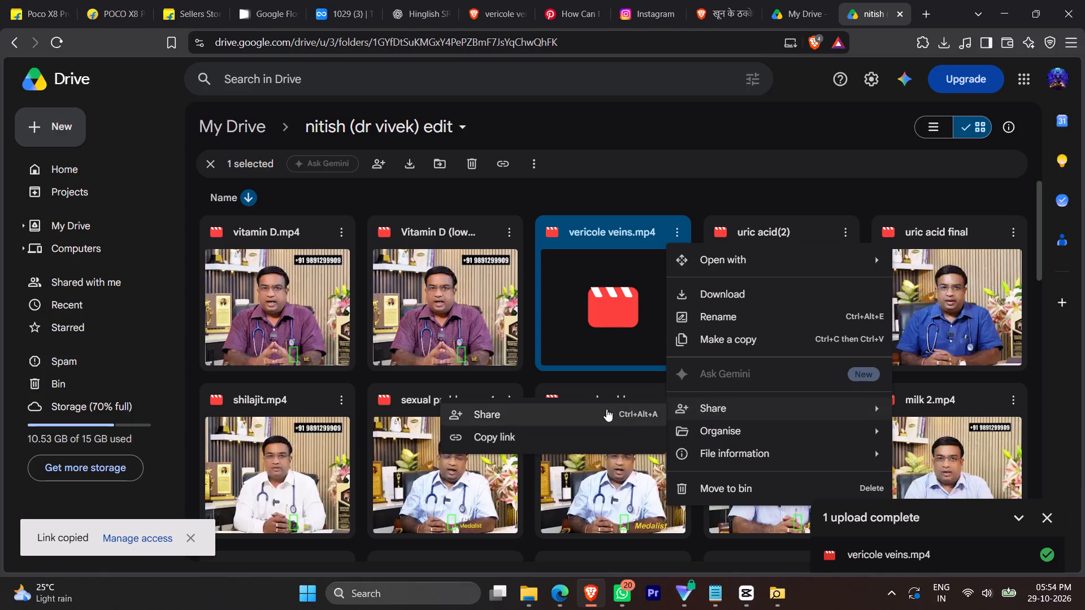
left_click(606, 409)
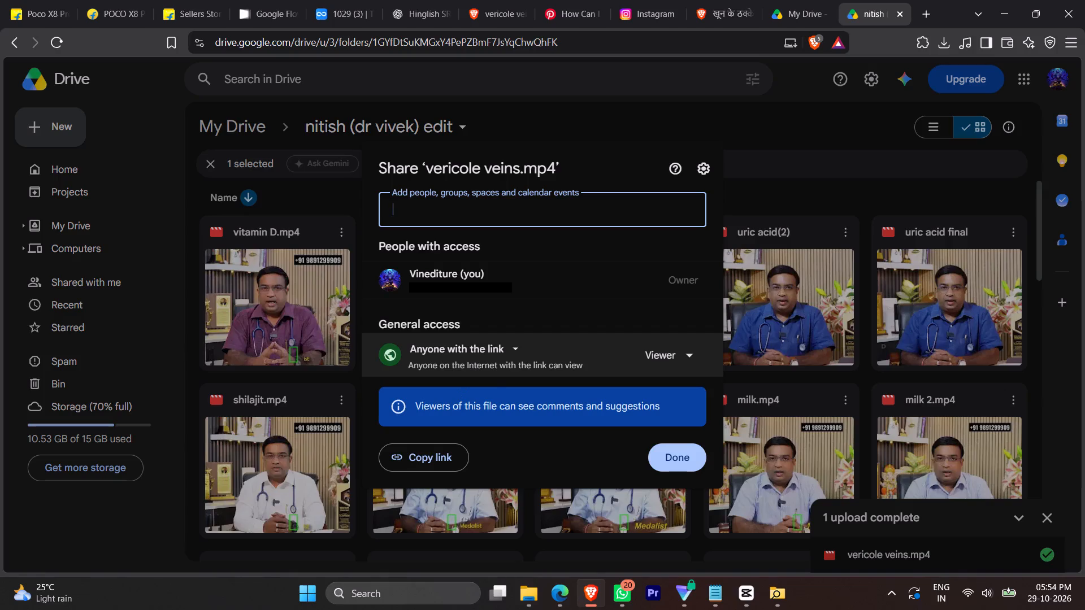
left_click(453, 452)
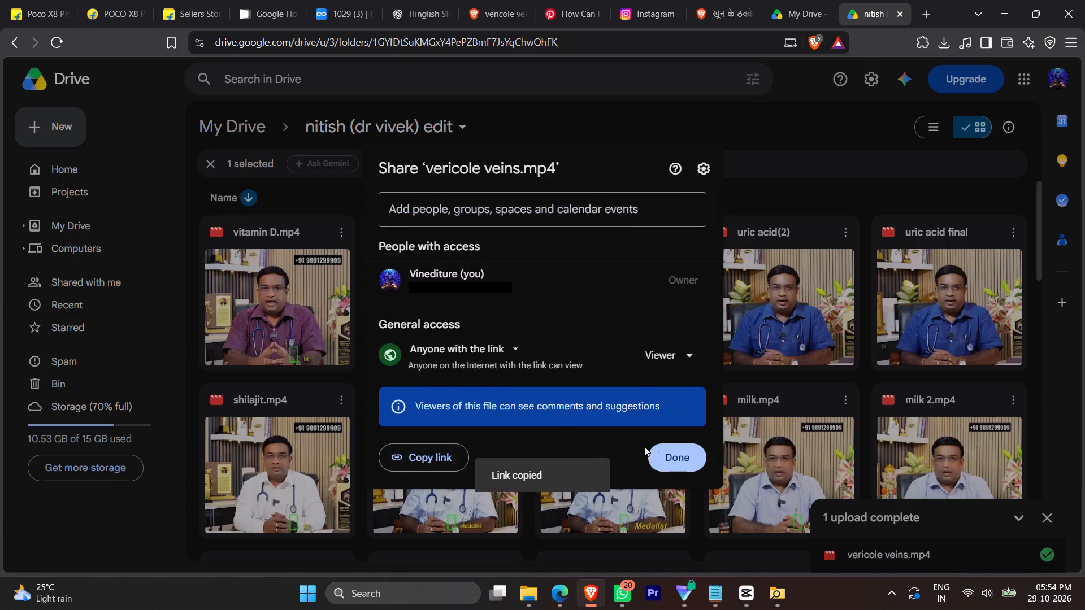
left_click(678, 455)
Play the uploaded "vericole veins.mp4" in Drive's preview and rewind it to review the opening section.
double_click(585, 334)
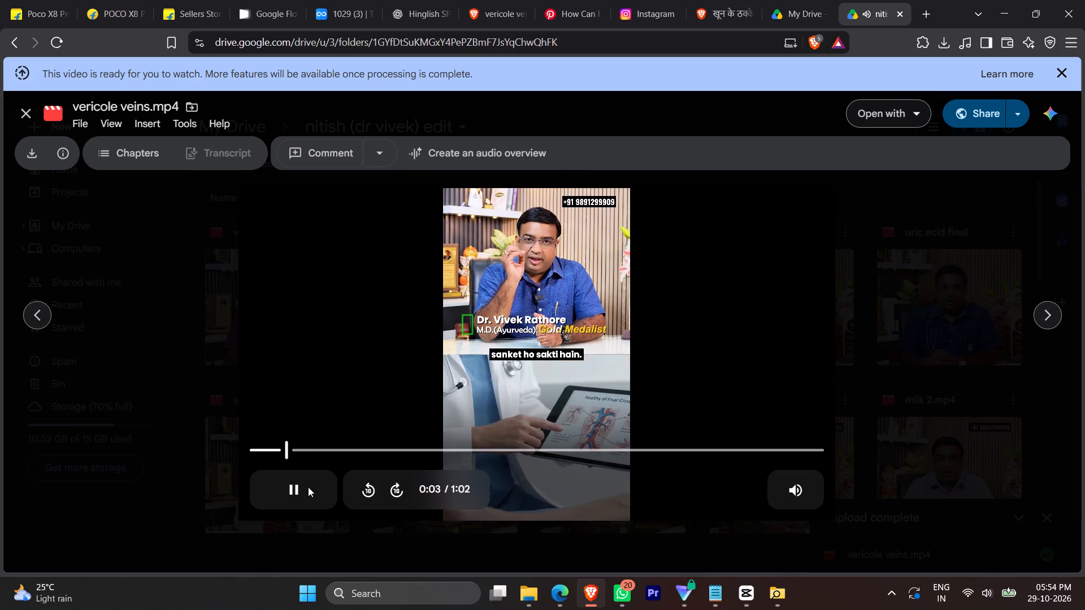
left_click(373, 491)
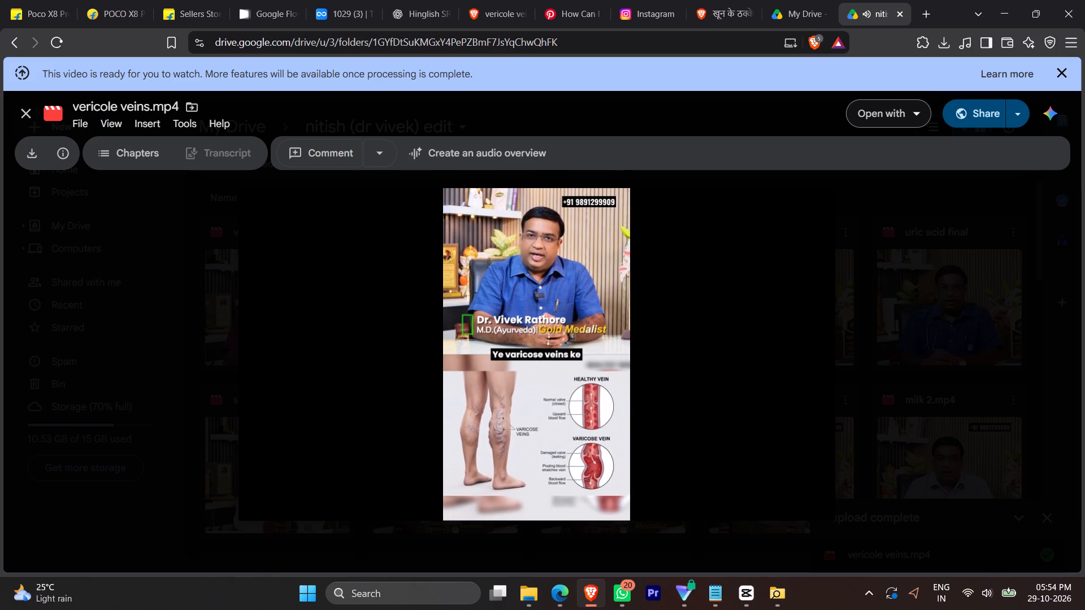
triple_click(363, 495)
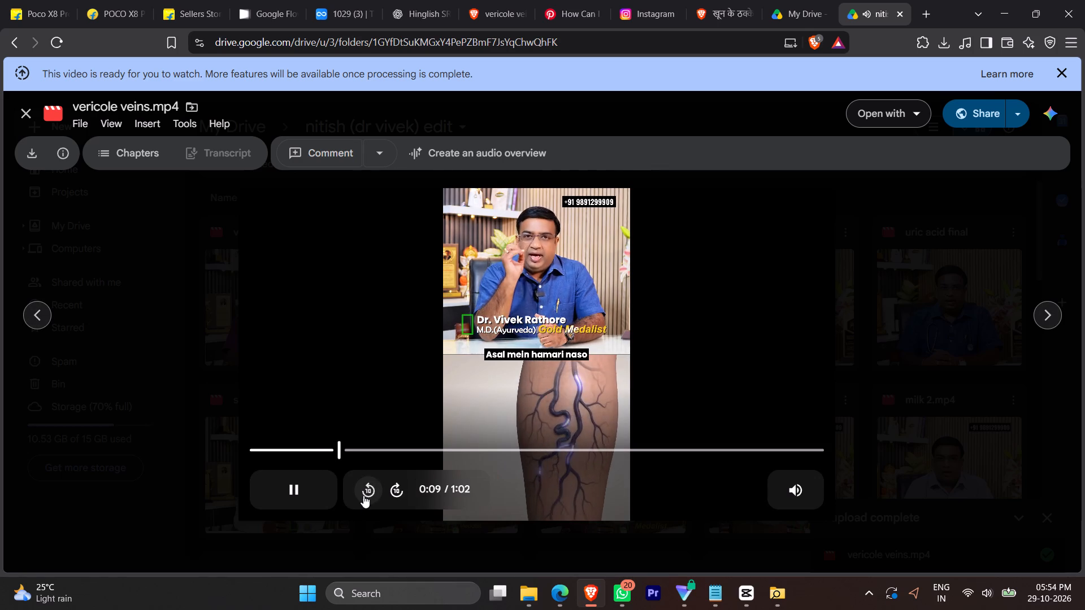